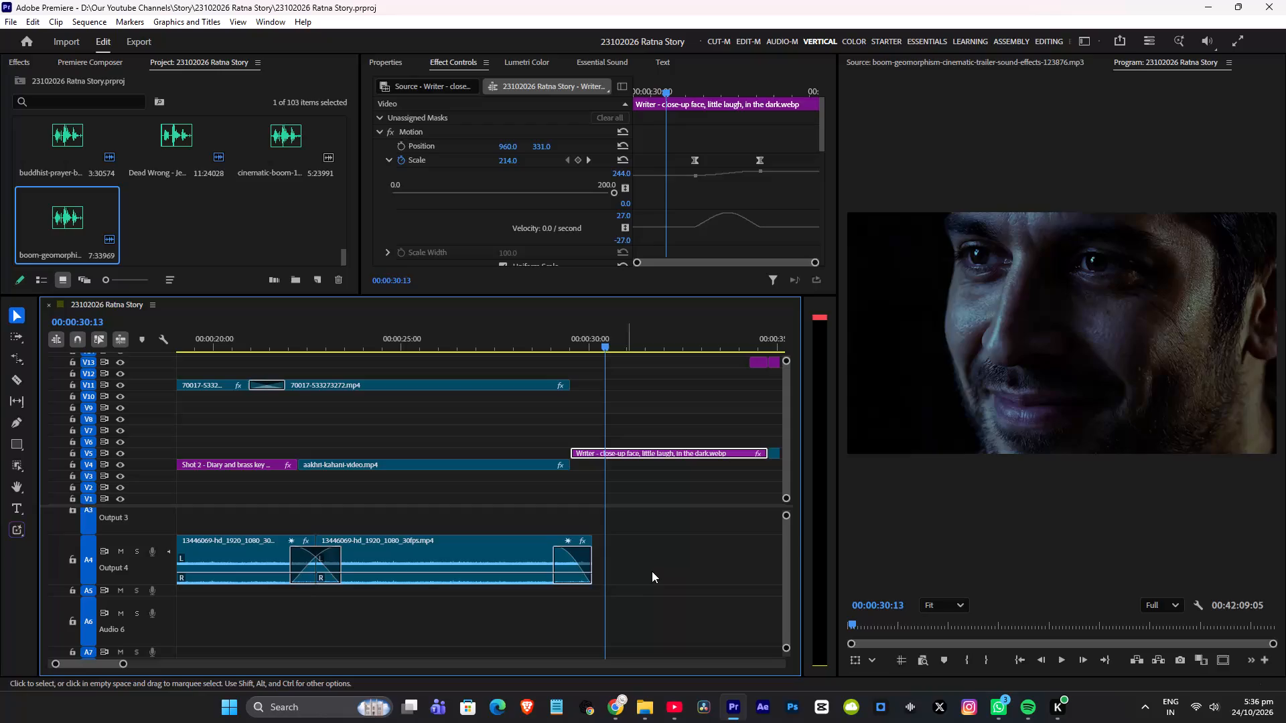
Examine the audio and video tracks near 30 seconds and play back the cut into the smiling writer close-up.
scroll(654, 569, "down", 5, "ctrl")
scroll(654, 569, "up", 6, "ctrl")
scroll(648, 568, "down", 11, "ctrl")
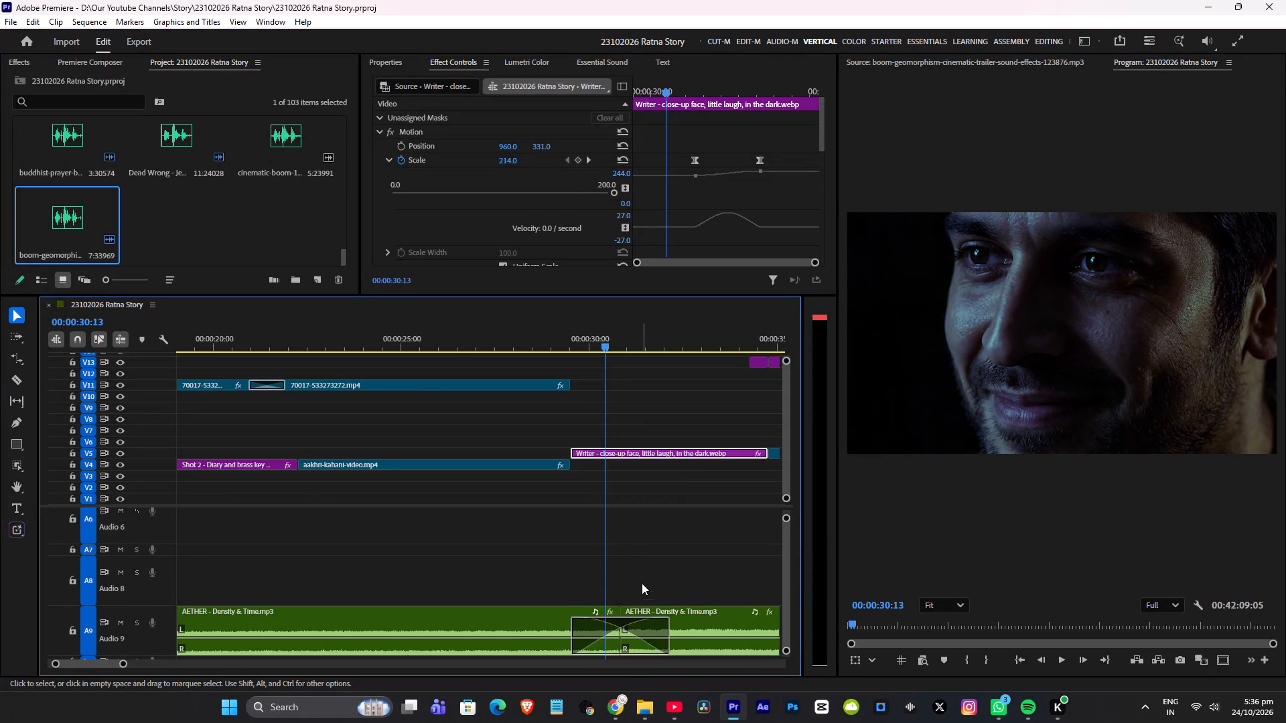
scroll(670, 535, "up", 9, "ctrl")
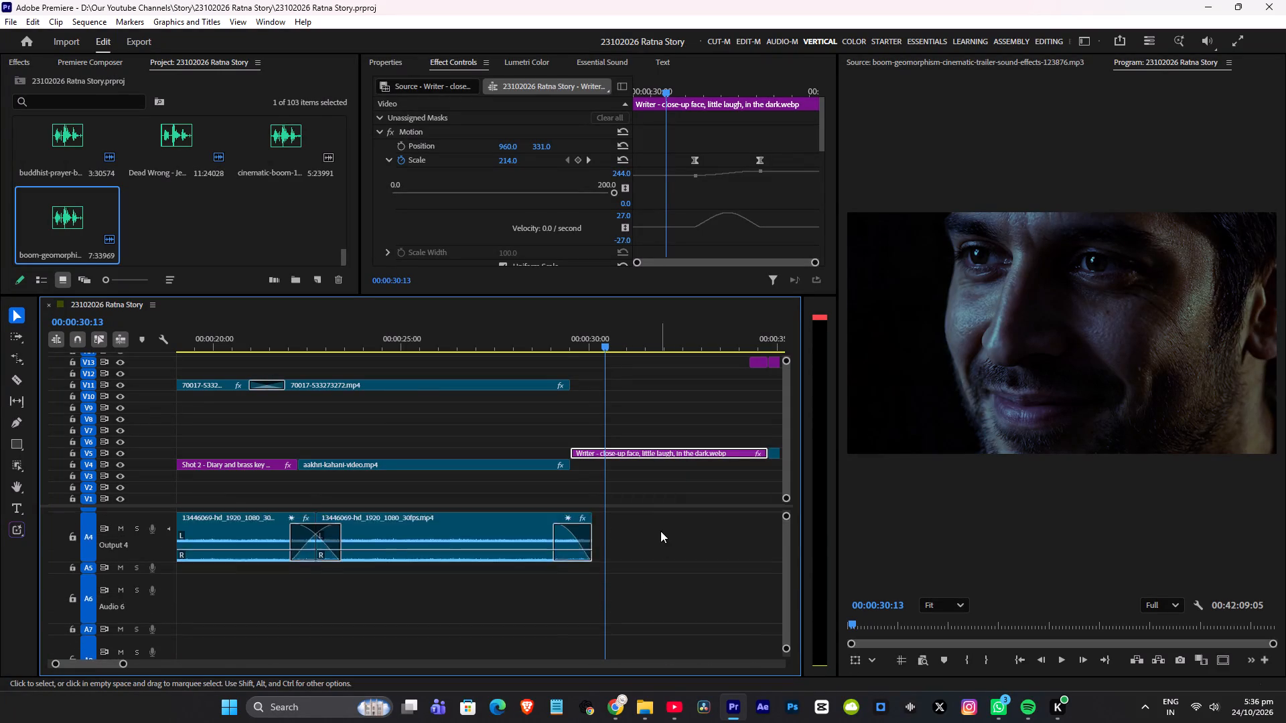
scroll(660, 531, "up", 3, "ctrl")
left_click(543, 333)
key("space")
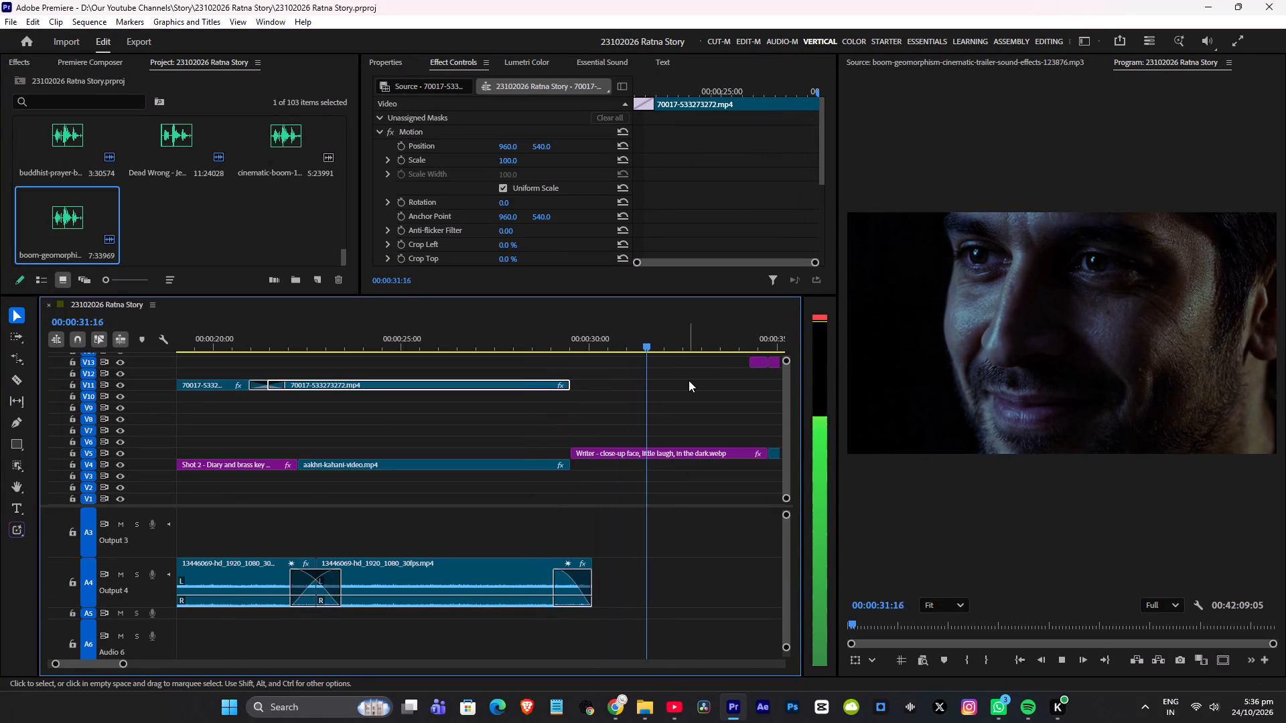
scroll(689, 380, "up", 3, "ctrl")
key("space")
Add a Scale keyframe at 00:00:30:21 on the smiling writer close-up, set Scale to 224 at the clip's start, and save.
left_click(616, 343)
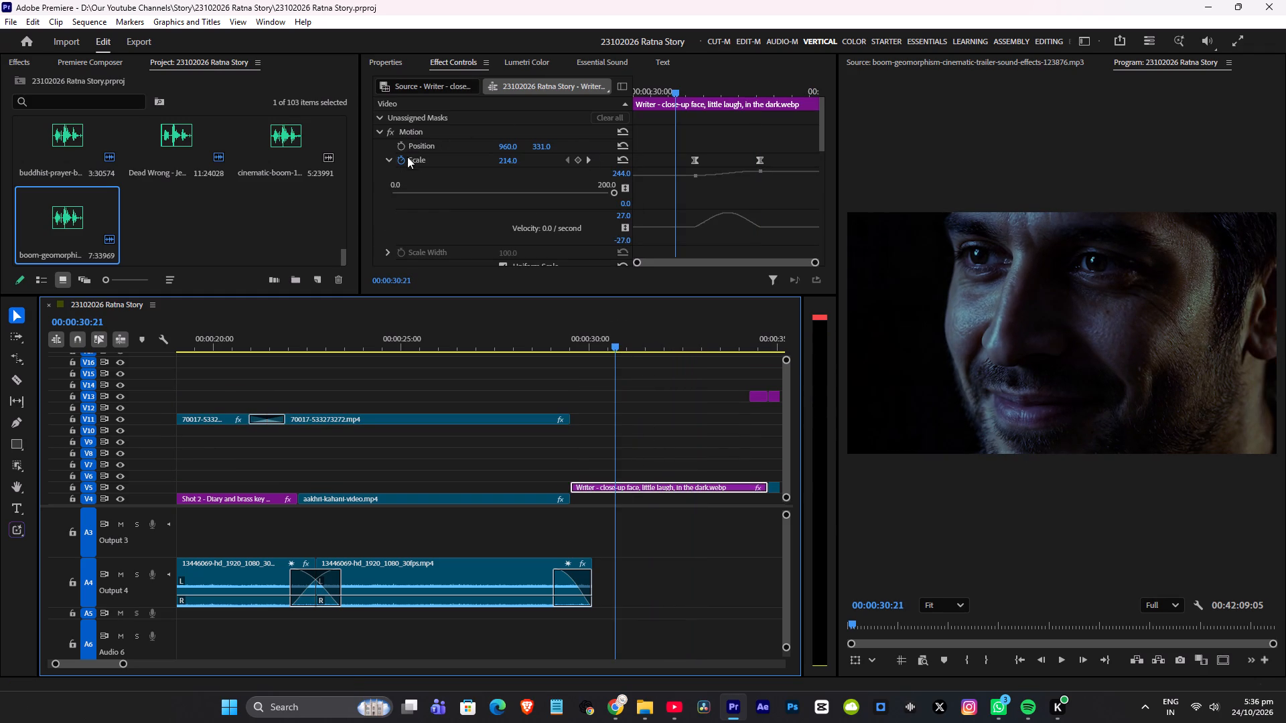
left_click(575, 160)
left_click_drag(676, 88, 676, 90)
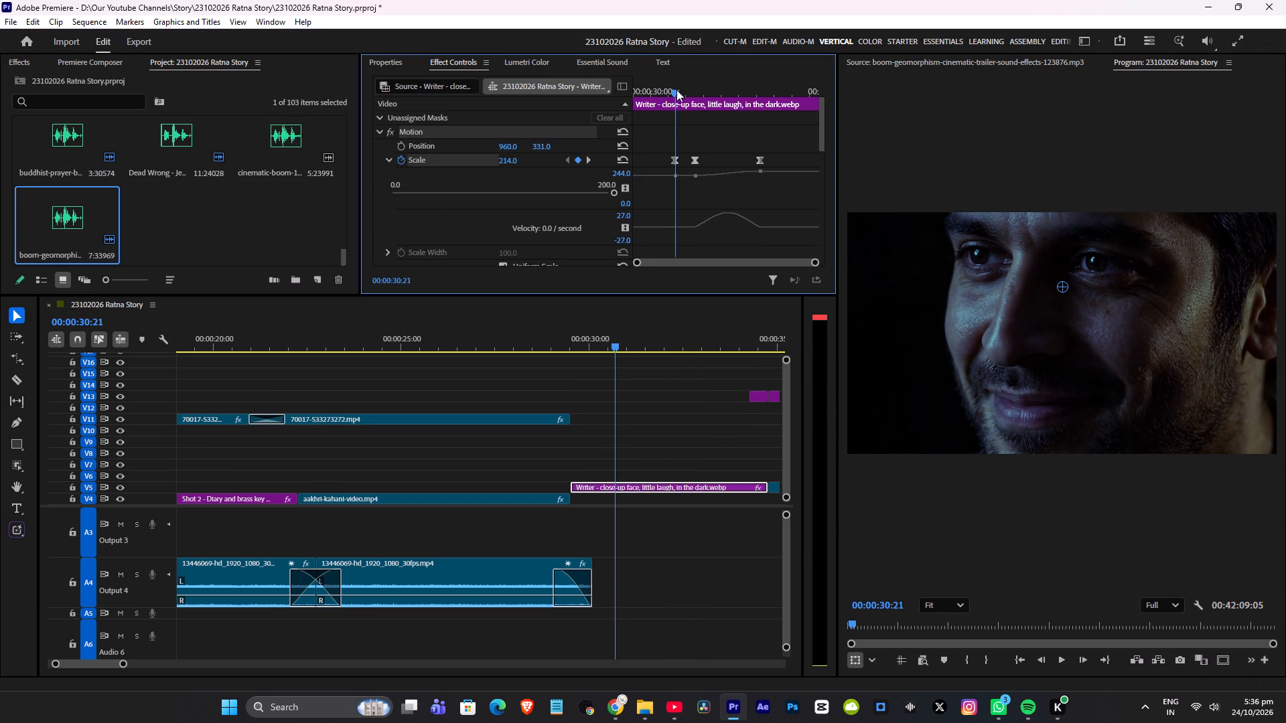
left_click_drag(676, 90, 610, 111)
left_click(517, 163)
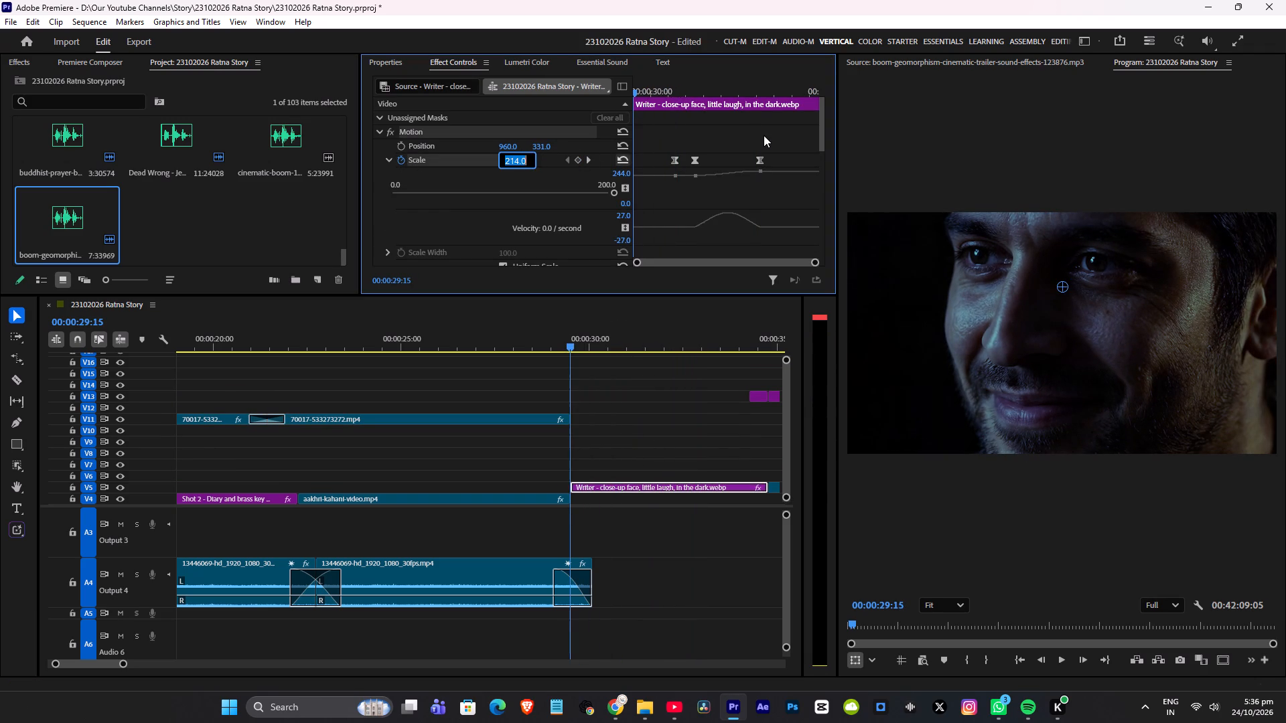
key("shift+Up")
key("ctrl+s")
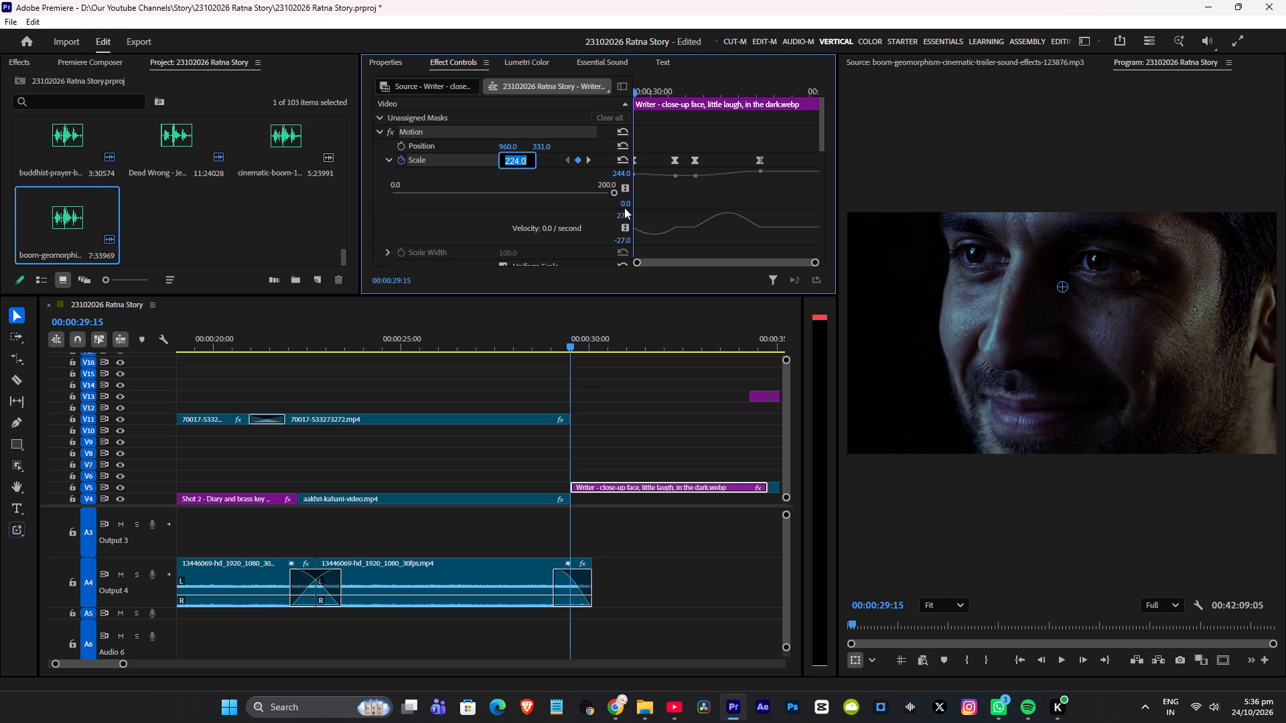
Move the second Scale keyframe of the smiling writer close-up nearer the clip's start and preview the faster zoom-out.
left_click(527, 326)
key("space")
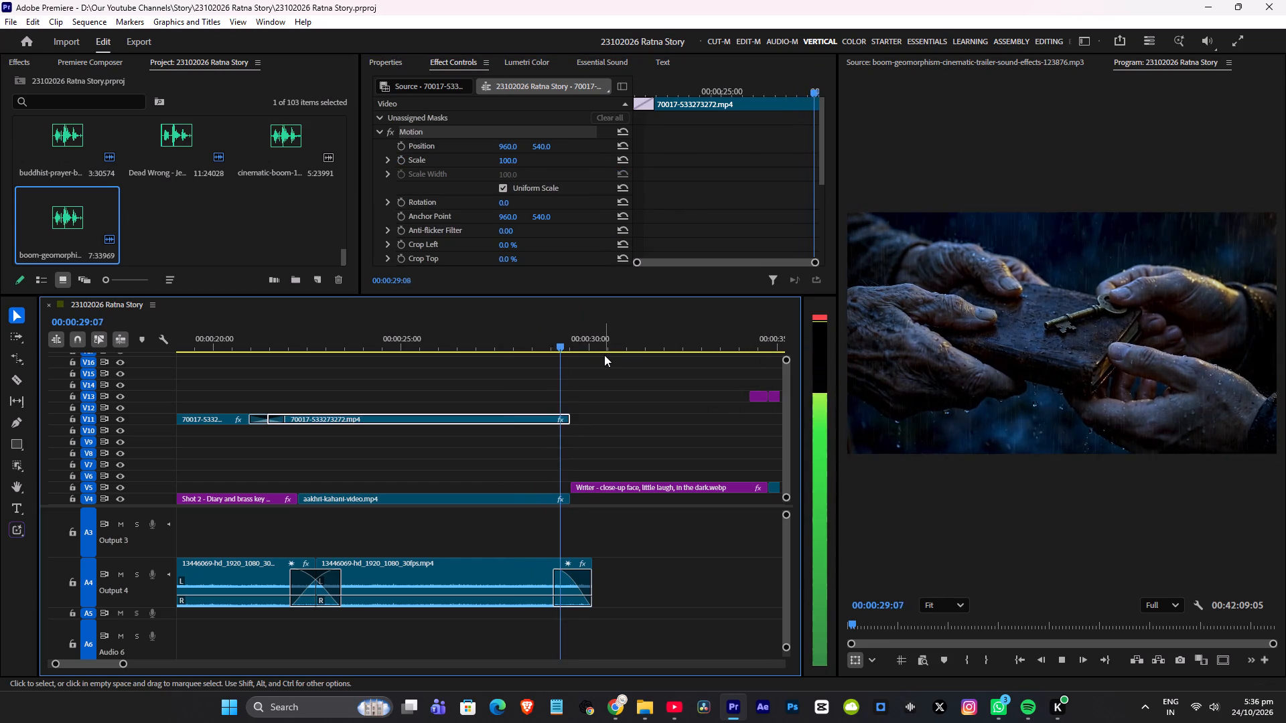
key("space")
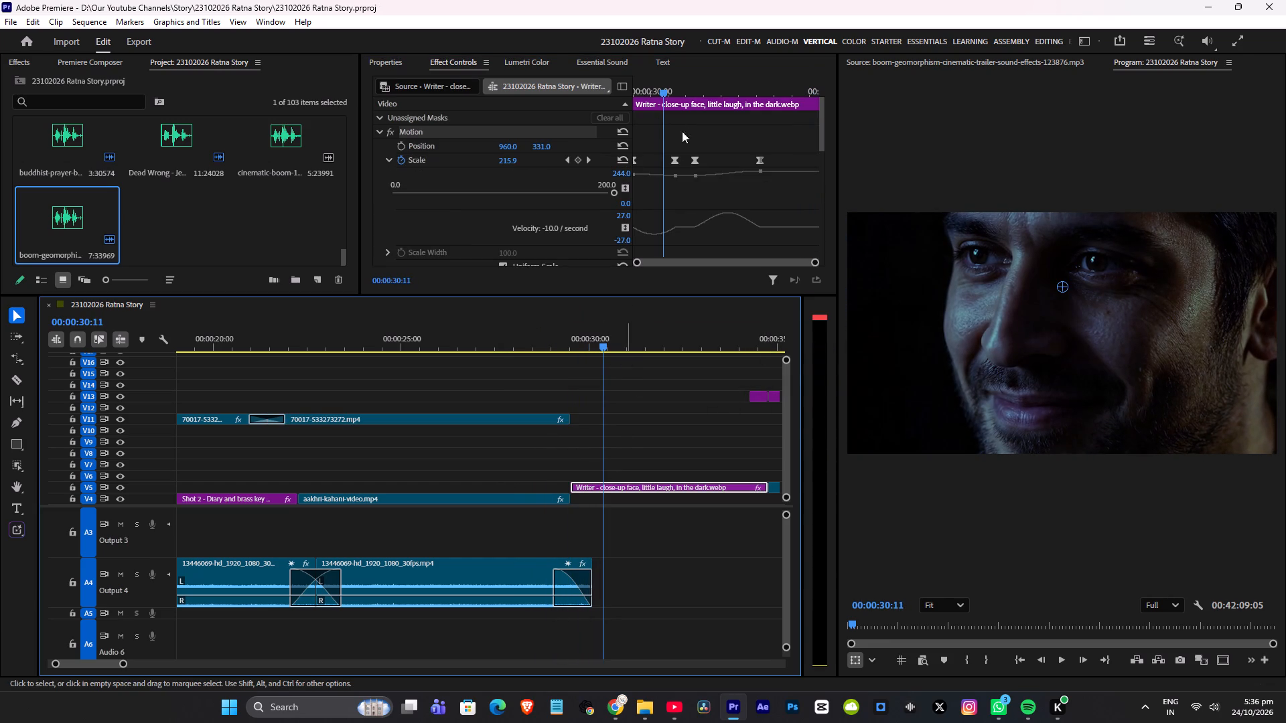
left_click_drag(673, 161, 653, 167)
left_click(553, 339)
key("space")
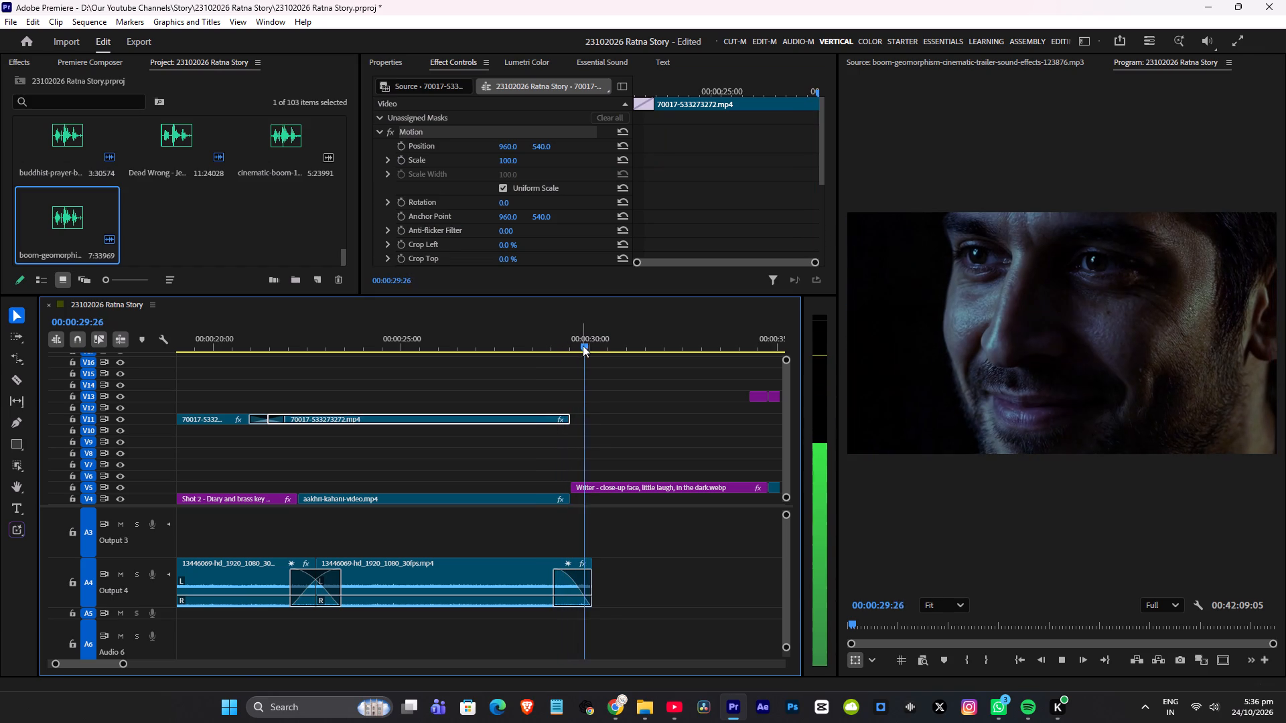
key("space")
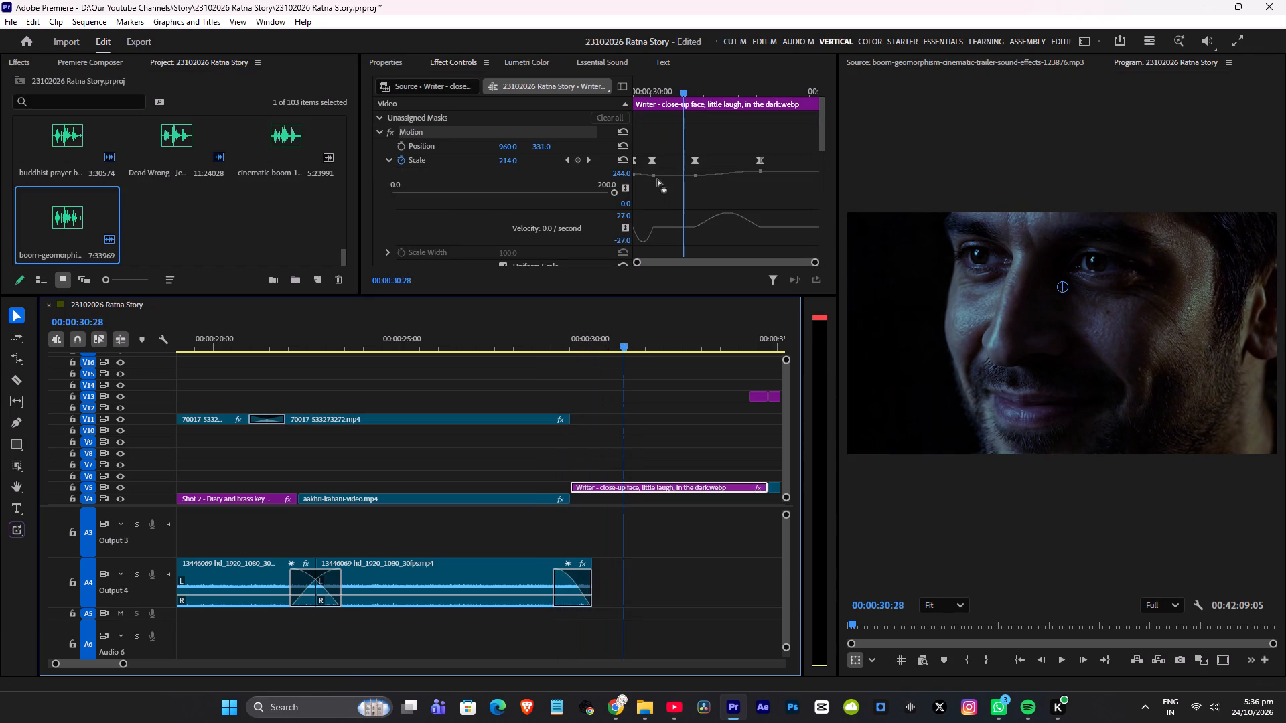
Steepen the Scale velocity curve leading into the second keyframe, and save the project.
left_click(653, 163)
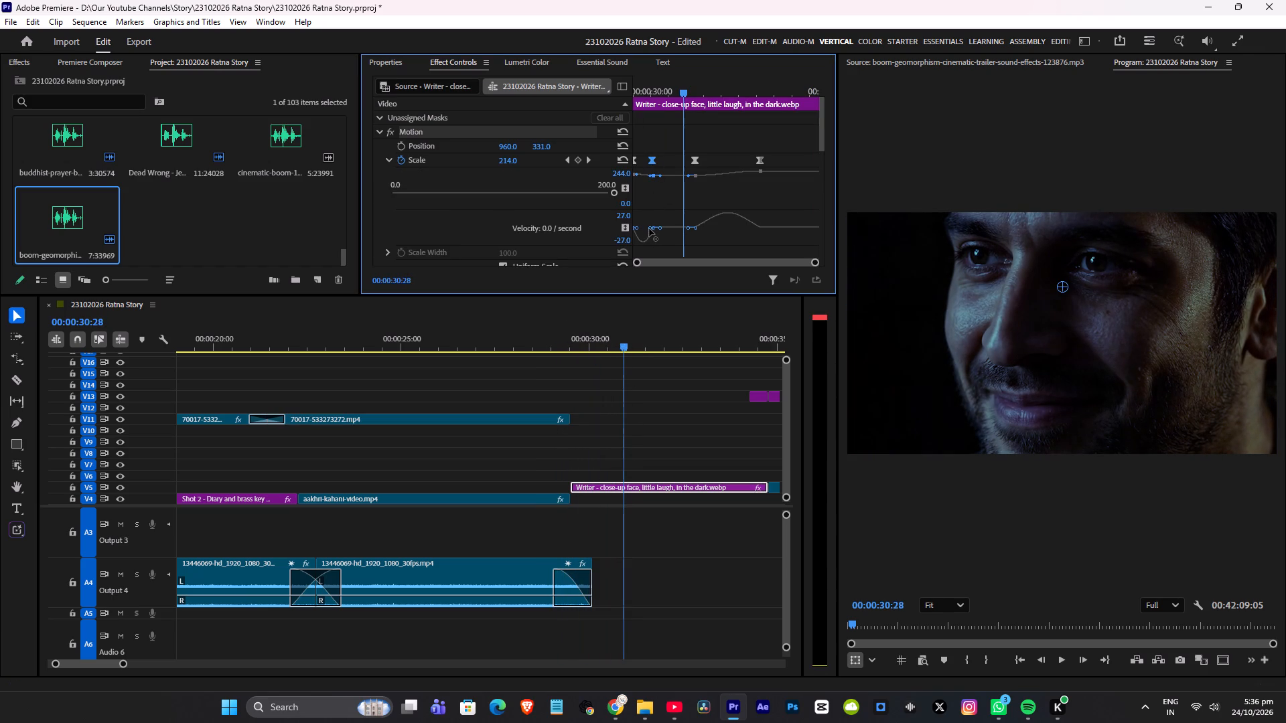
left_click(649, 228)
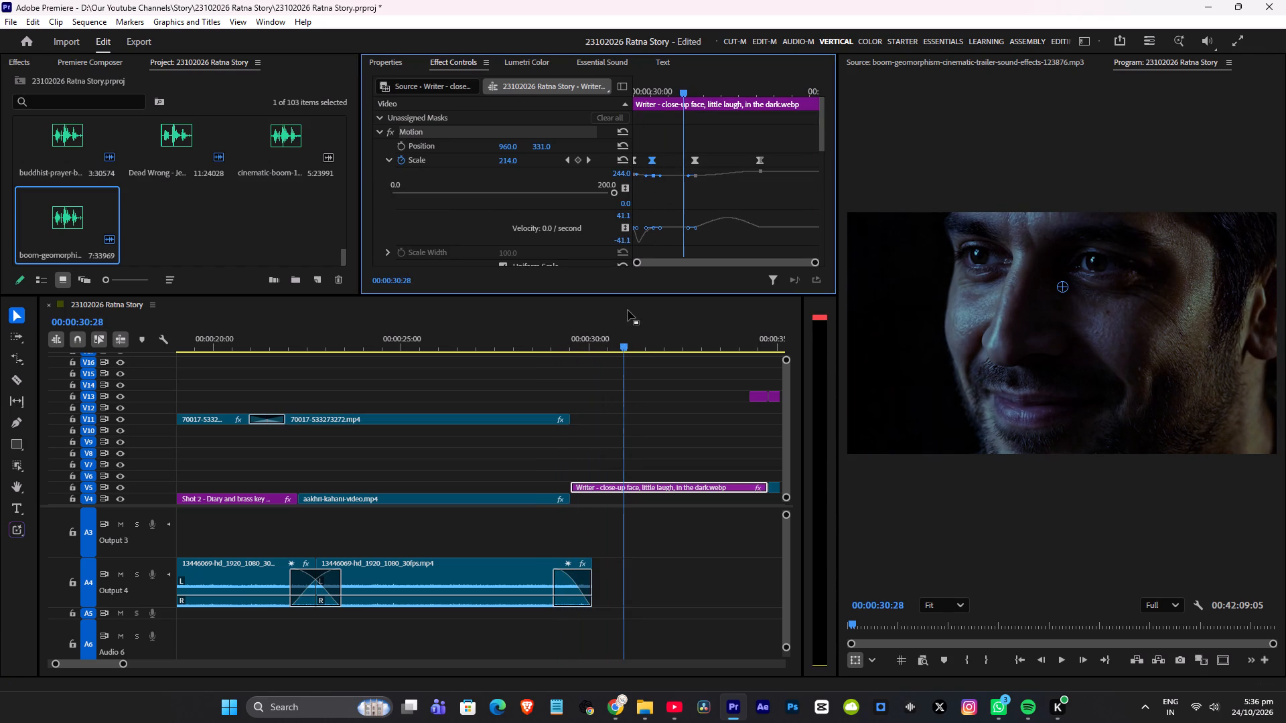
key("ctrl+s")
Watch the sequence full screen from 00:00:28:00, and again from 00:00:24:08 through to the rainy footstep shot.
left_click(516, 341)
key("ctrl+s")
key("ctrl+grave")
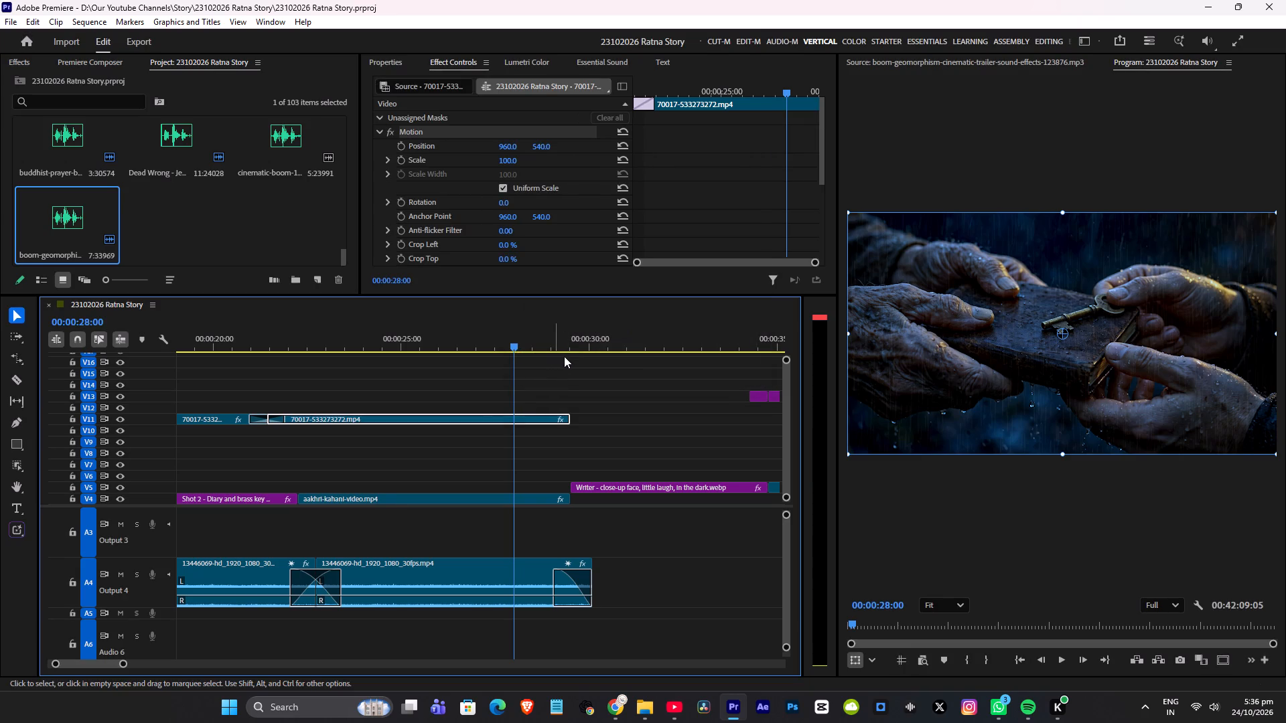
key("space")
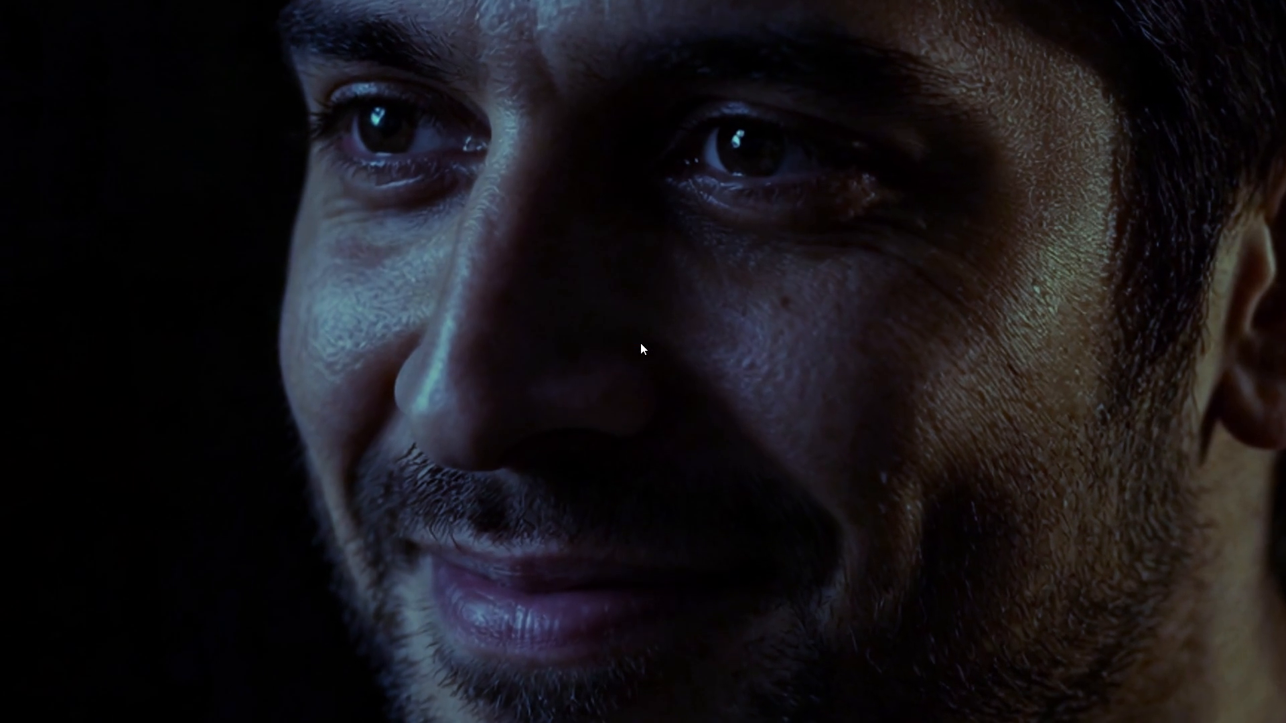
key("ctrl+grave")
left_click_drag(492, 338, 375, 349)
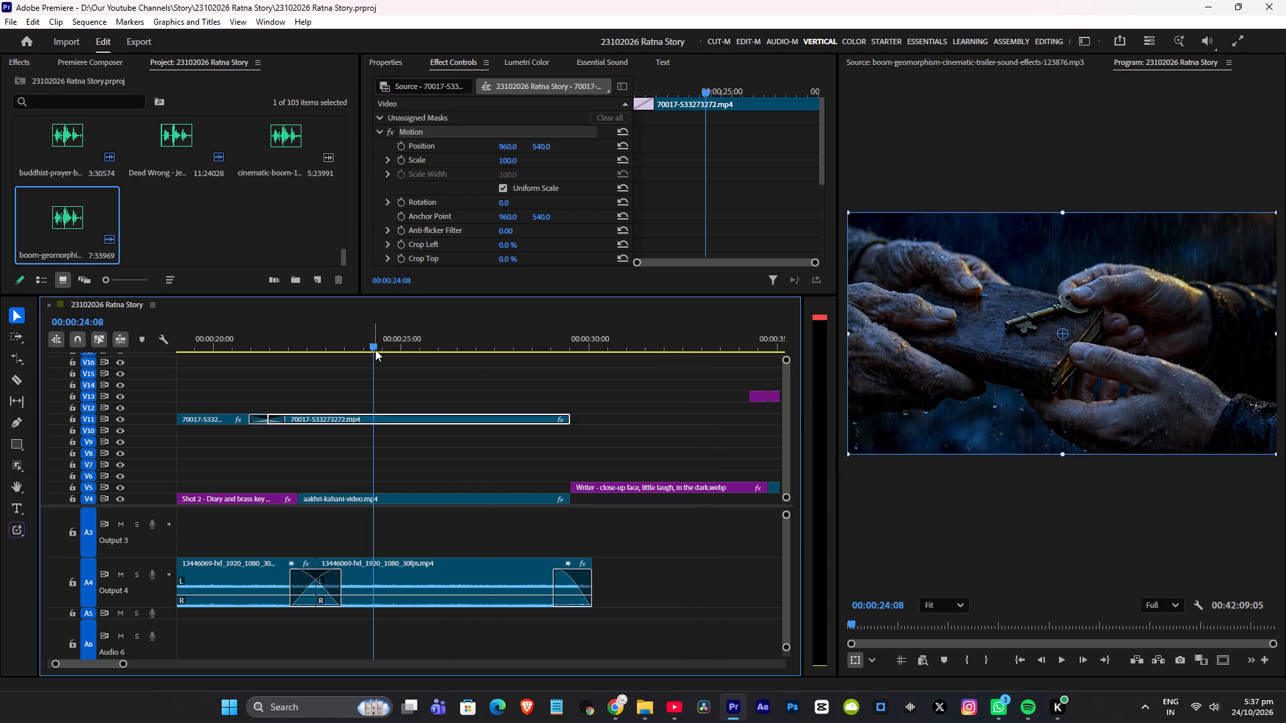
key("ctrl+s")
key("ctrl+grave")
key("space")
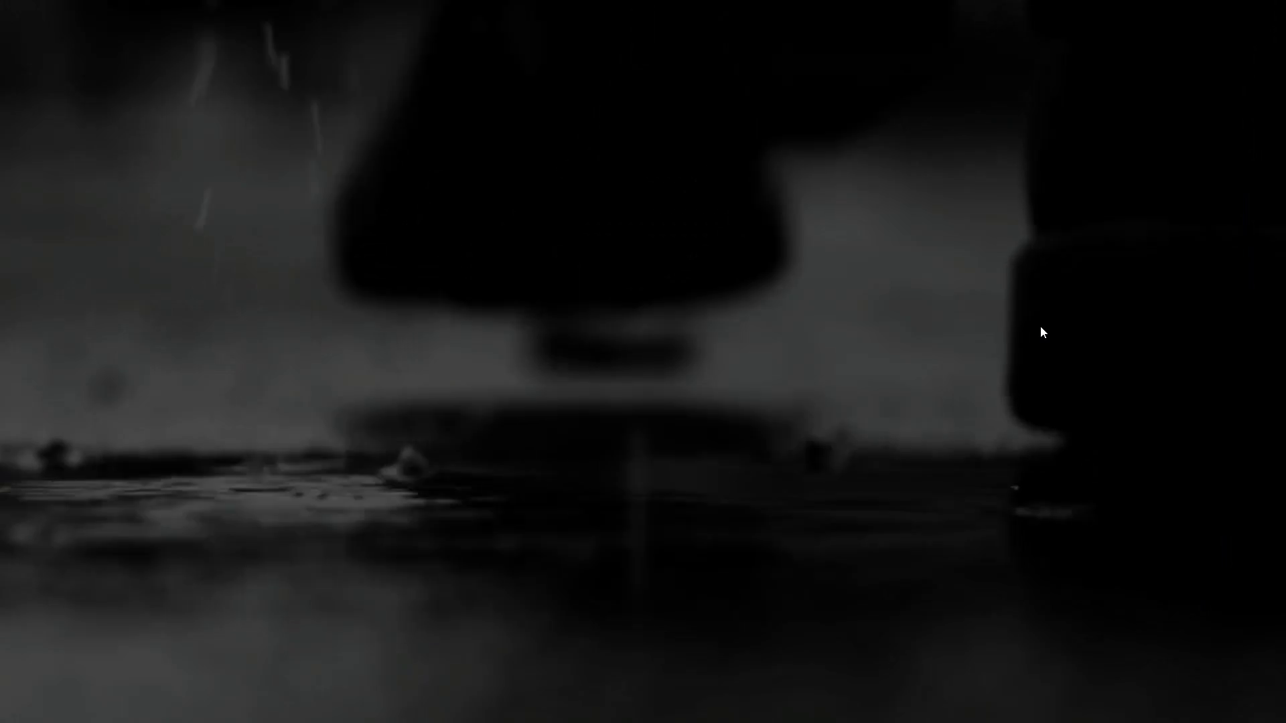
key("space")
key("ctrl+grave")
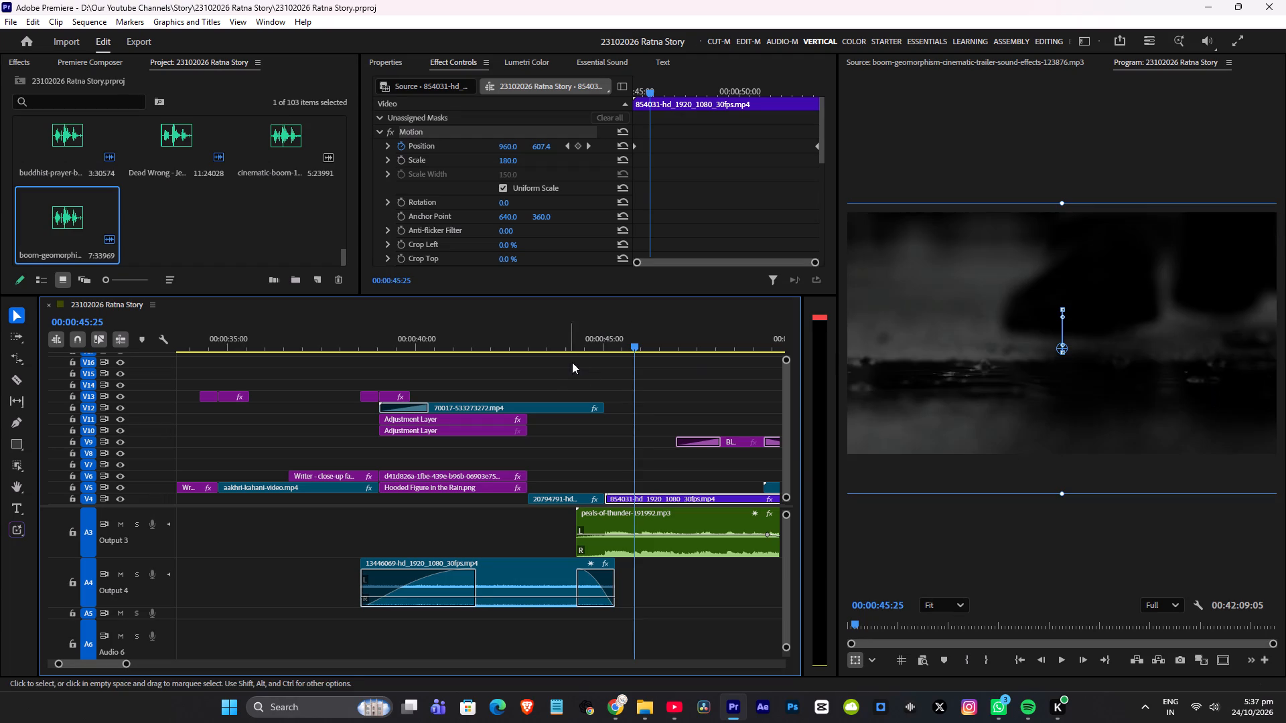
Save the project and replay parts of the sequence around the hooded figure and the second writer close-up.
left_click(569, 341)
key("ctrl+s")
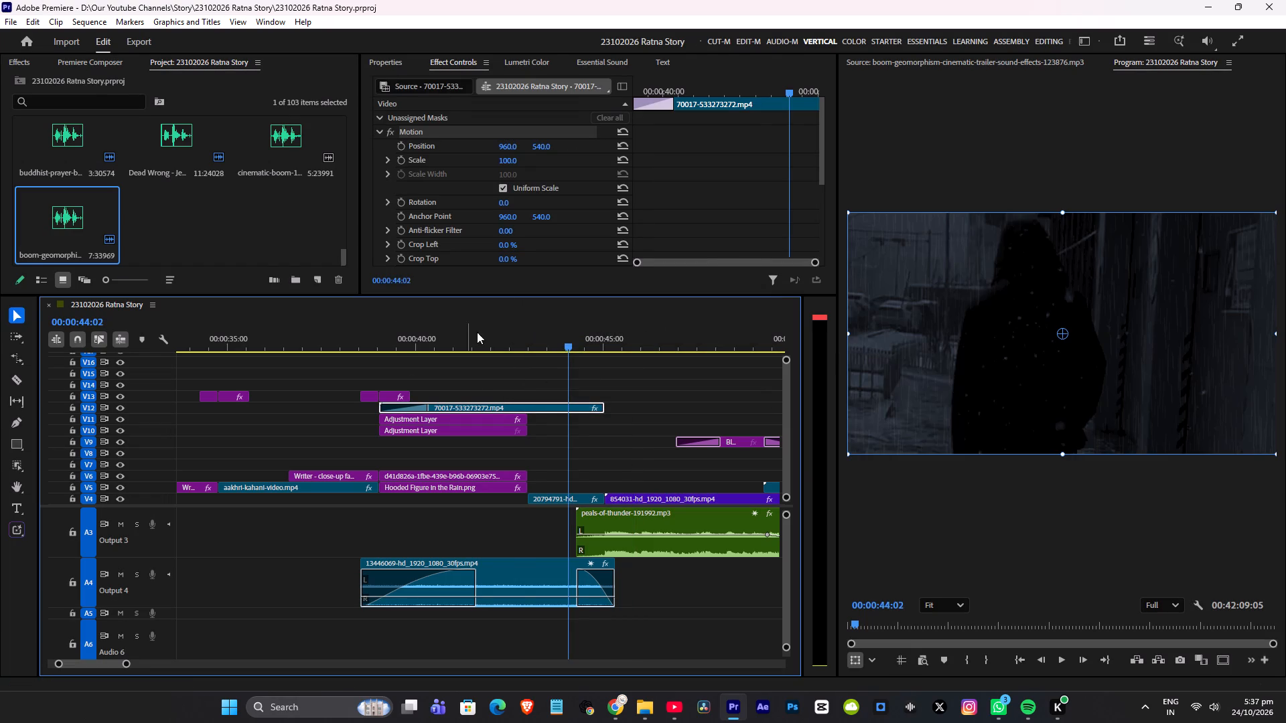
left_click(526, 329)
key("space")
key("space")
left_click(277, 337)
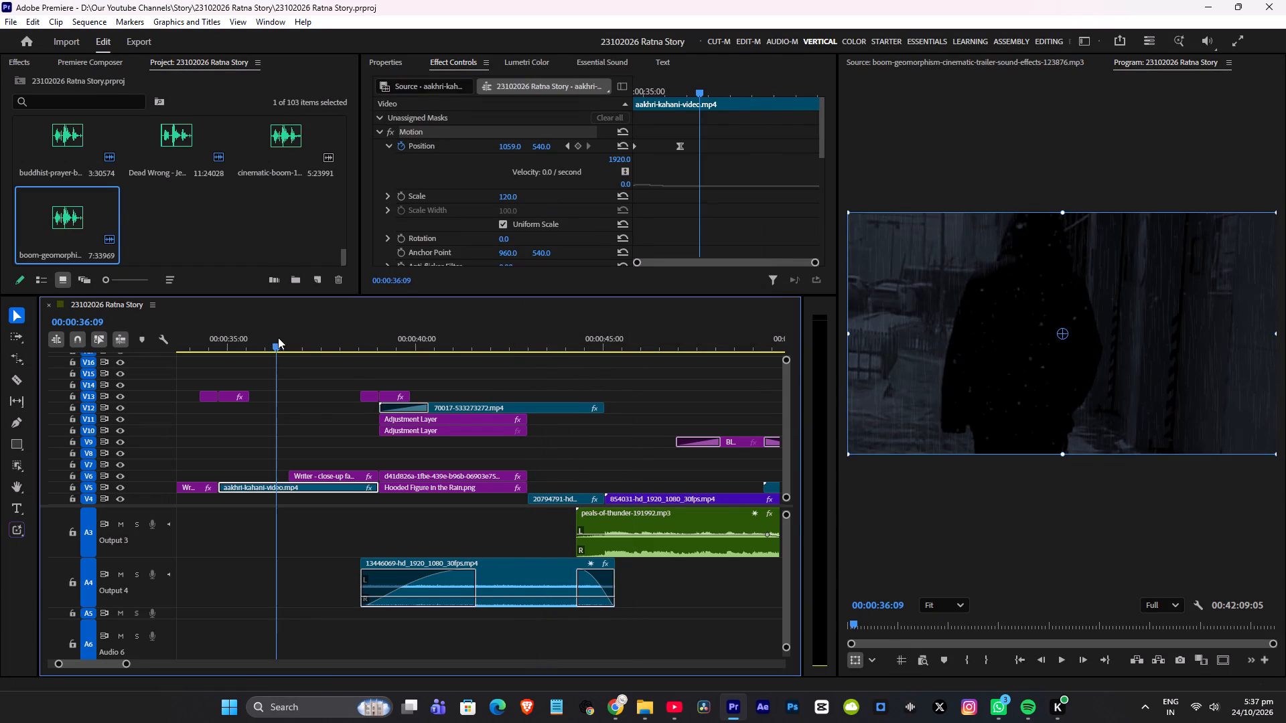
scroll(370, 393, "up", 10)
key("space")
scroll(545, 386, "down", 1)
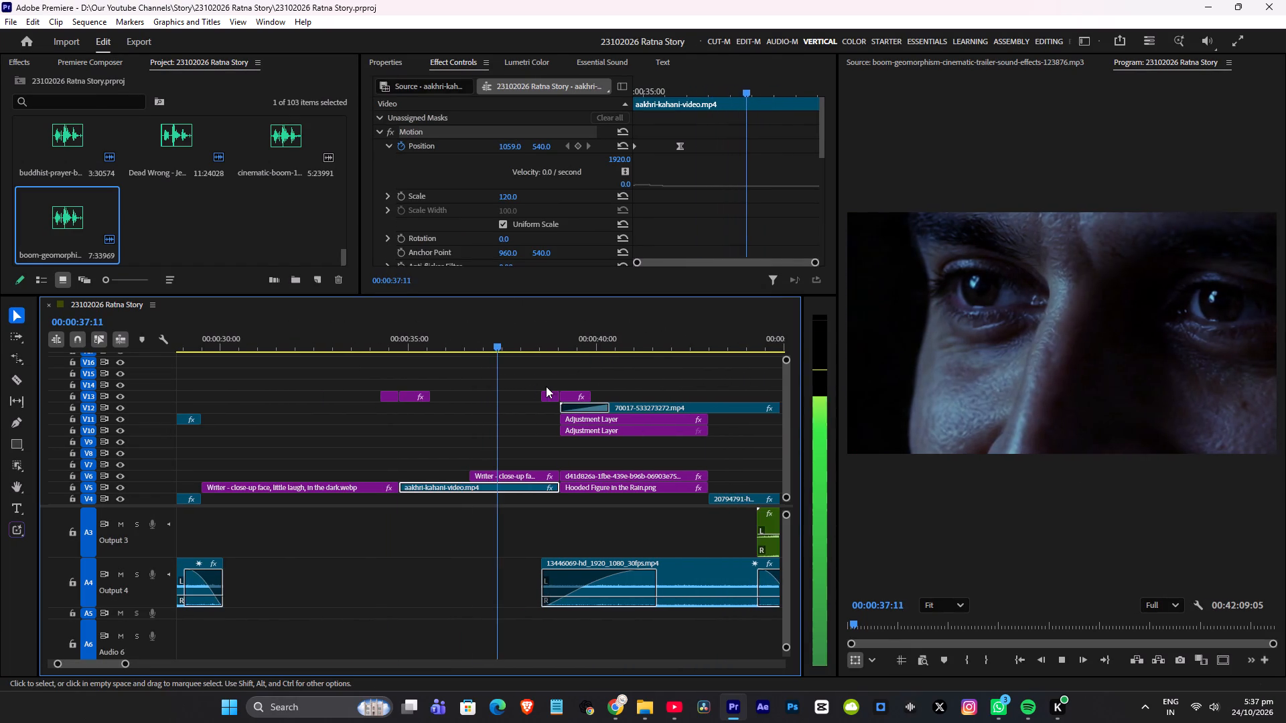
scroll(522, 386, "up", 1)
key("space")
scroll(507, 384, "up", 5)
Replay the smiling writer close-up on V5 and split the clip at 00:00:31:07.
left_click(344, 341)
key("space")
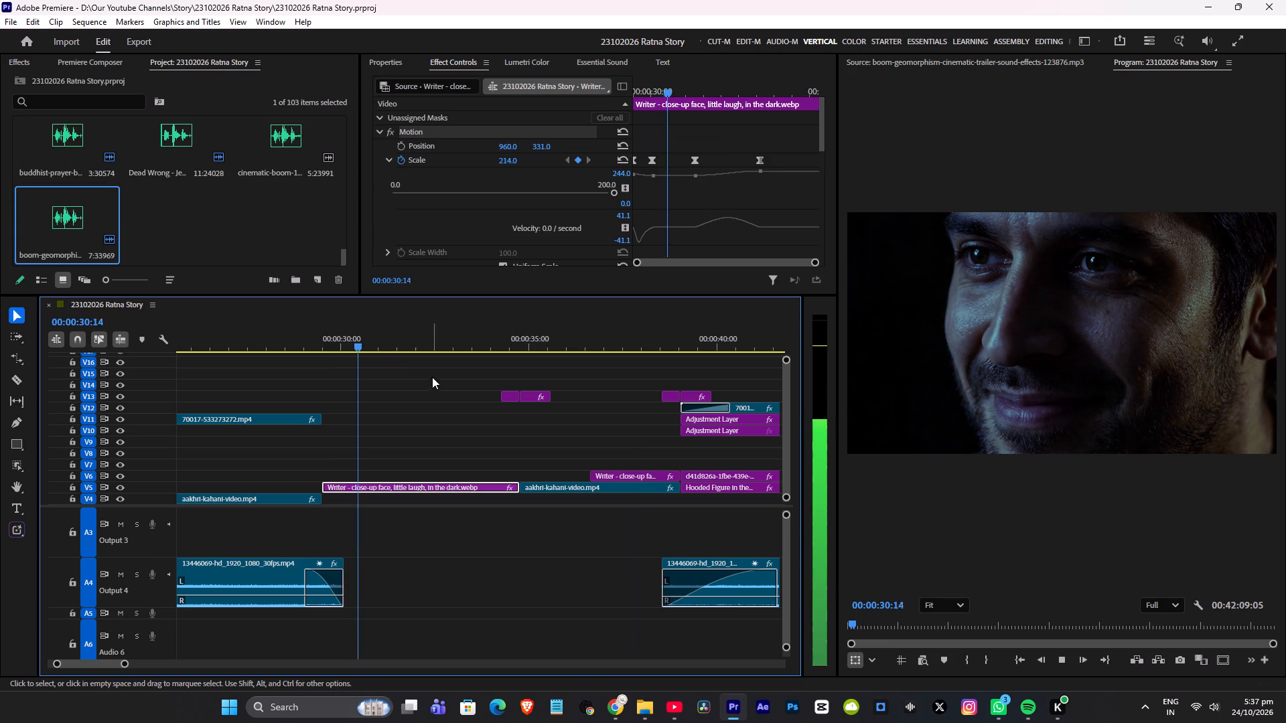
scroll(433, 384, "up", 4, "alt")
key("space")
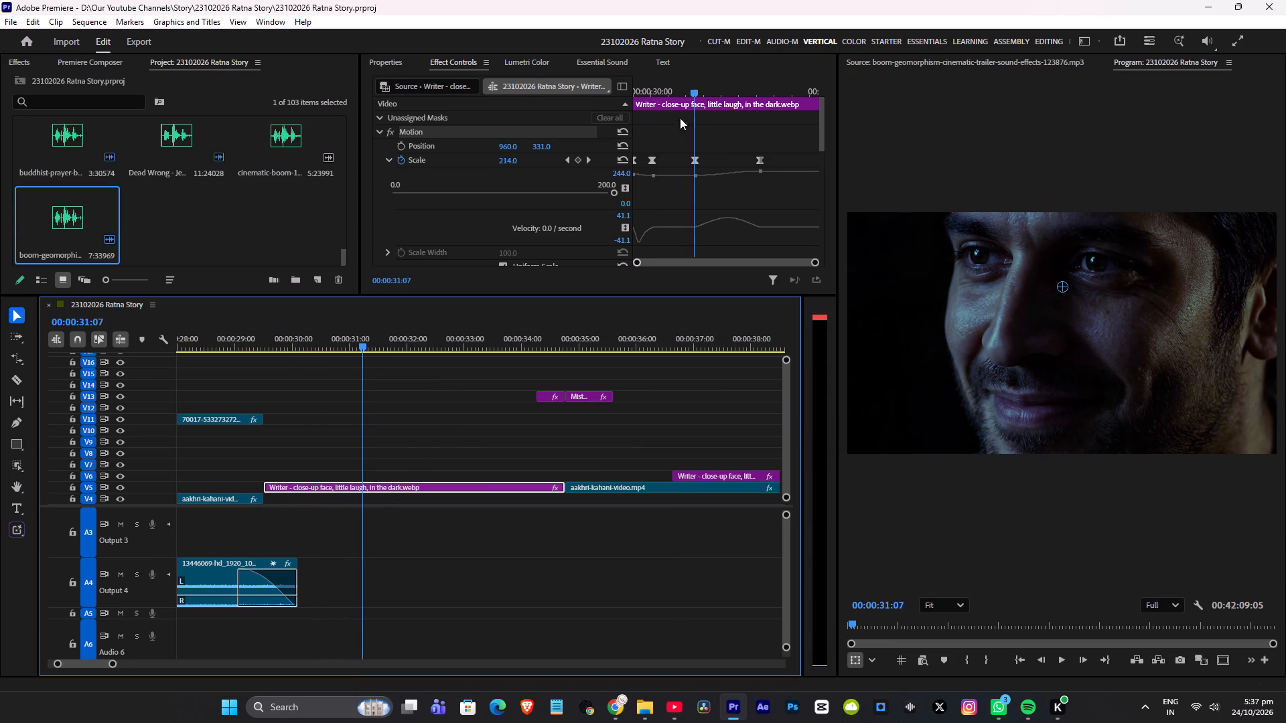
left_click_drag(694, 90, 681, 98)
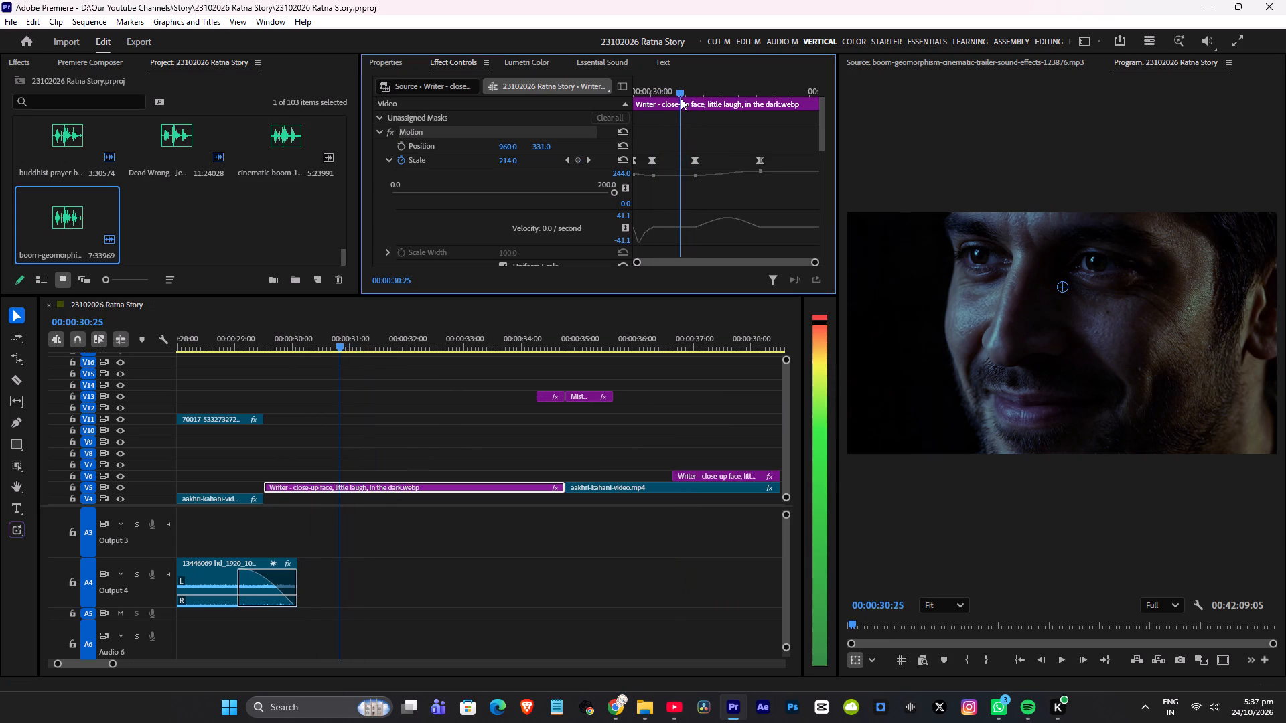
left_click_drag(681, 98, 695, 98)
left_click(368, 486)
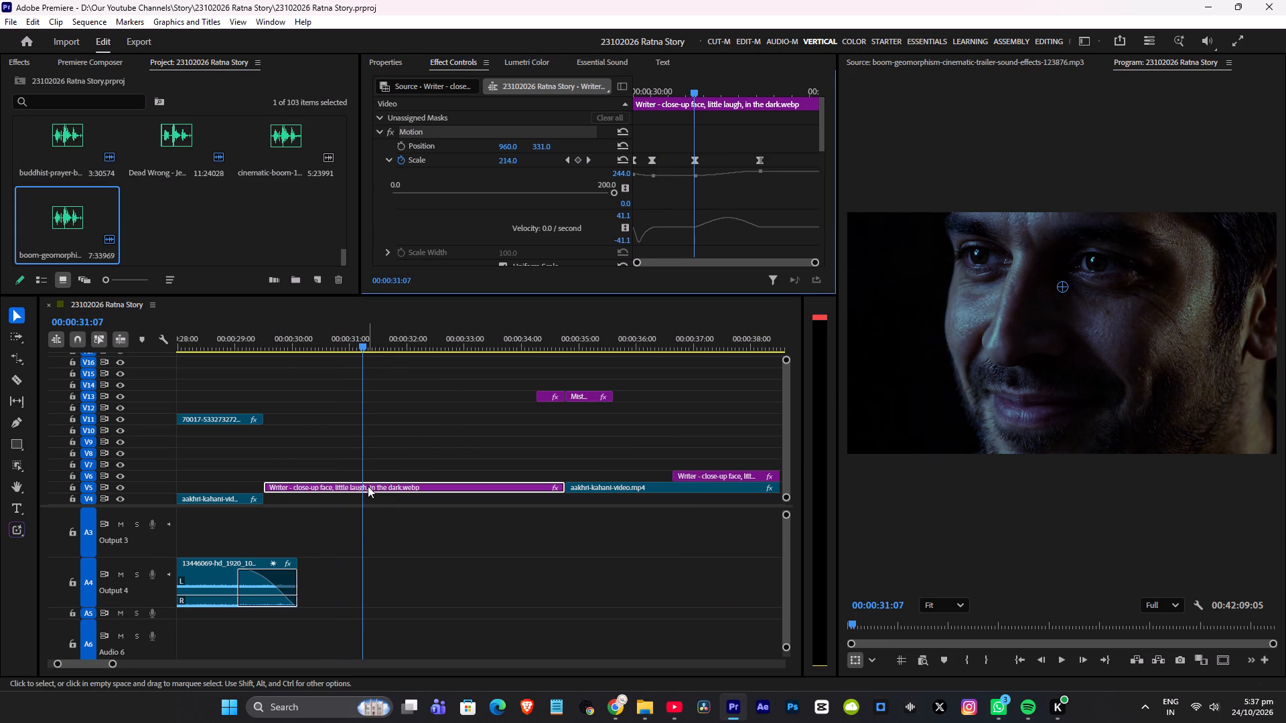
key("z")
Preview the first segment of the split writer close-up and remove all its Scale keyframes.
left_click_drag(324, 317, 299, 329)
left_click_drag(299, 329, 281, 336)
key("space")
key("space")
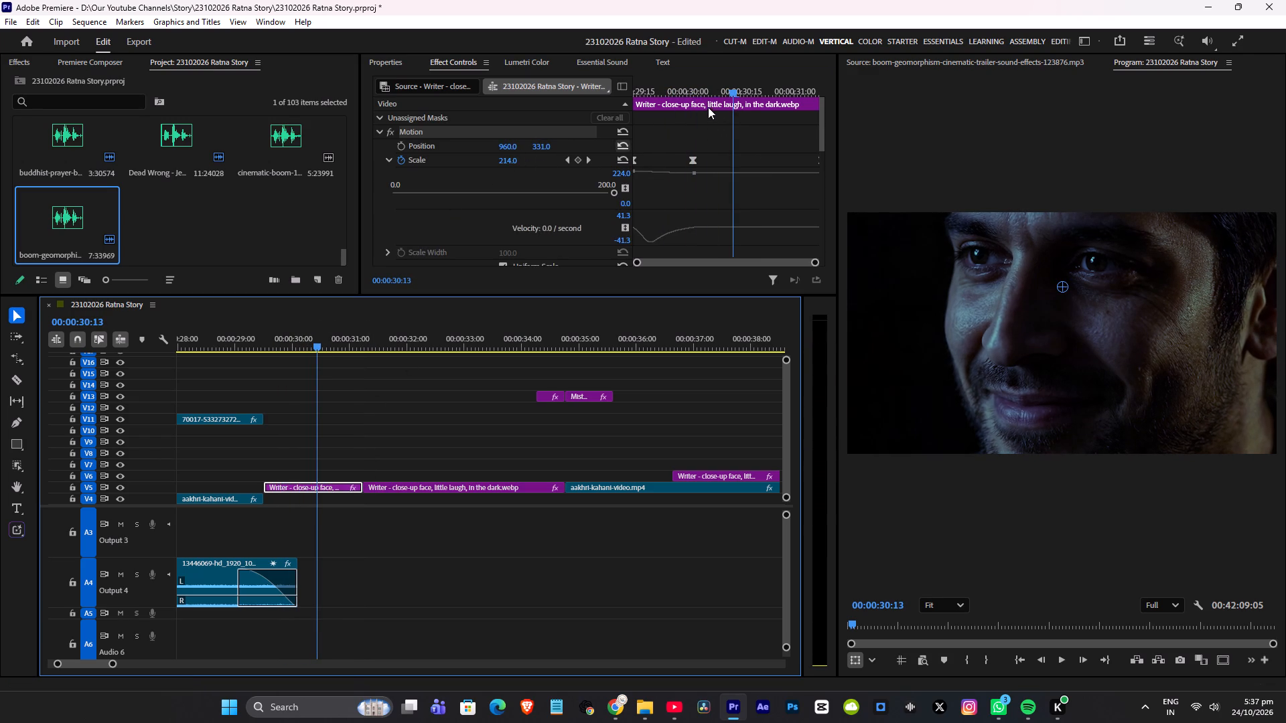
left_click(401, 158)
left_click(699, 398)
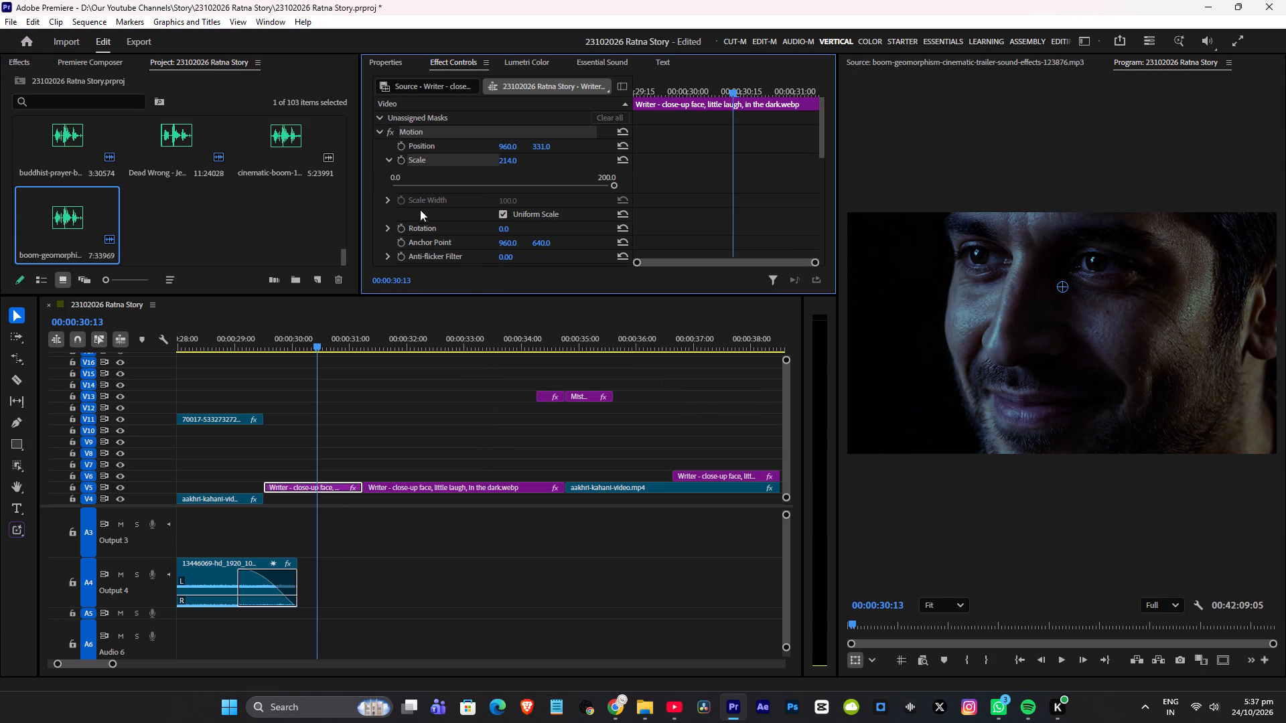
Reframe the first writer segment tightly on the eyes with Scale 326 and vertical Position 880.
left_click_drag(512, 160, 551, 160)
left_click_drag(540, 144, 687, 146)
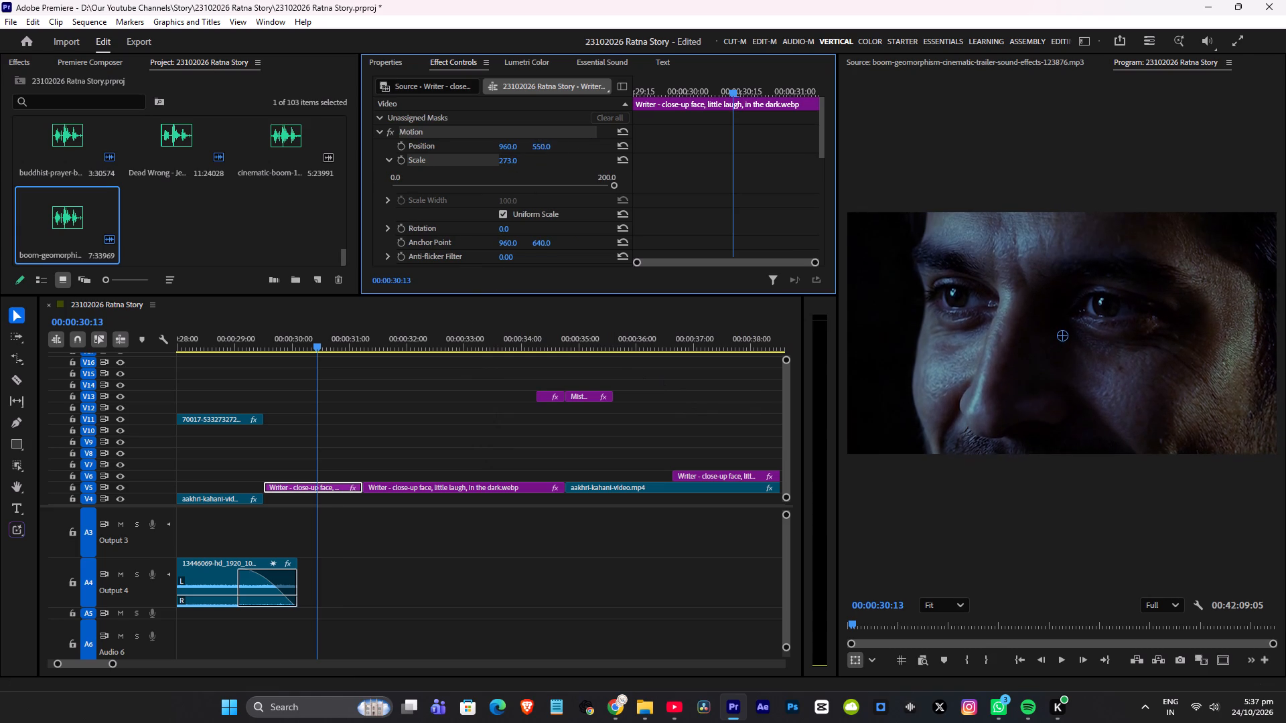
left_click_drag(687, 146, 785, 146)
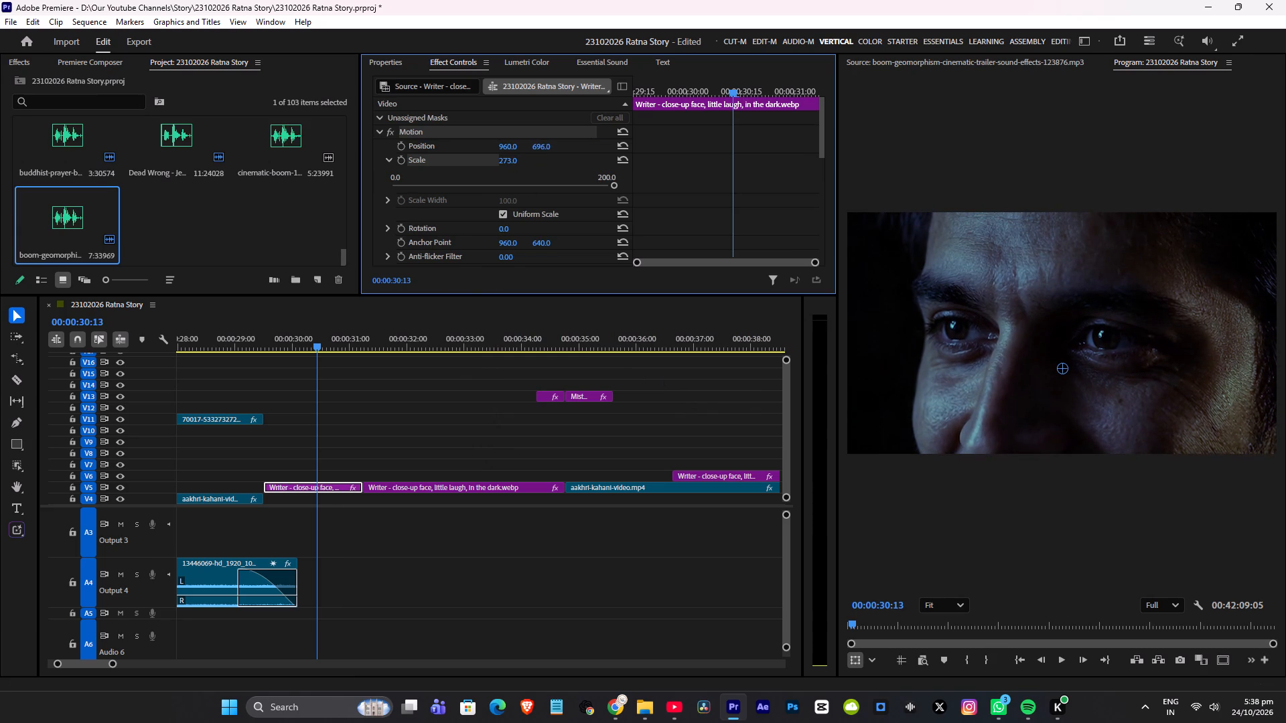
left_click_drag(785, 146, 788, 149)
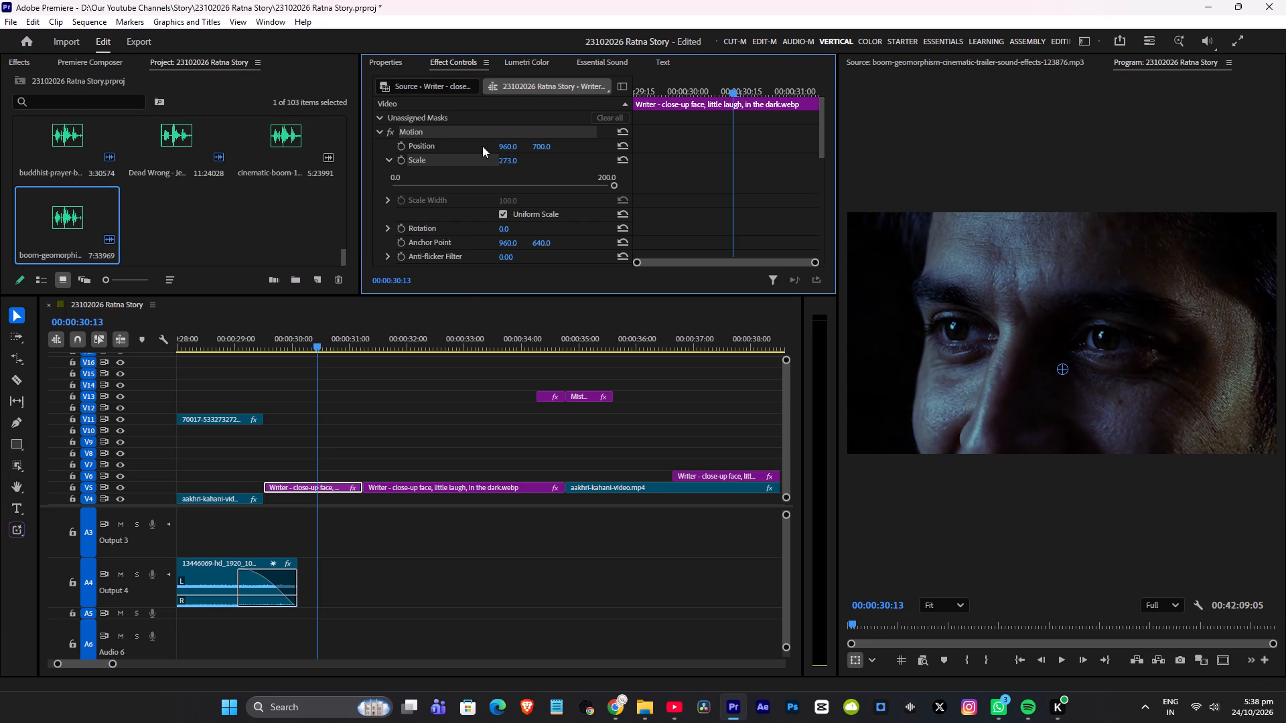
left_click_drag(501, 158, 537, 158)
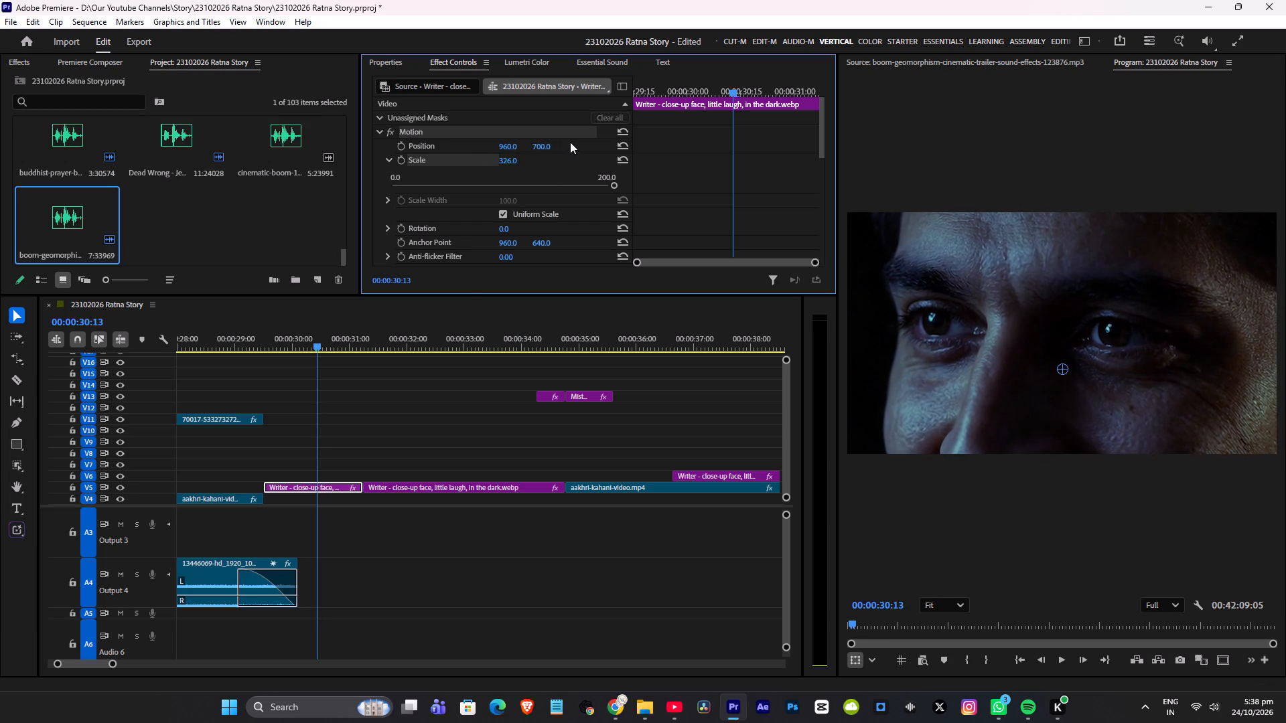
left_click_drag(543, 145, 663, 145)
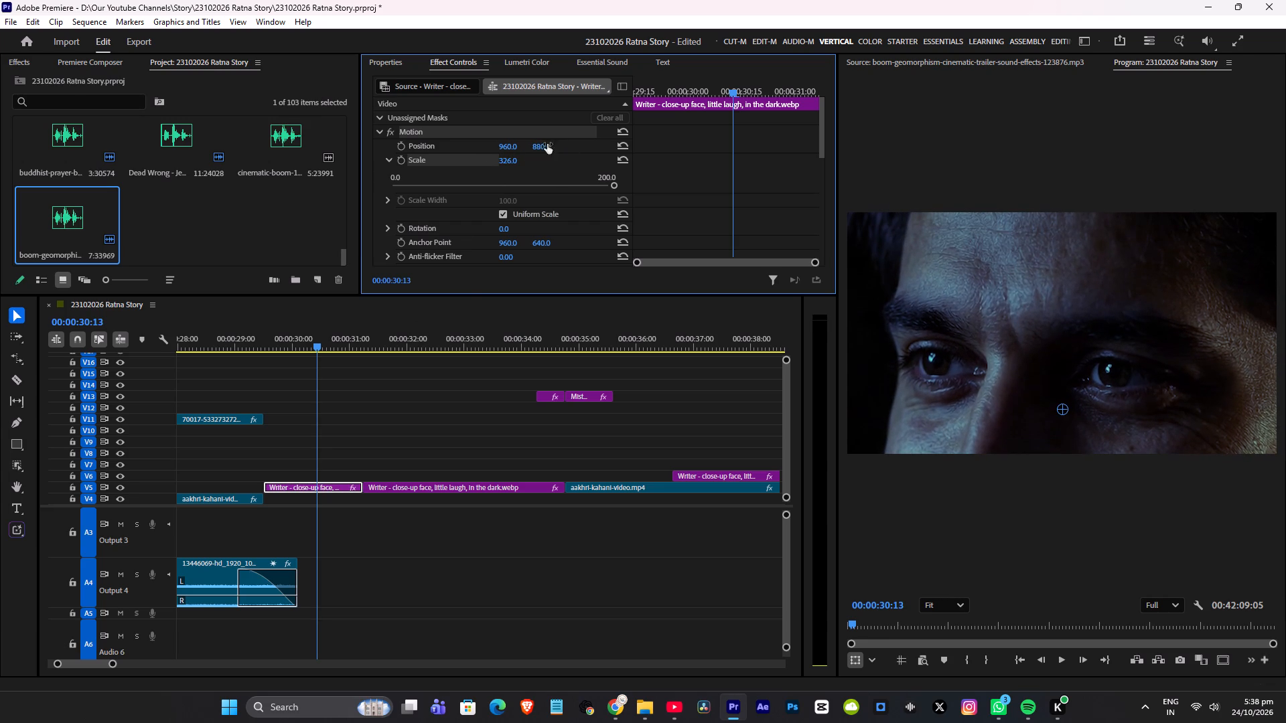
Animate the first writer segment's Scale from 336 at the clip's start to 326 at 00:00:30:13.
left_click(402, 156)
left_click_drag(700, 84, 669, 90)
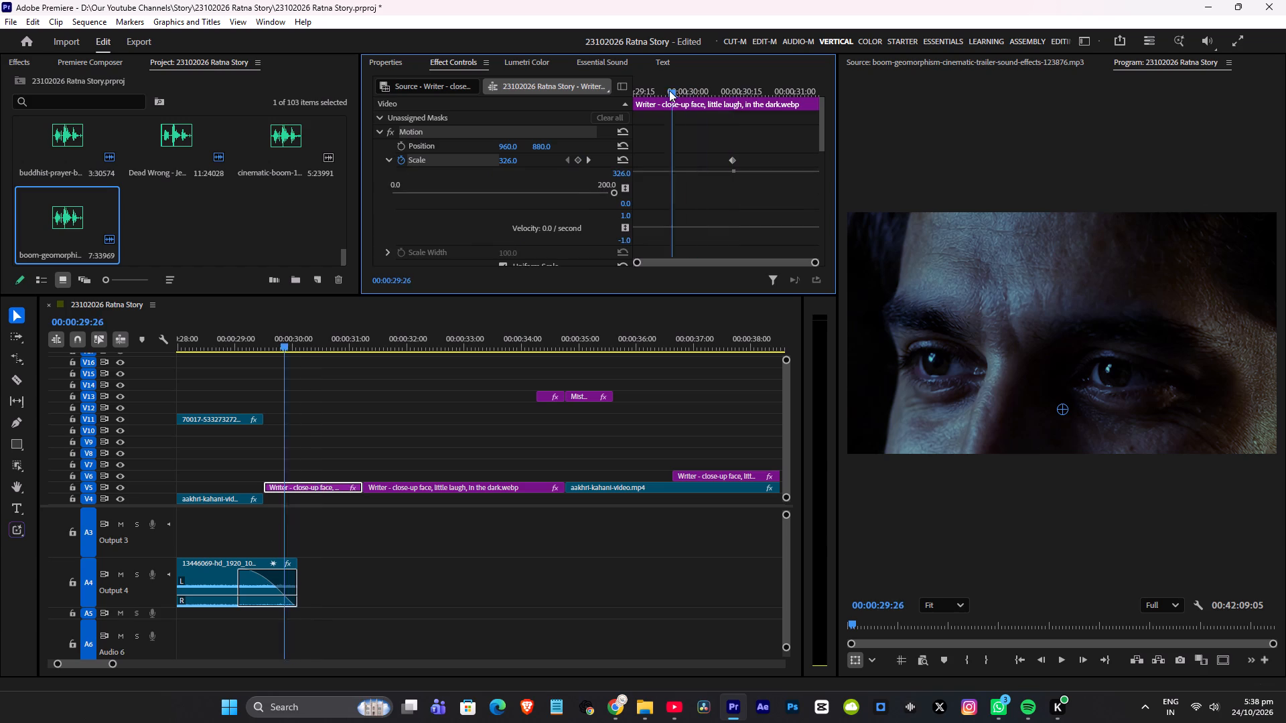
left_click_drag(669, 90, 613, 104)
left_click(512, 157)
key("shift+Up")
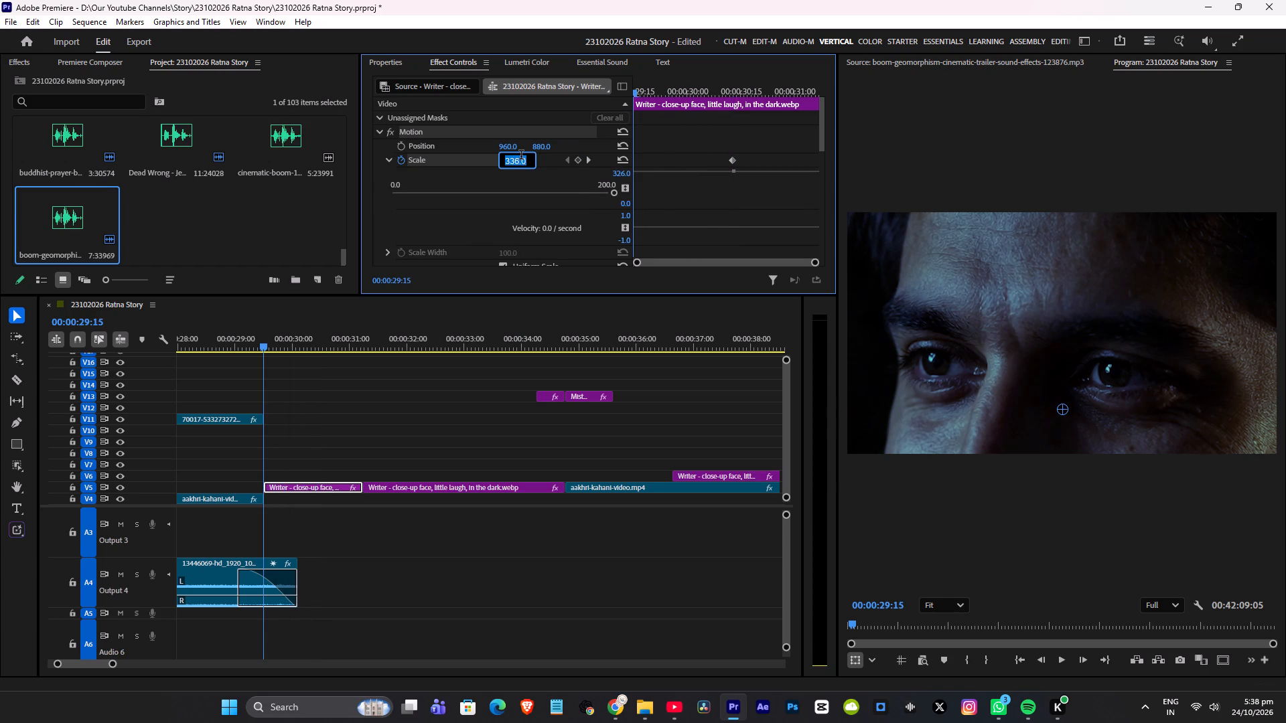
left_click(679, 135)
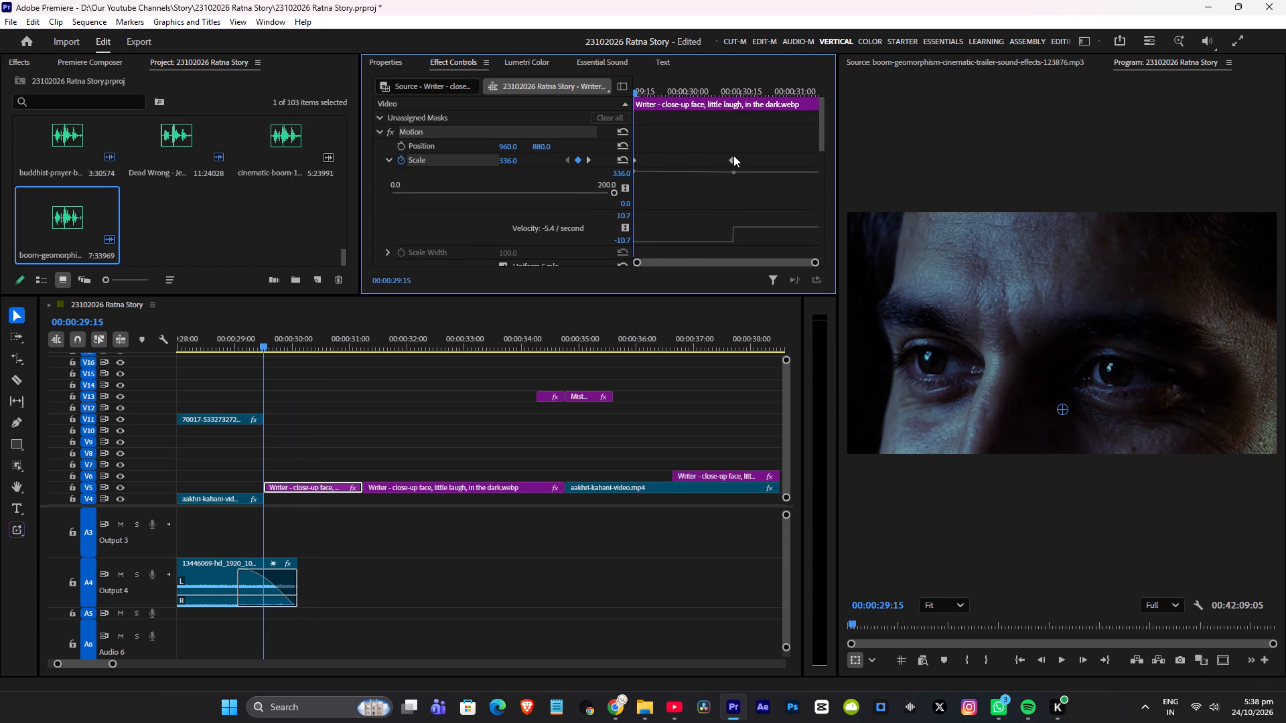
Ease the first writer segment's second Scale keyframe with a longer incoming velocity handle, save, and preview the zoom.
left_click(734, 155)
key("F7")
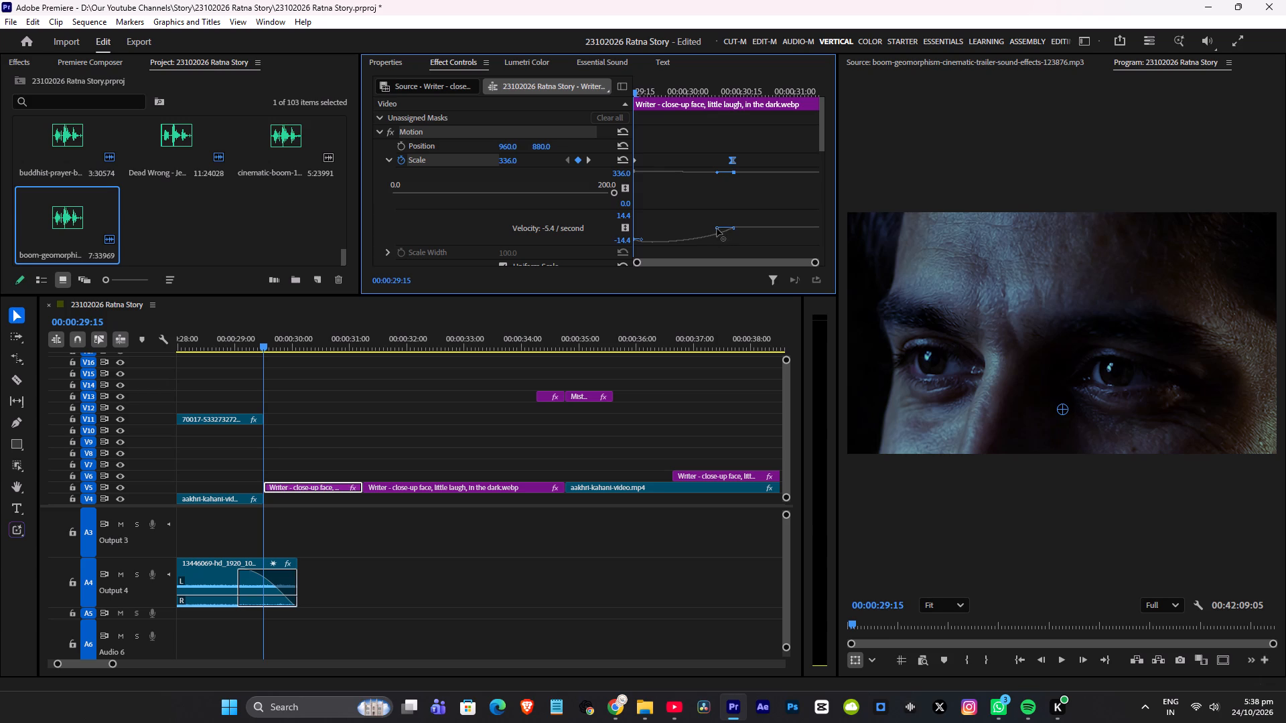
left_click_drag(716, 228, 701, 228)
key("ctrl+s")
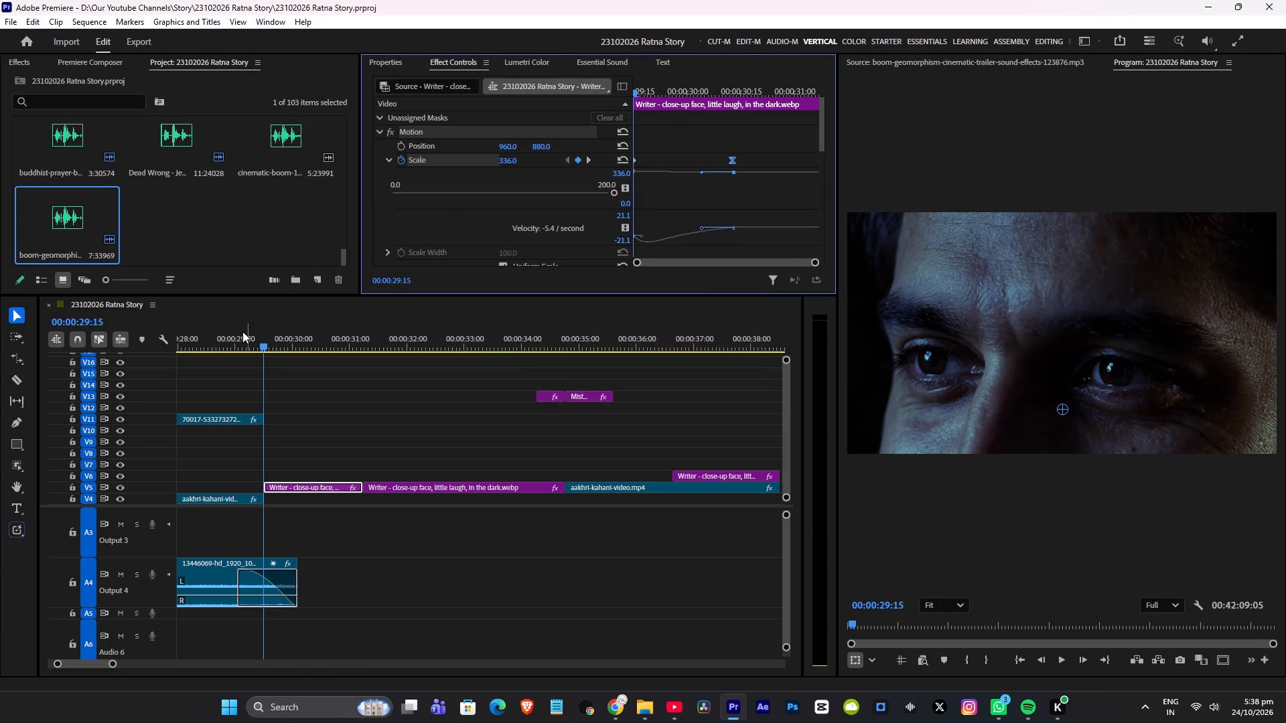
left_click(238, 327)
key("space")
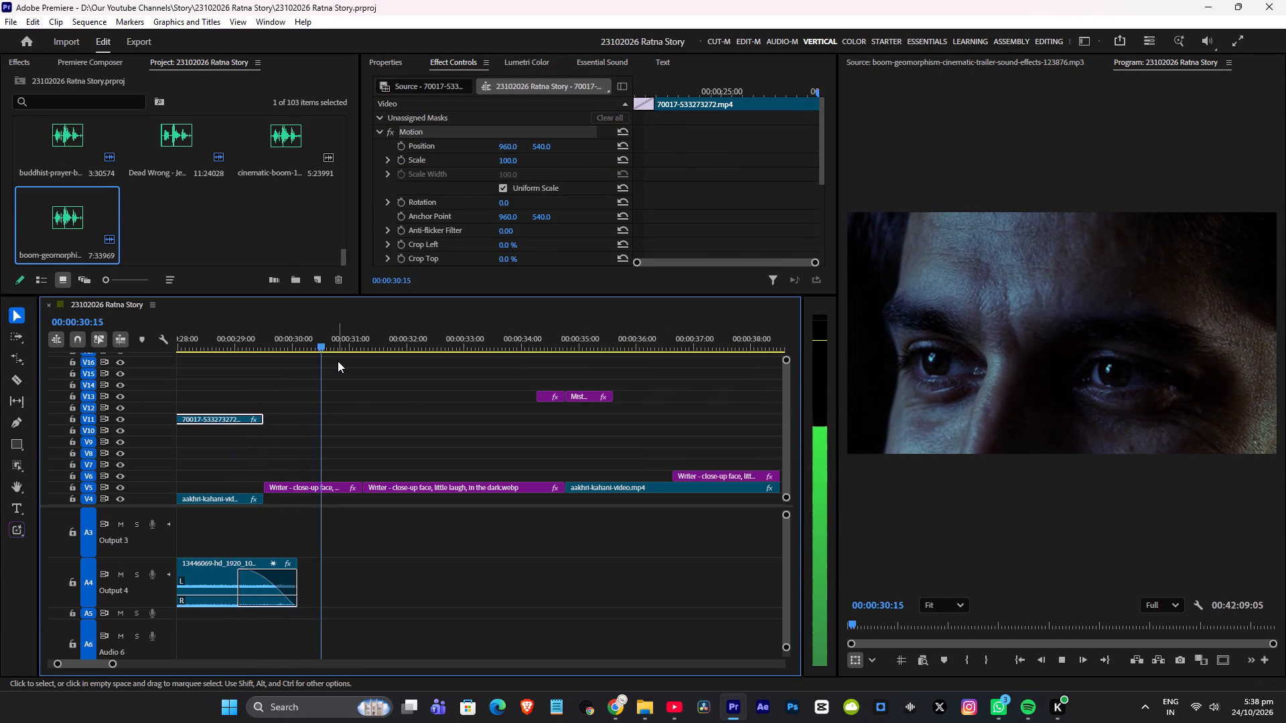
key("space")
Set the first writer segment's vertical Position to 752 and replay the eyes shot to check the framing.
left_click_drag(549, 145, 506, 149)
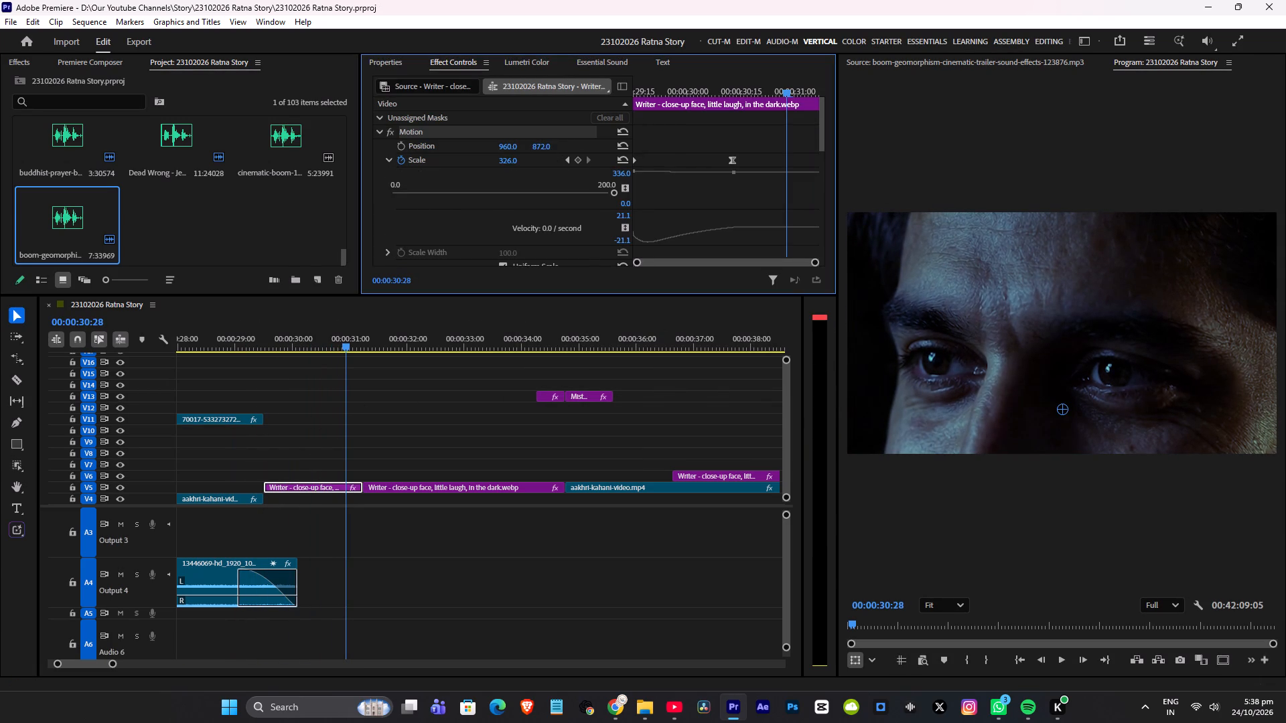
left_click_drag(506, 149, 463, 151)
left_click(242, 342)
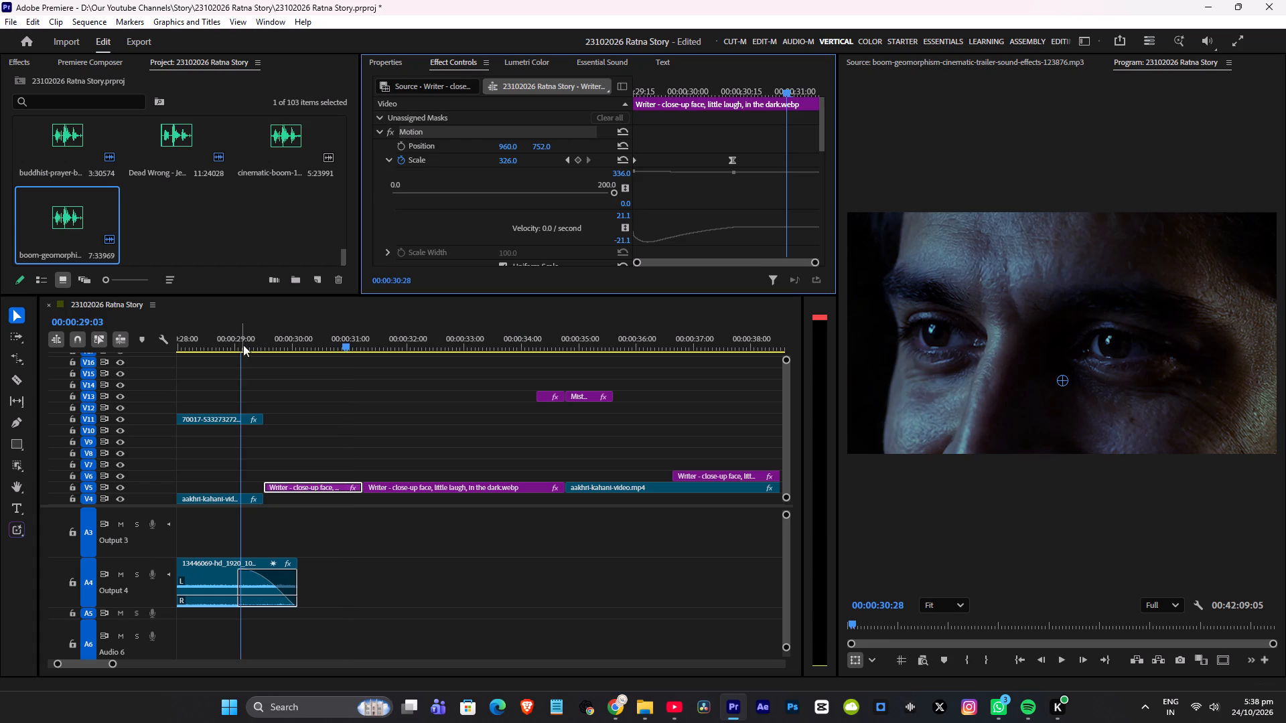
key("space")
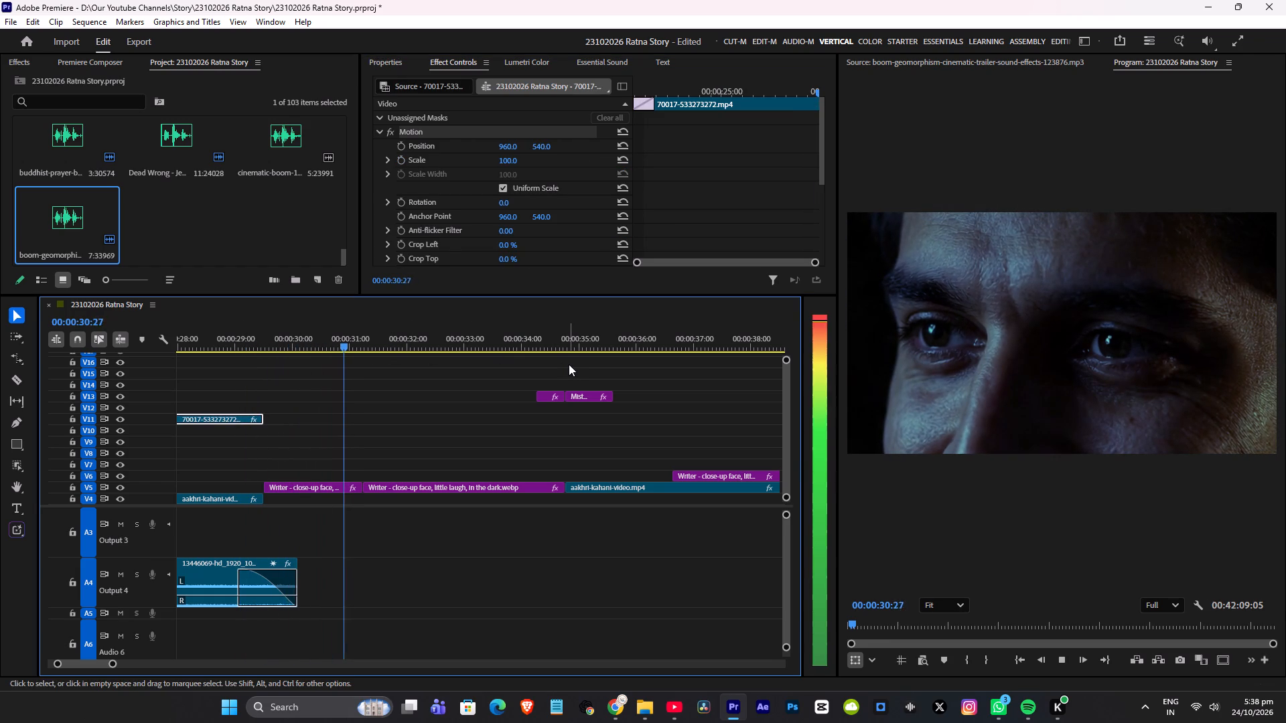
key("space")
left_click(291, 332)
key("space")
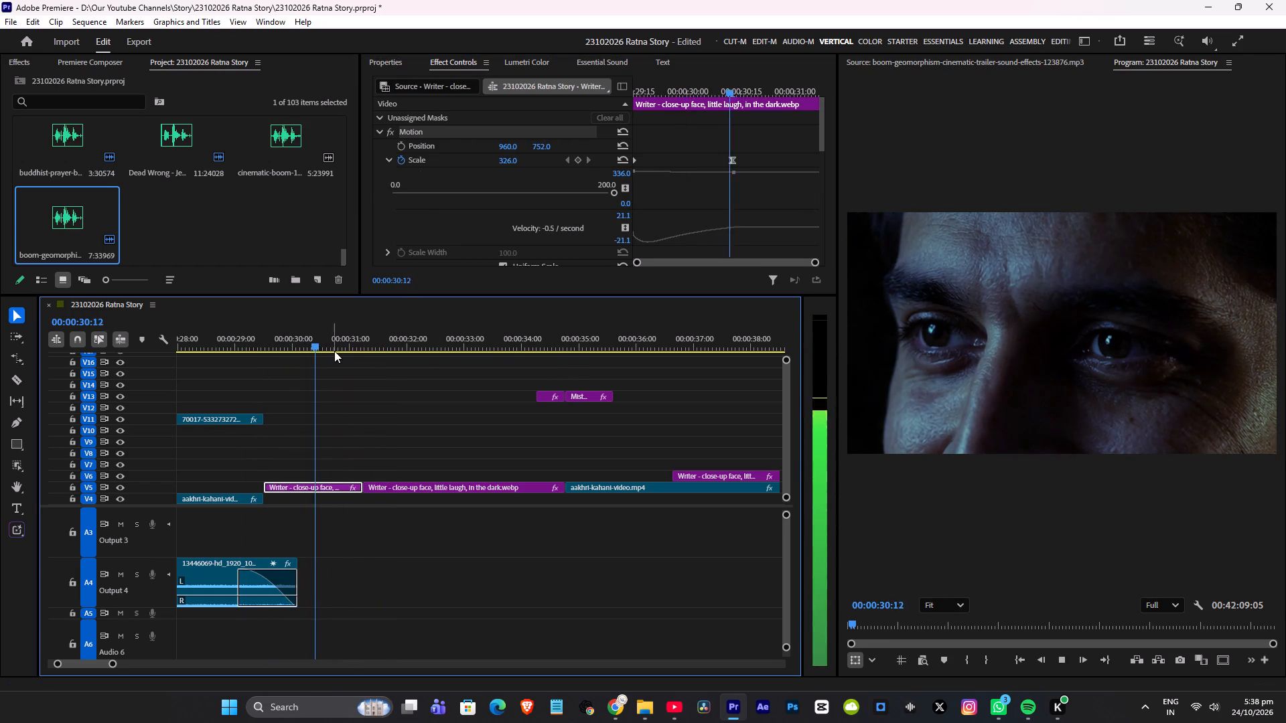
key("space")
key("space")
key("space")
key("space")
key("space")
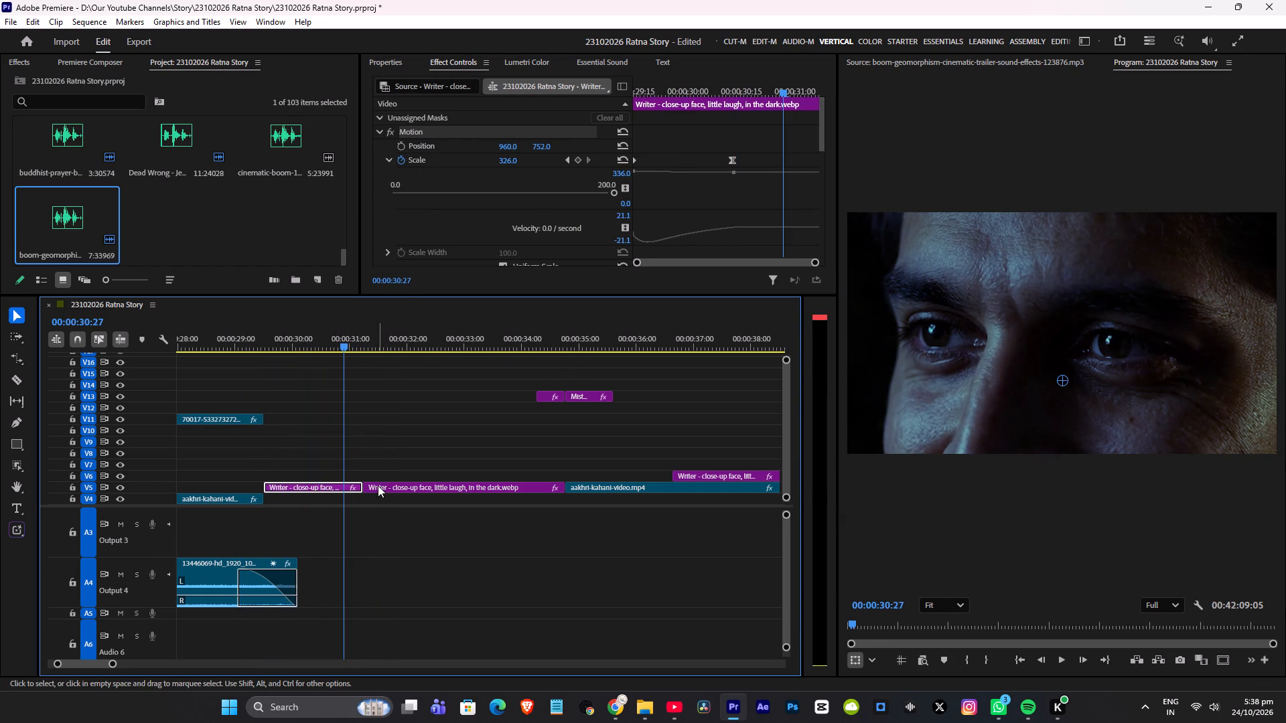
Move the cut between the two V5 writer segments to 00:00:30:27, closing the gap, and replay across it.
left_click_drag(358, 485, 338, 485)
left_click_drag(364, 486, 354, 487)
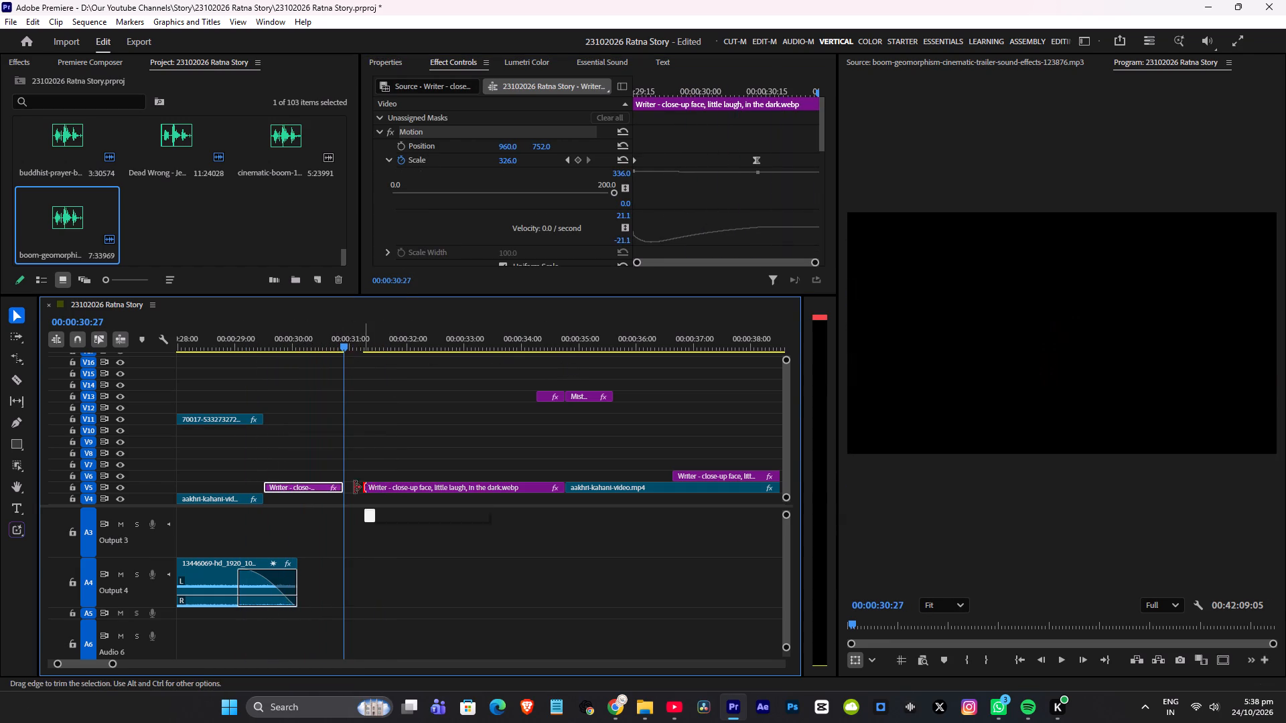
left_click_drag(354, 487, 301, 486)
left_click(285, 341)
key("space")
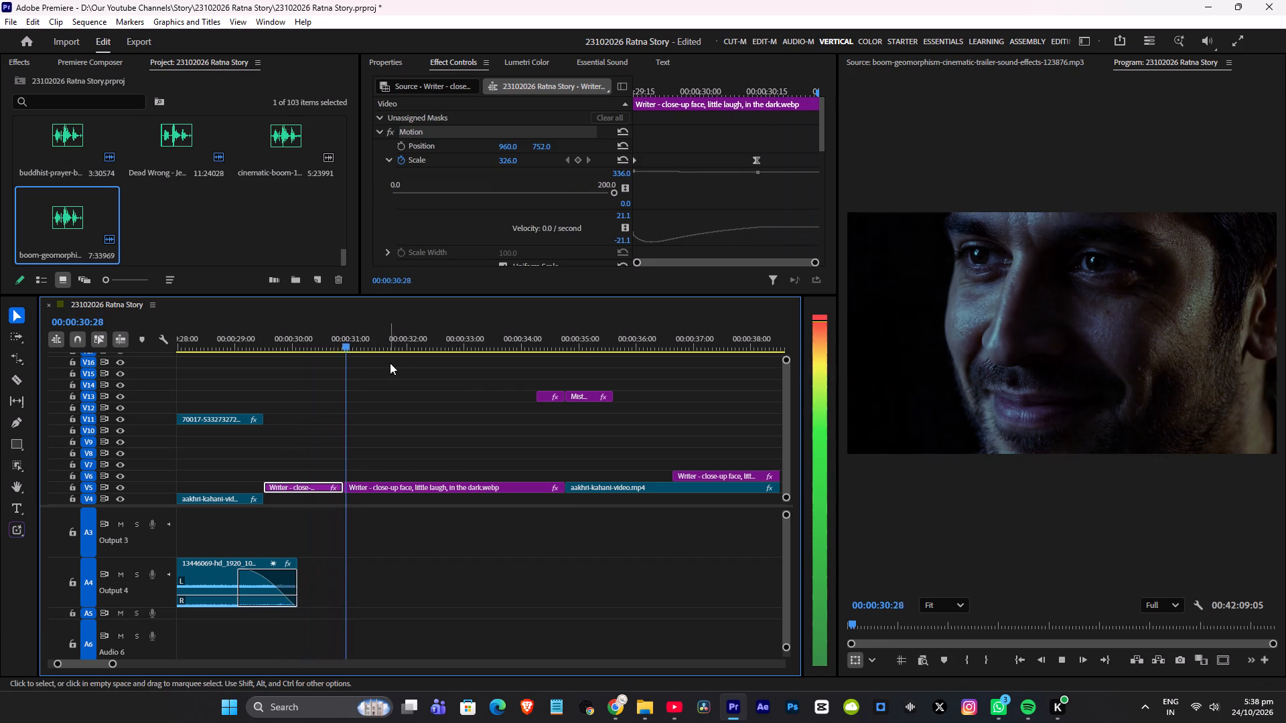
key("space")
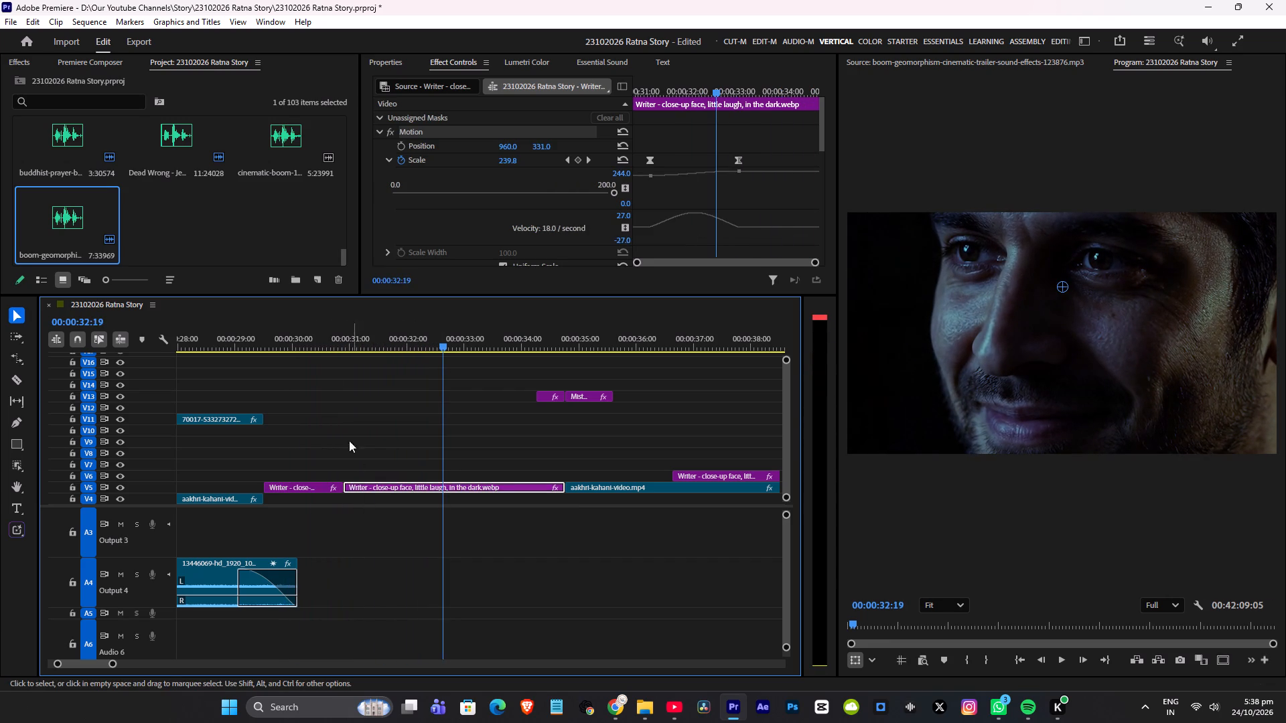
left_click(303, 342)
key("space")
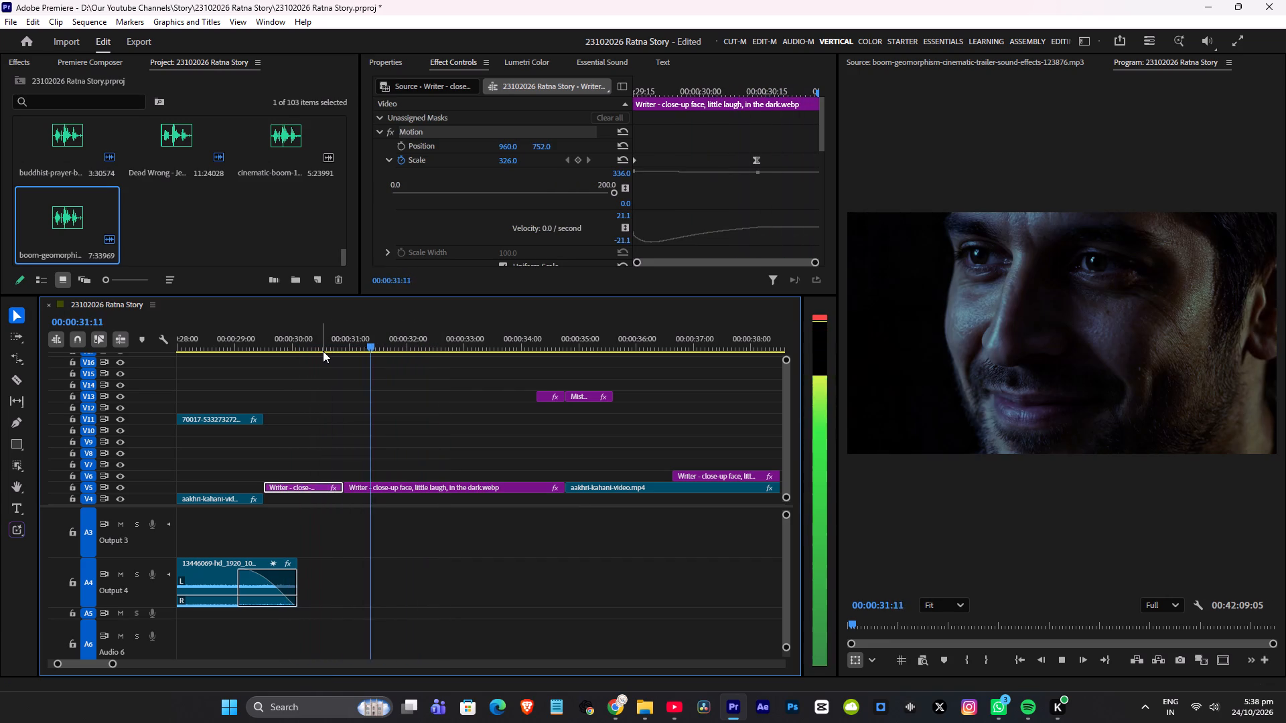
key("space")
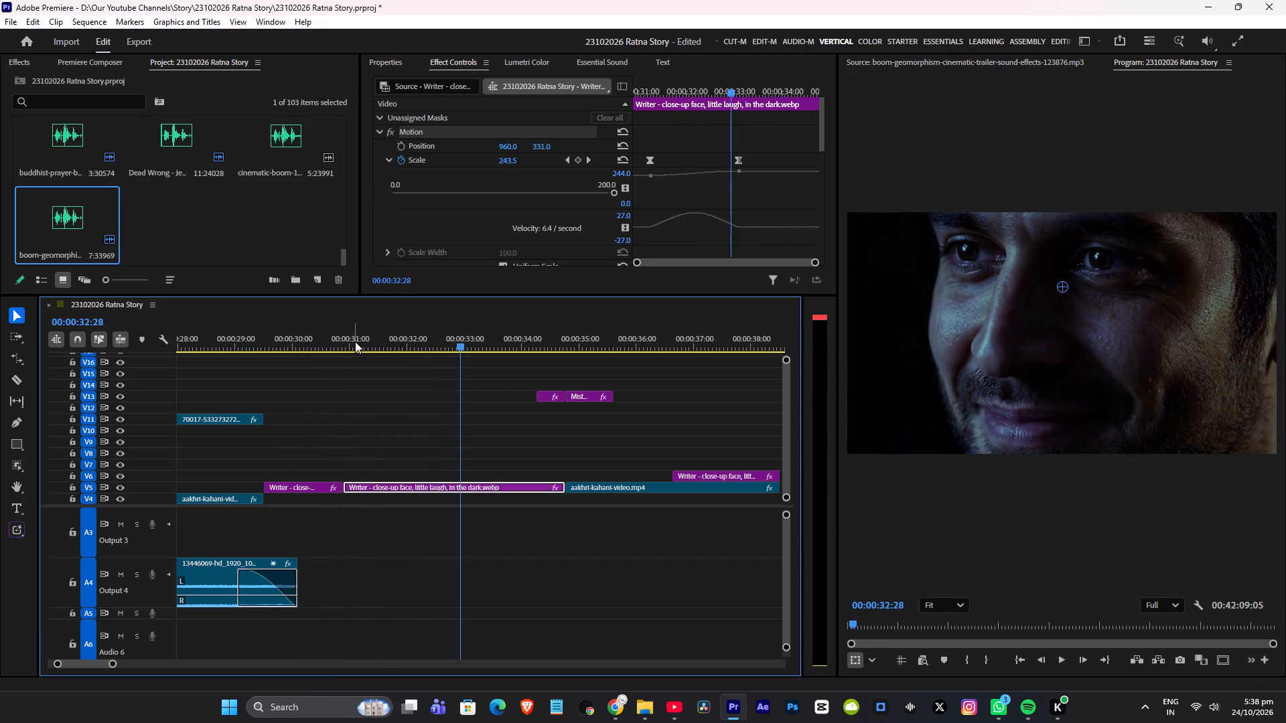
Set the second writer segment's vertical Position to 391, replay the cut from the eyes shot, and save the project.
left_click_drag(543, 145, 587, 145)
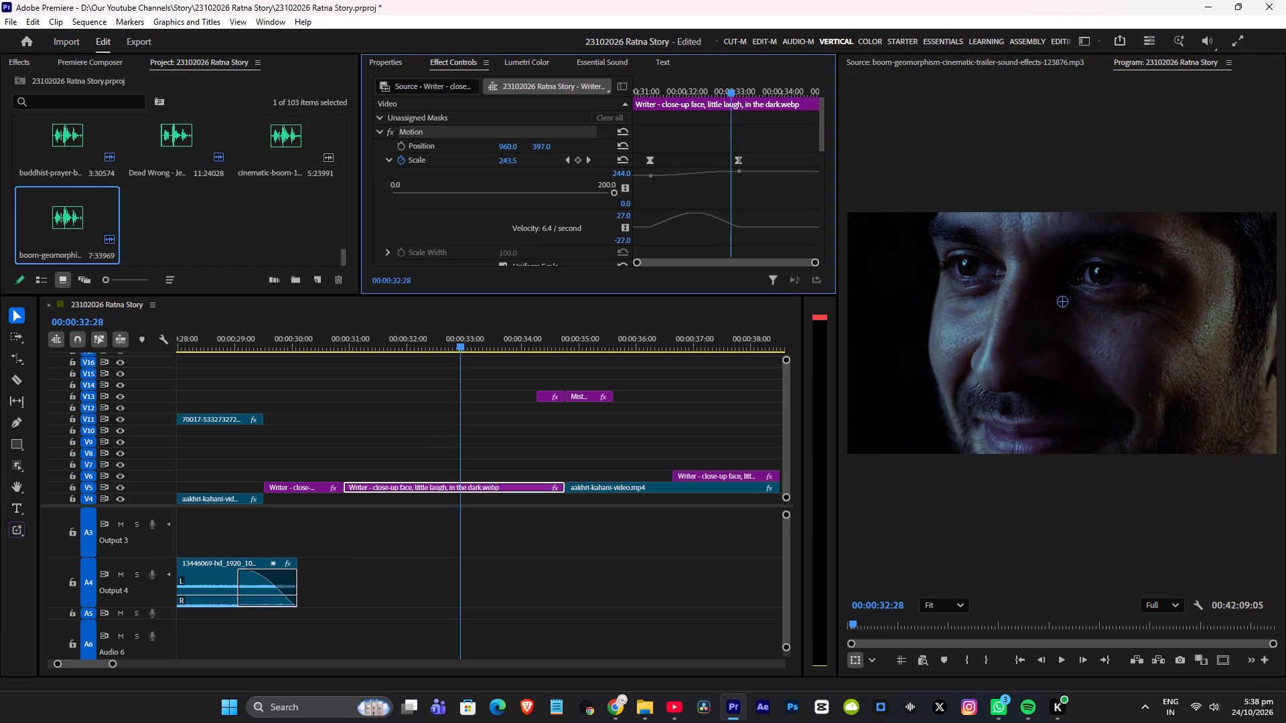
left_click_drag(587, 145, 583, 147)
left_click(297, 339)
key("space")
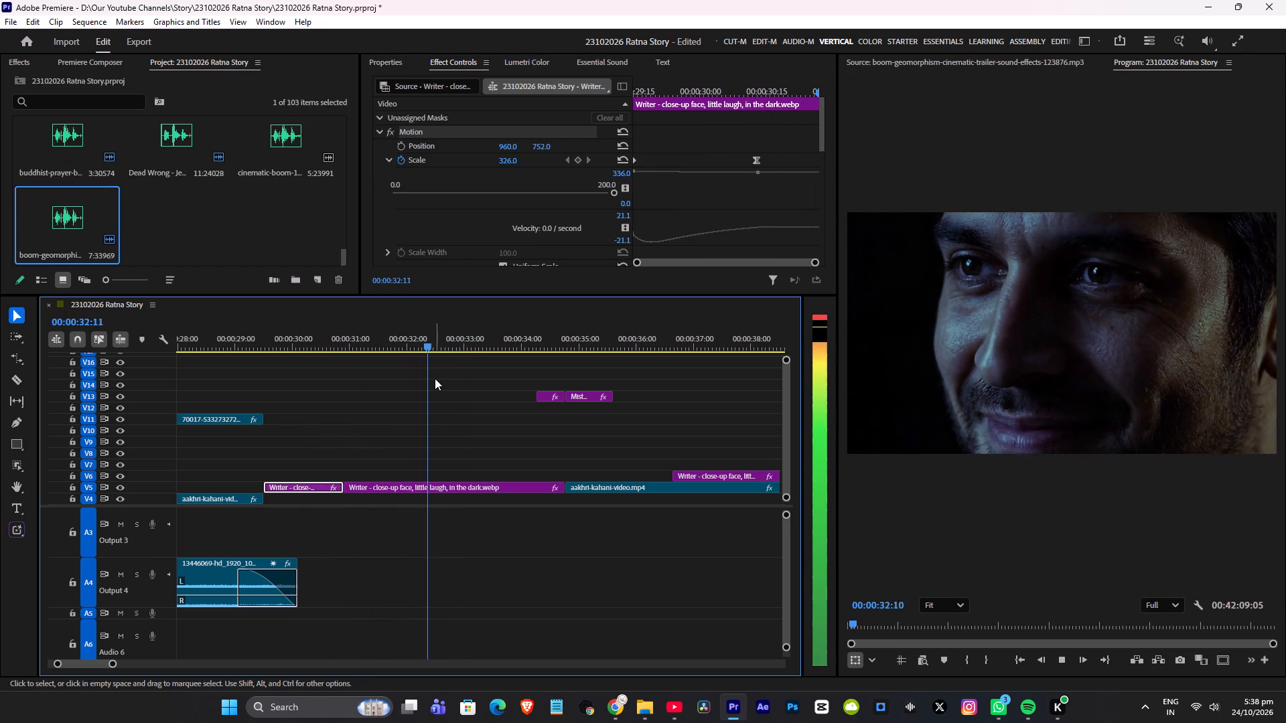
key("space")
left_click(321, 334)
key("space")
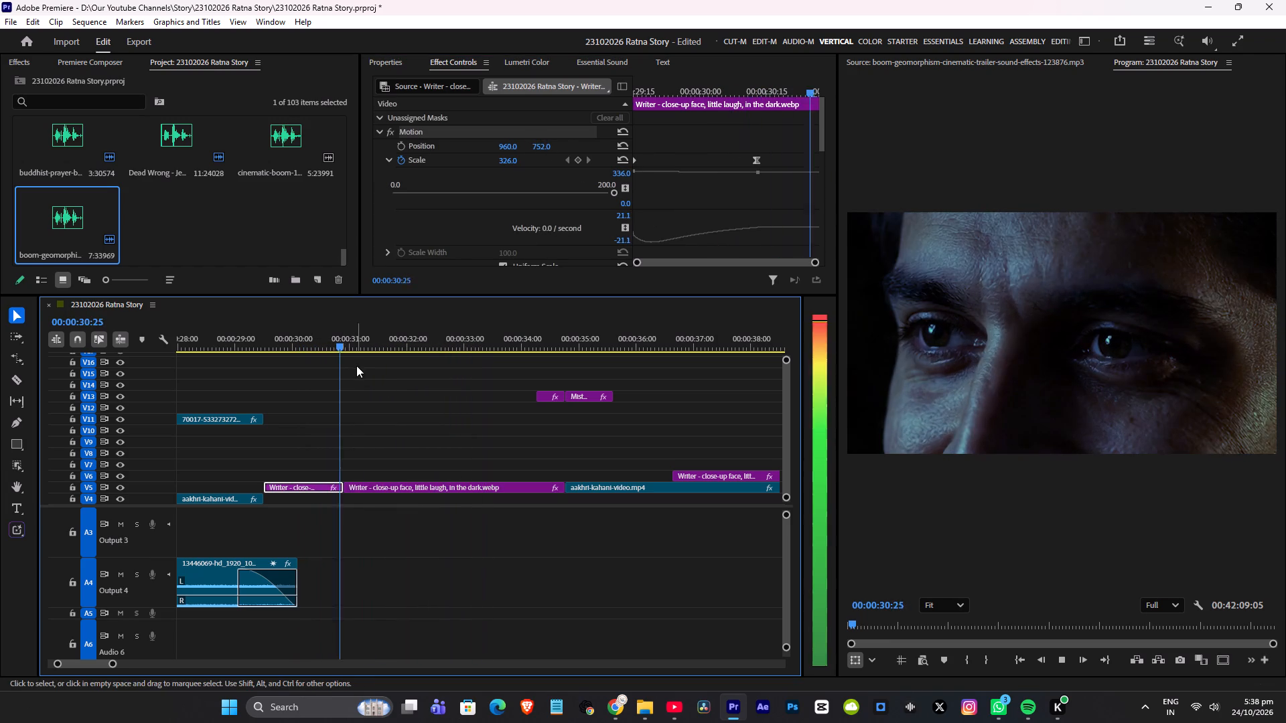
key("space")
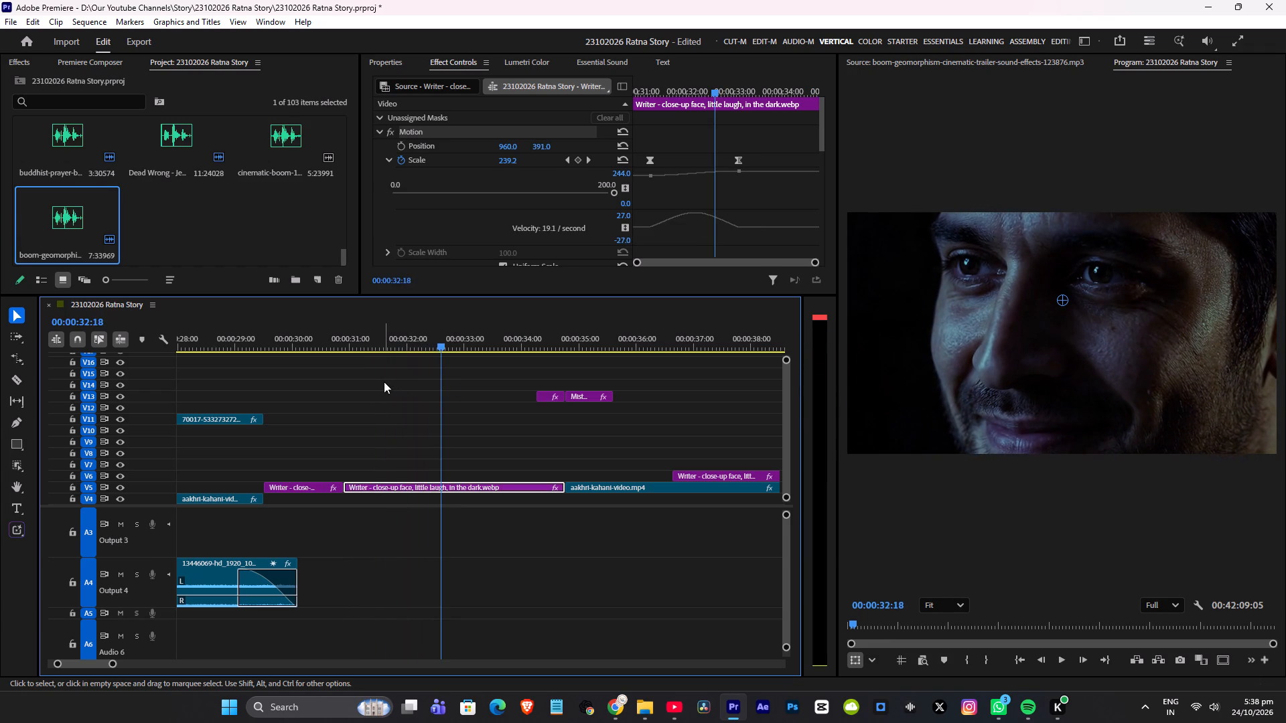
key("ctrl+s")
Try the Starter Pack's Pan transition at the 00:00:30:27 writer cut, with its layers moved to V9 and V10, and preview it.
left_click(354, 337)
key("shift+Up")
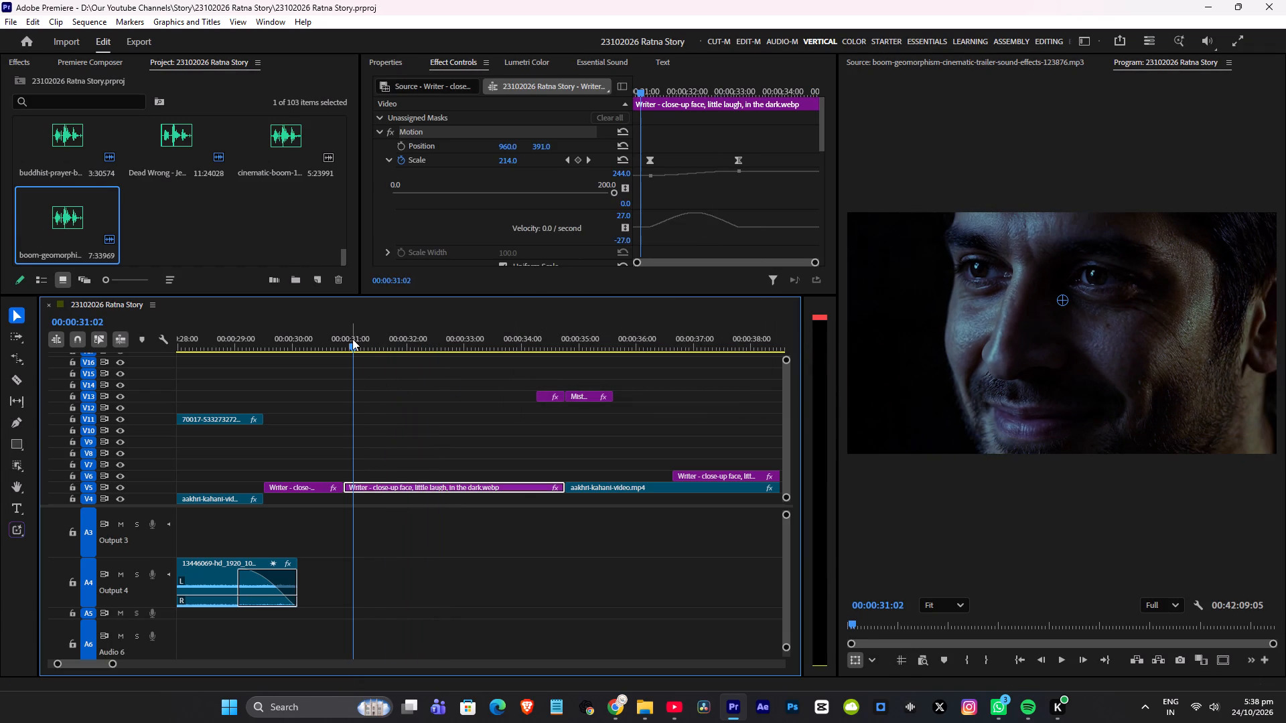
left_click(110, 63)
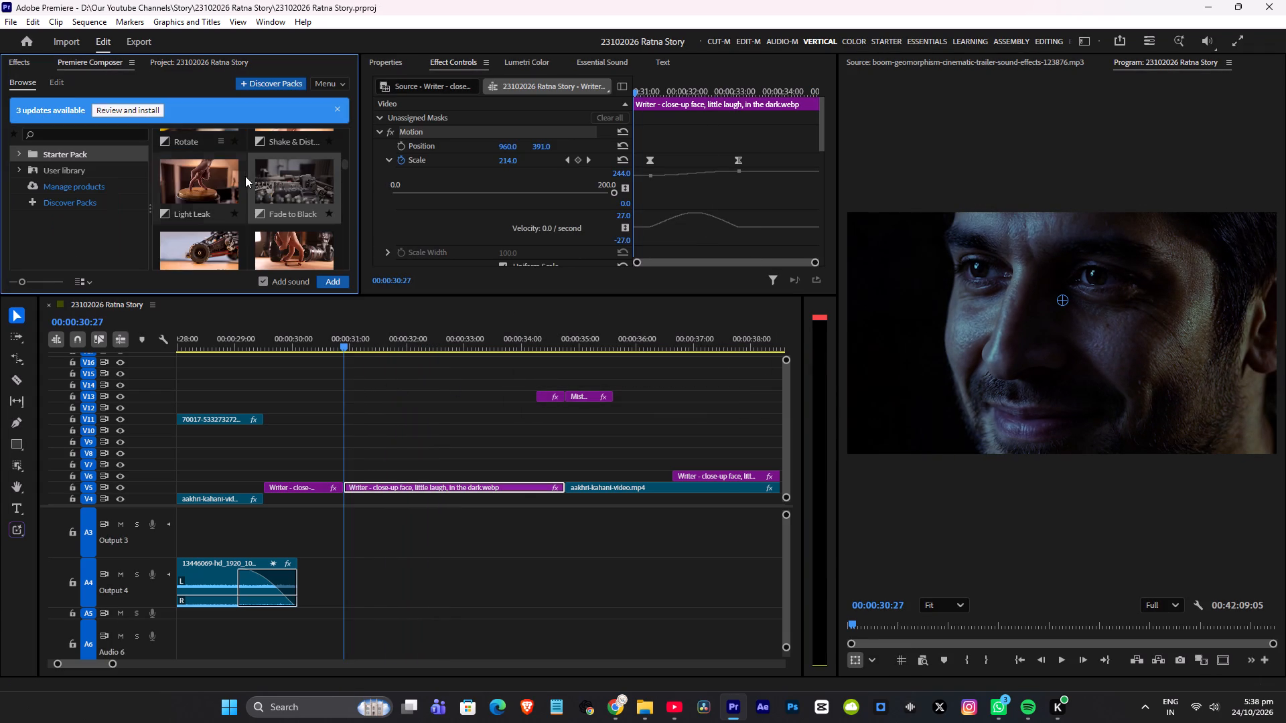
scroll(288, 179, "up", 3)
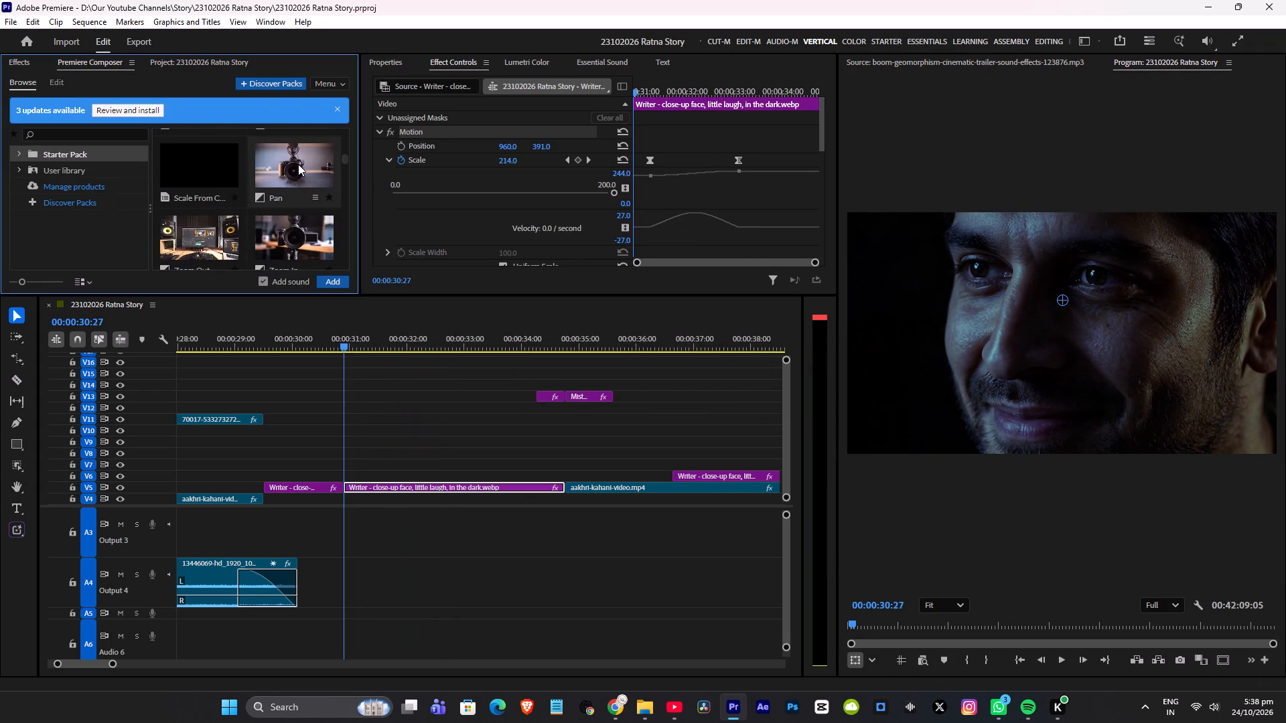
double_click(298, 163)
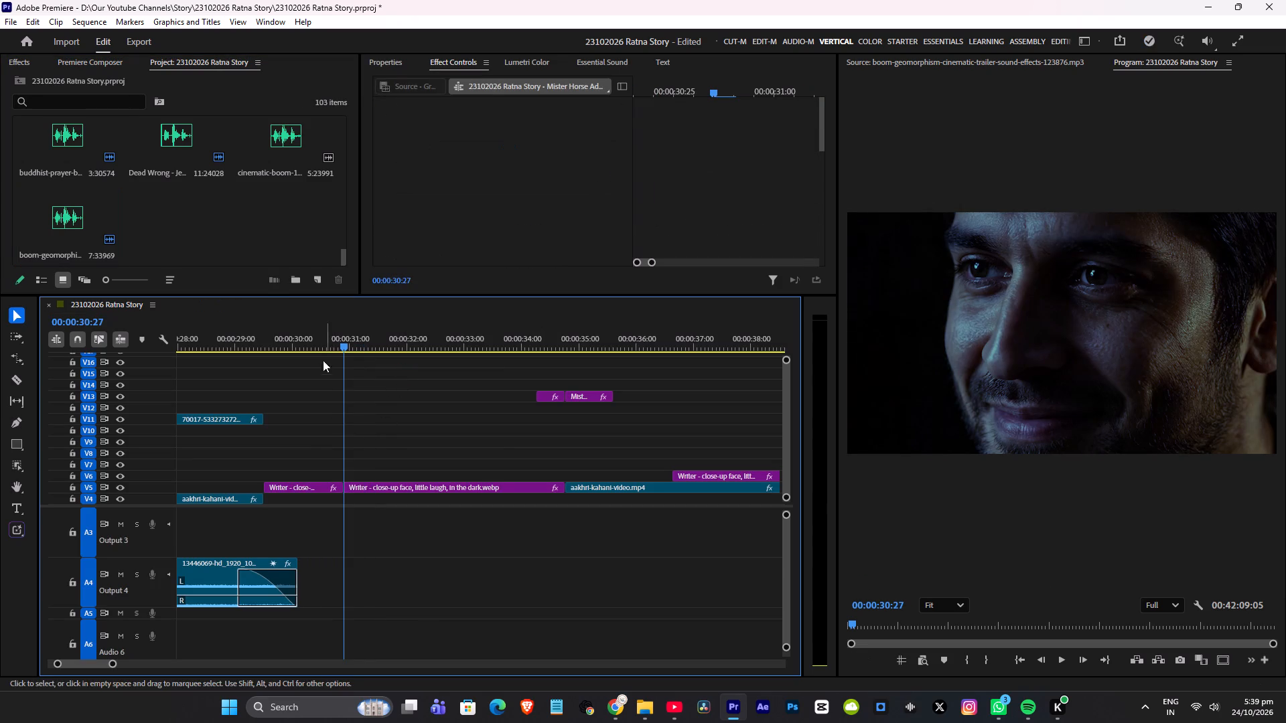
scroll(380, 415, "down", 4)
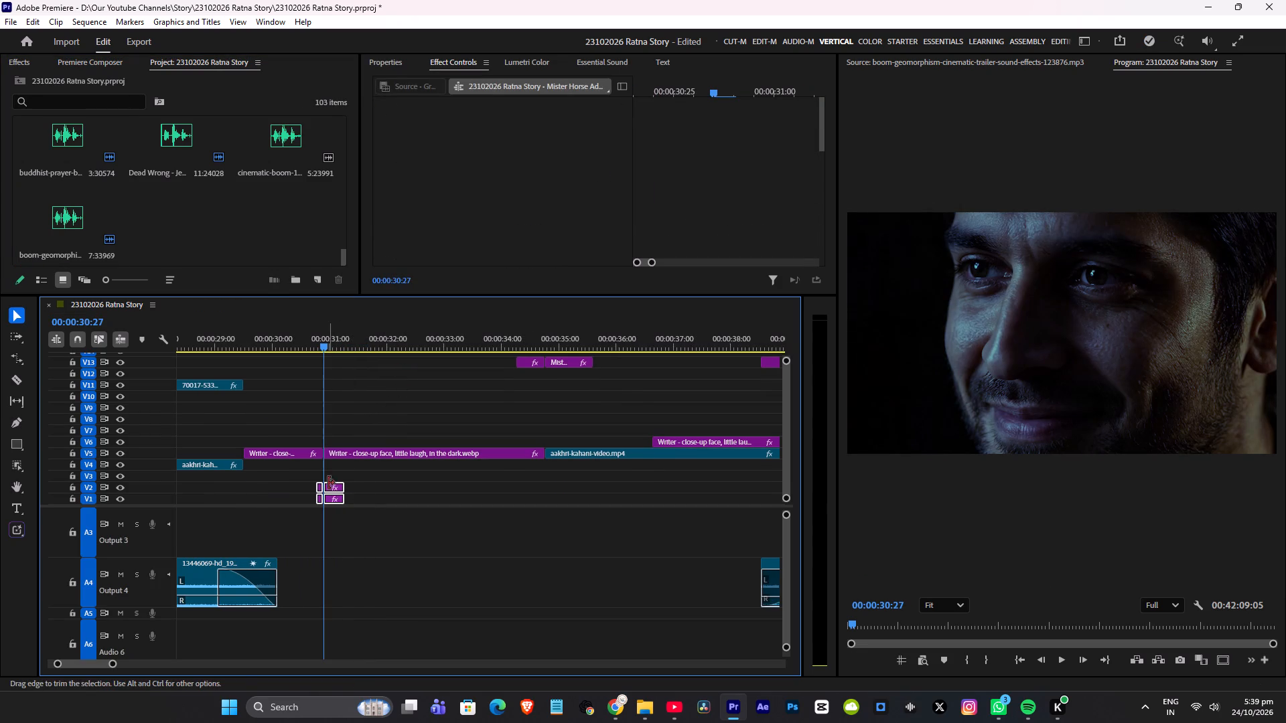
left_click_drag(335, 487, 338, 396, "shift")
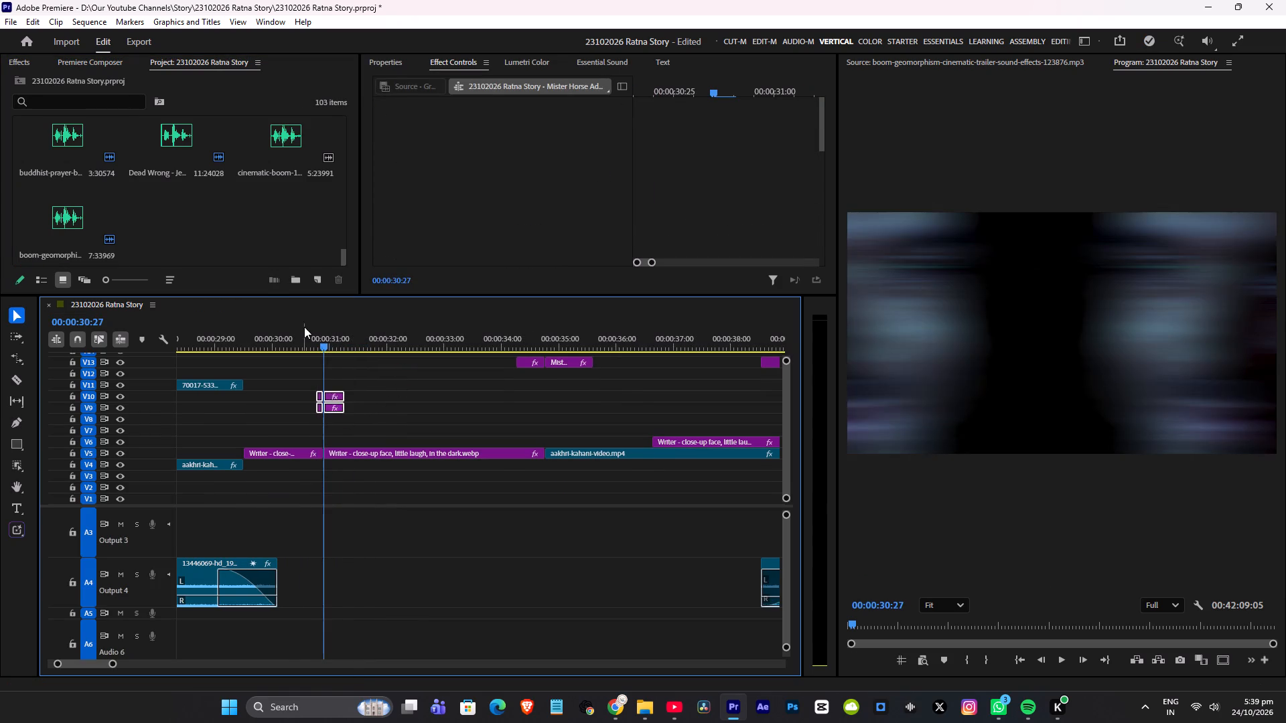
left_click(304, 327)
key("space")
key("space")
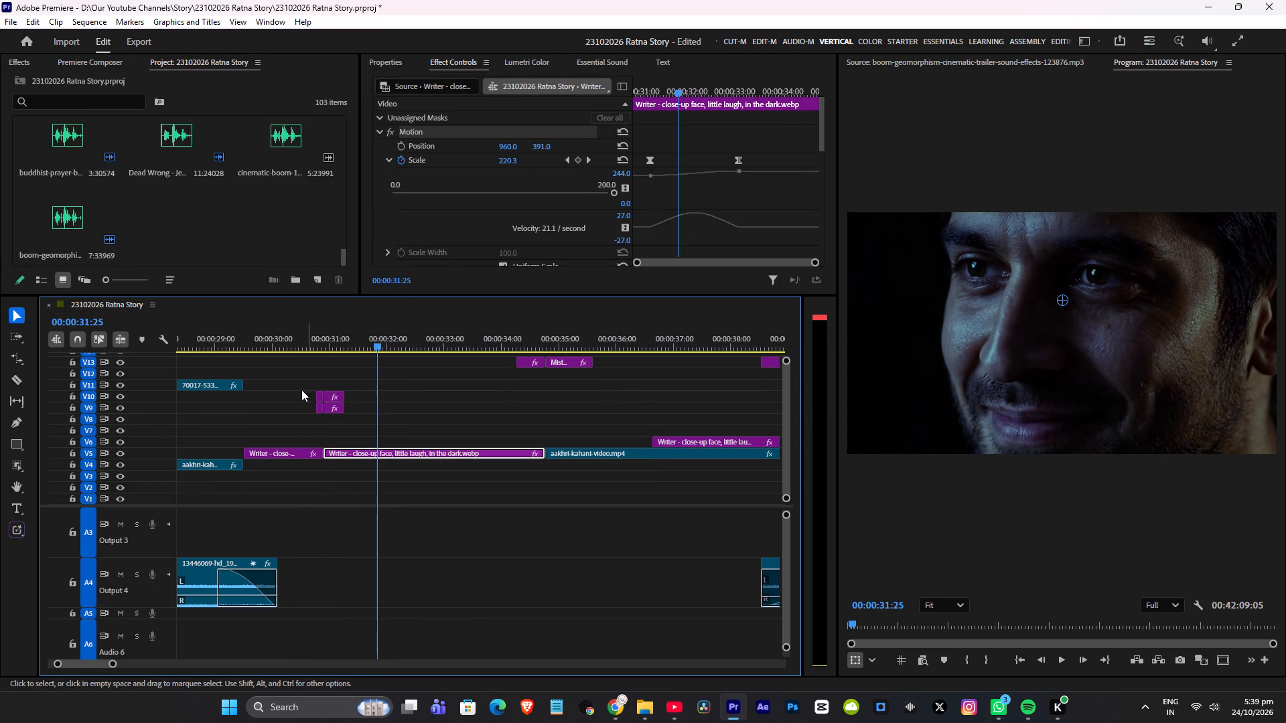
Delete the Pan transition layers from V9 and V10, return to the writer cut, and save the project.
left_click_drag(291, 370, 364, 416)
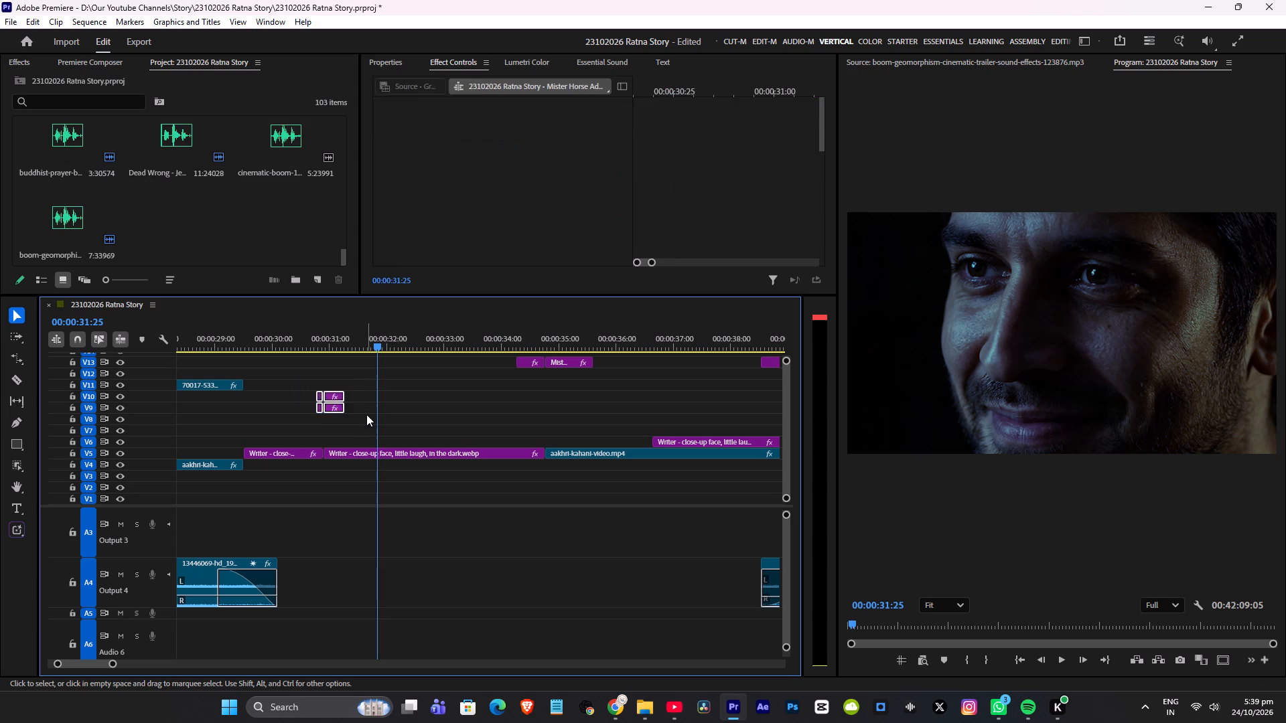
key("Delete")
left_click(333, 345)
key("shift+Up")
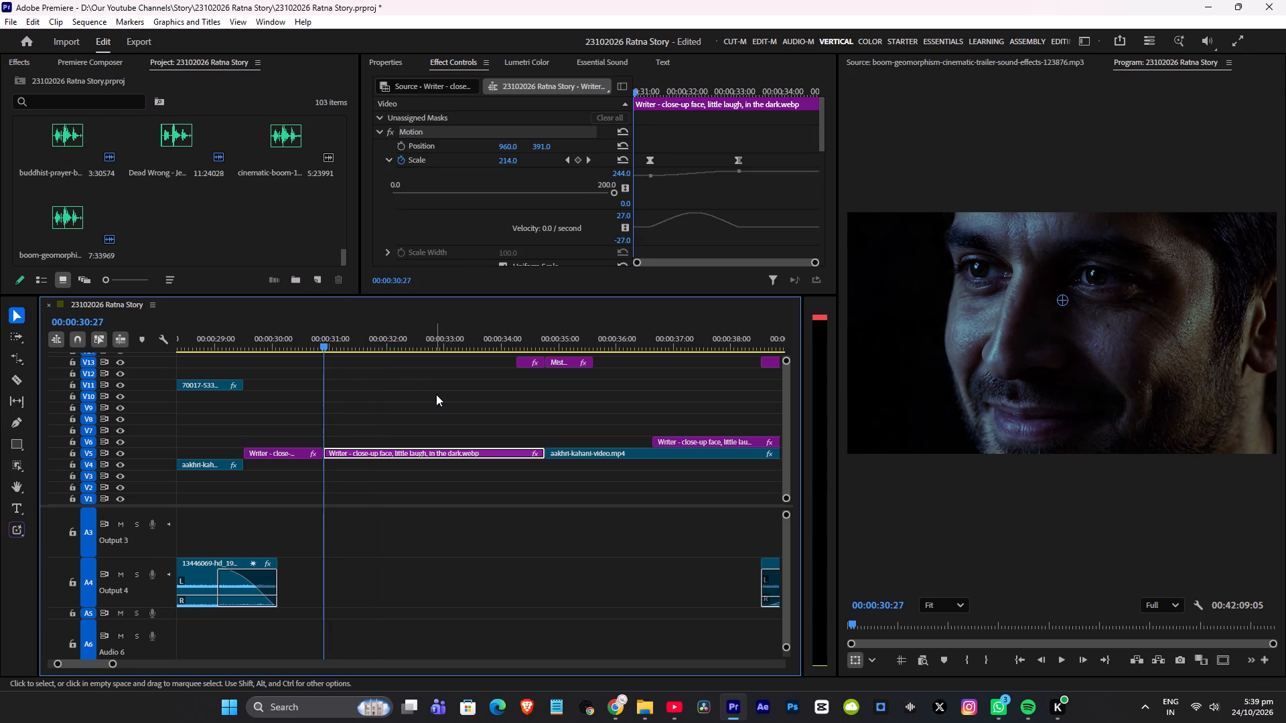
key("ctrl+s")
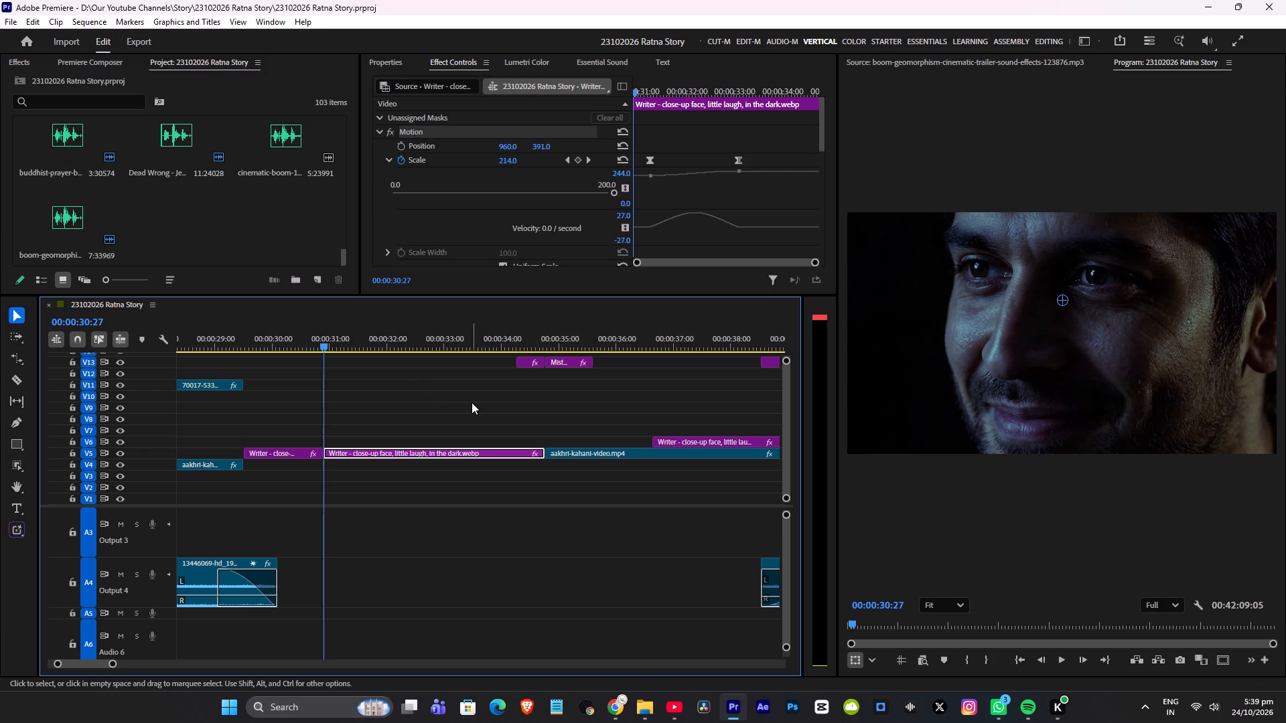
Examine the sequence from about 00:00:30 to 00:01:20 for existing transition adjustment layers that could be reused at the writer cut.
scroll(524, 402, "down", 6, "alt")
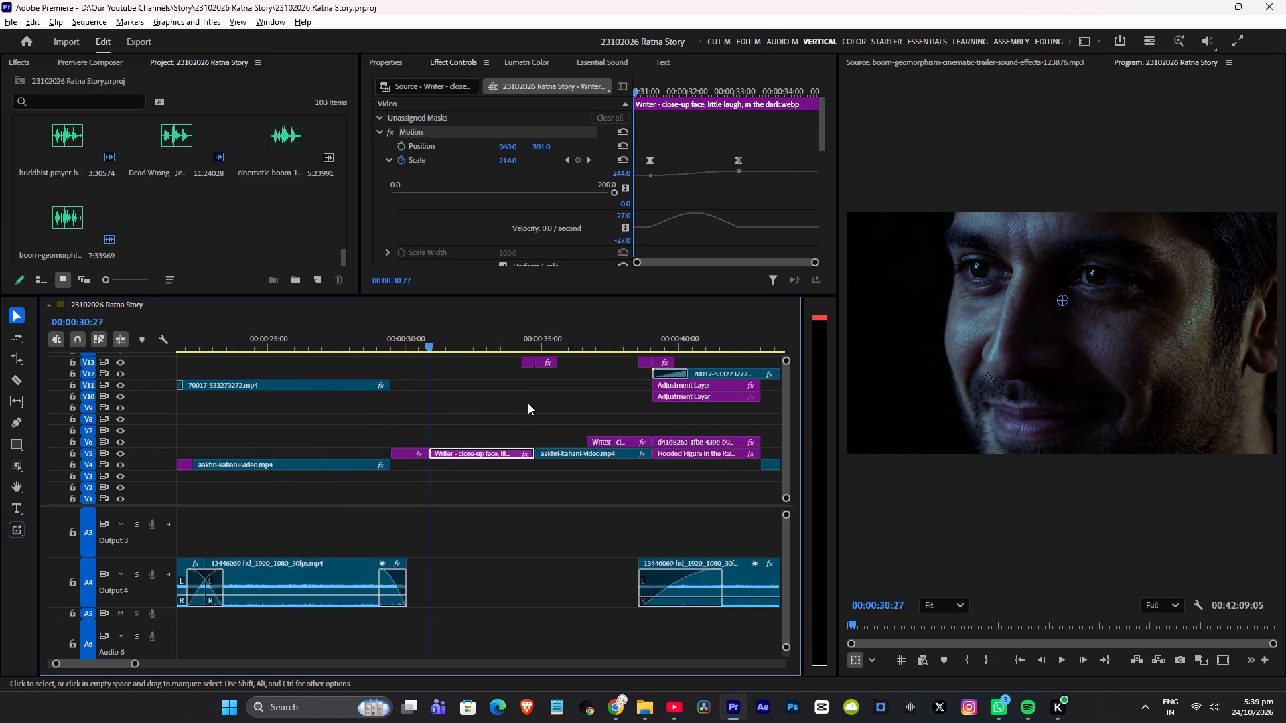
scroll(528, 403, "down", 14, "alt")
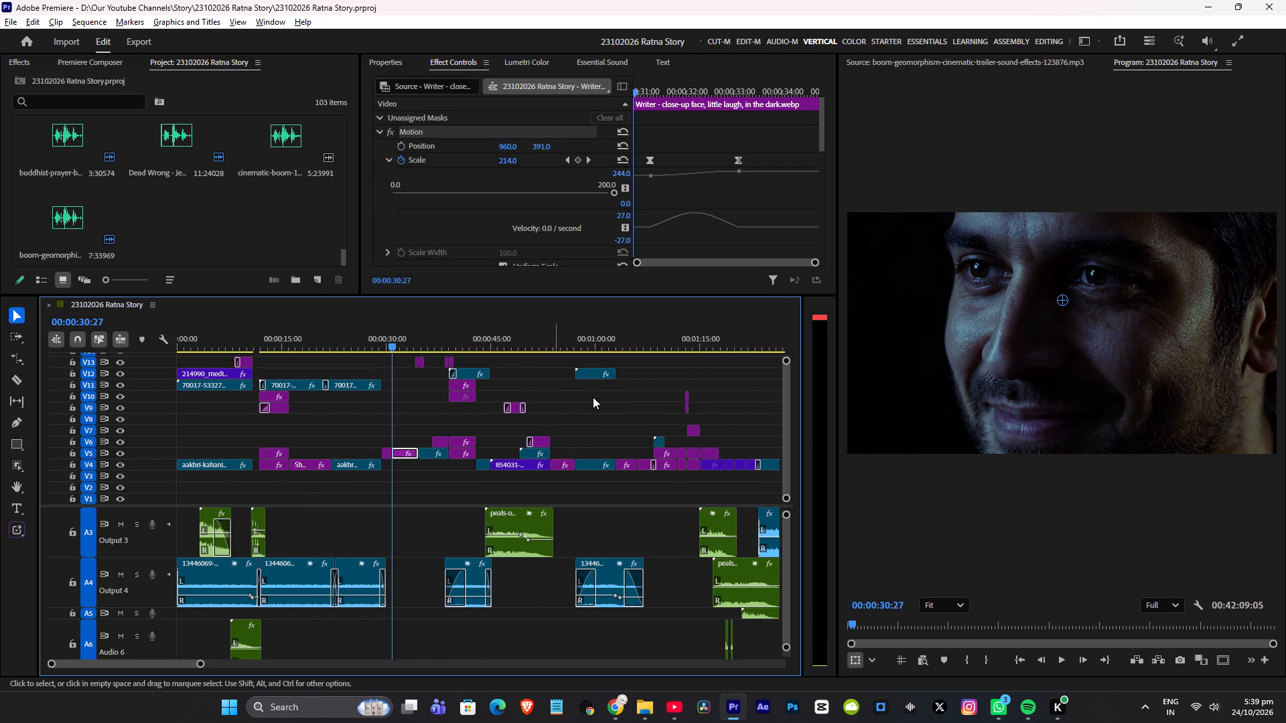
scroll(610, 399, "down", 2)
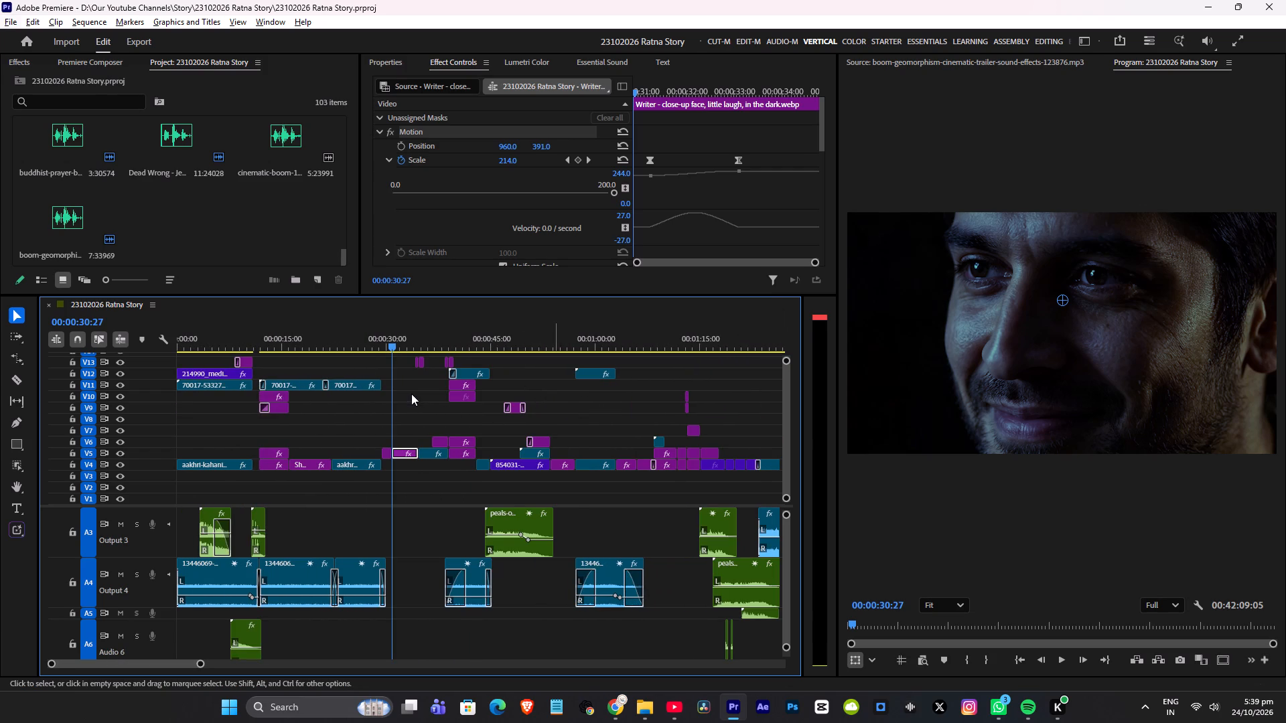
left_click(411, 394)
scroll(409, 390, "down", 2, "alt")
scroll(400, 390, "up", 3, "alt")
scroll(400, 390, "down", 3, "alt")
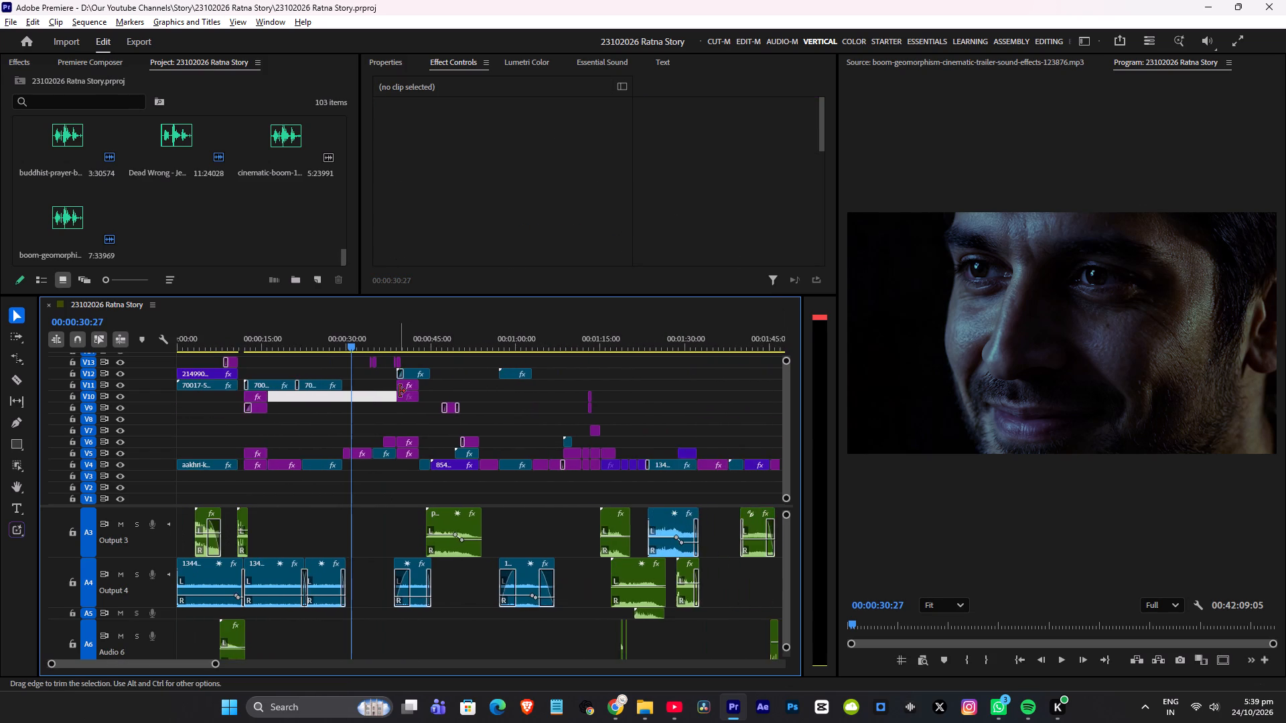
scroll(399, 391, "down", 3, "alt")
scroll(362, 406, "up", 10, "alt")
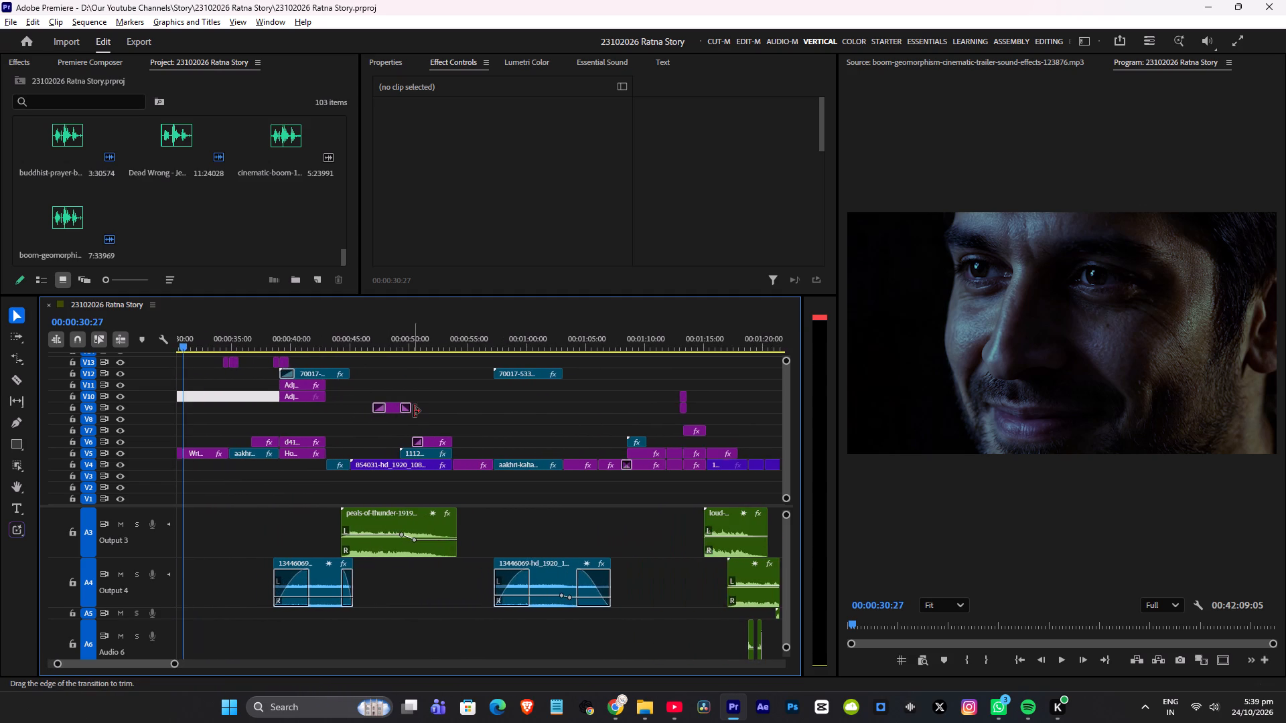
scroll(414, 411, "up", 3, "alt")
scroll(378, 403, "down", 3, "alt")
scroll(319, 416, "down", 3, "alt")
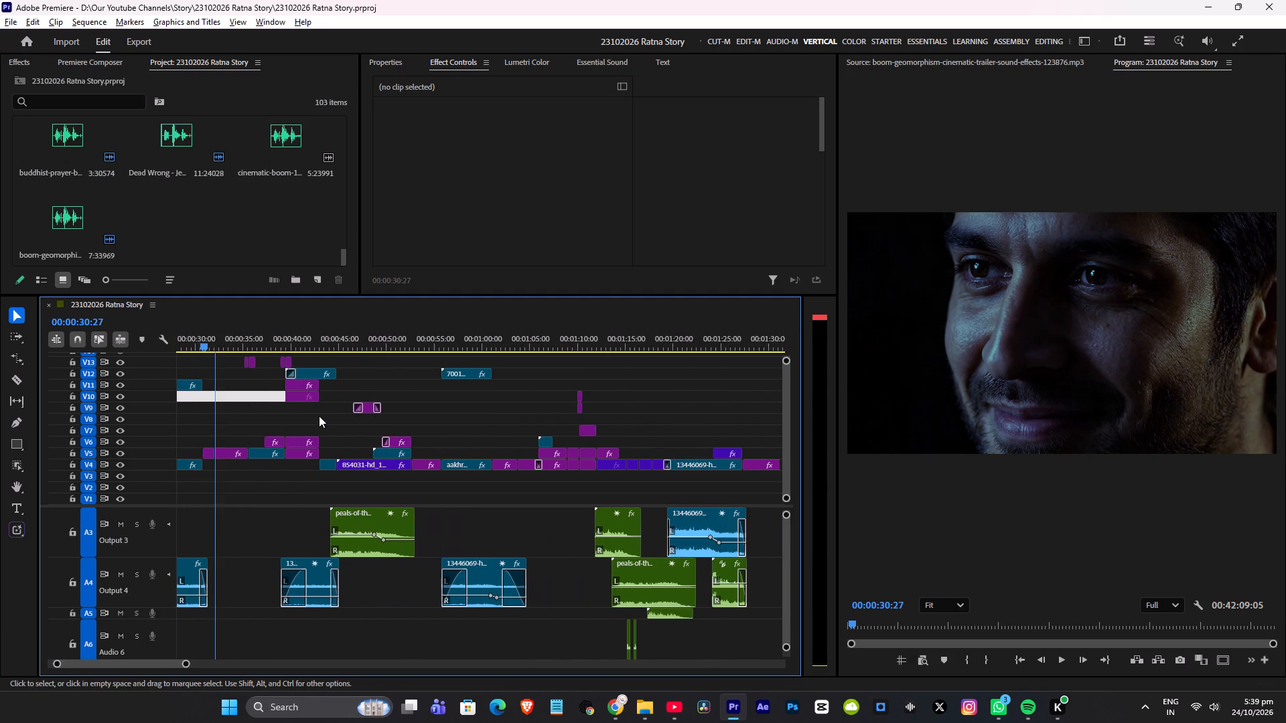
scroll(273, 415, "up", 9)
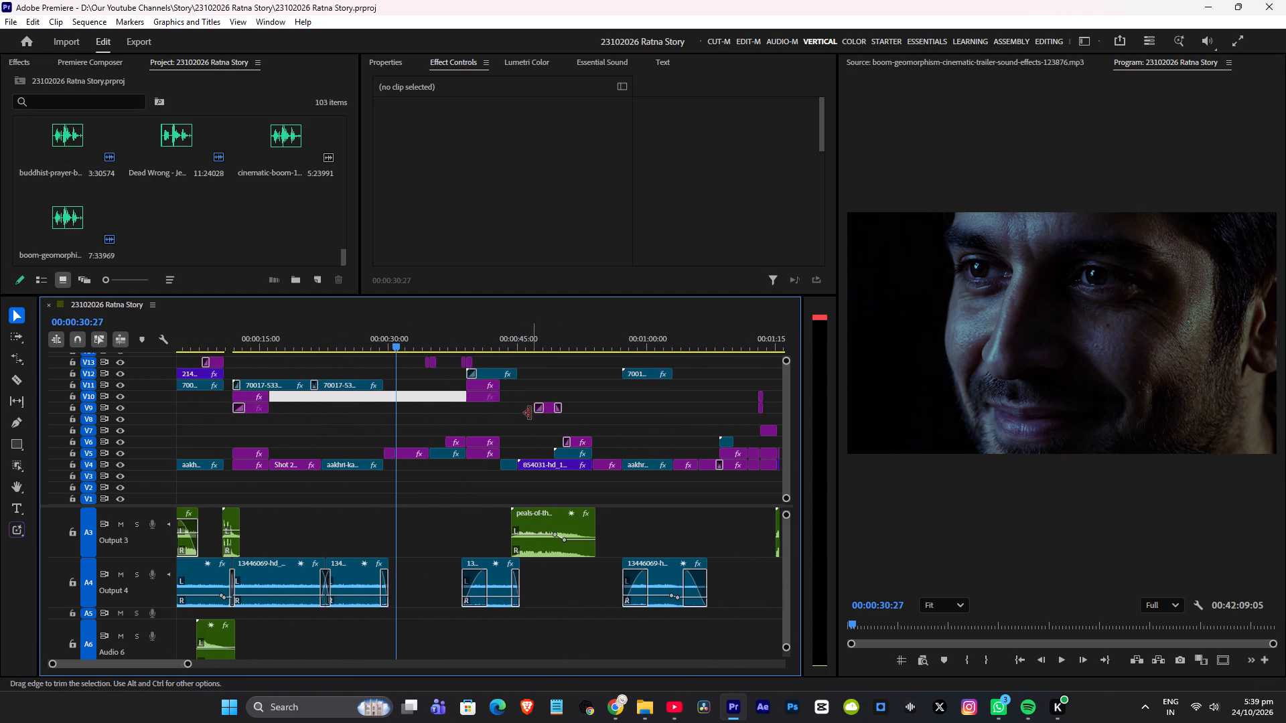
scroll(496, 407, "up", 3, "ctrl")
scroll(496, 407, "down", 2, "ctrl")
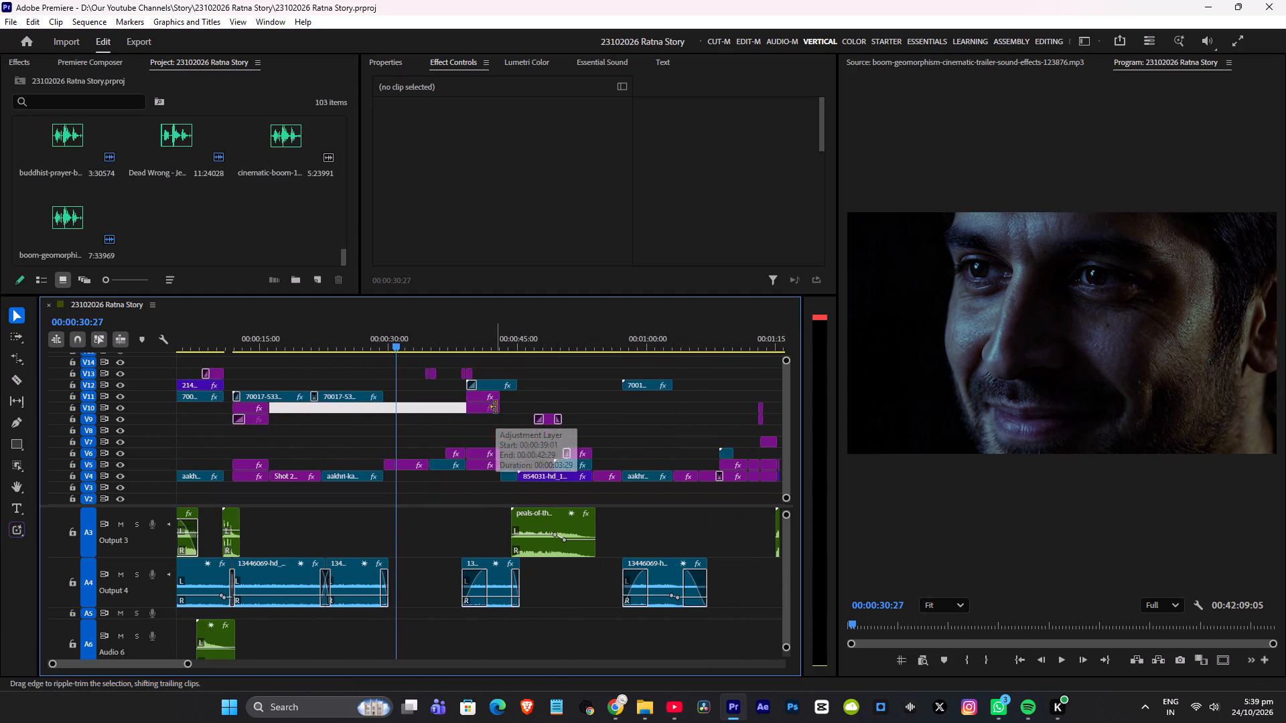
scroll(529, 412, "down", 6, "alt")
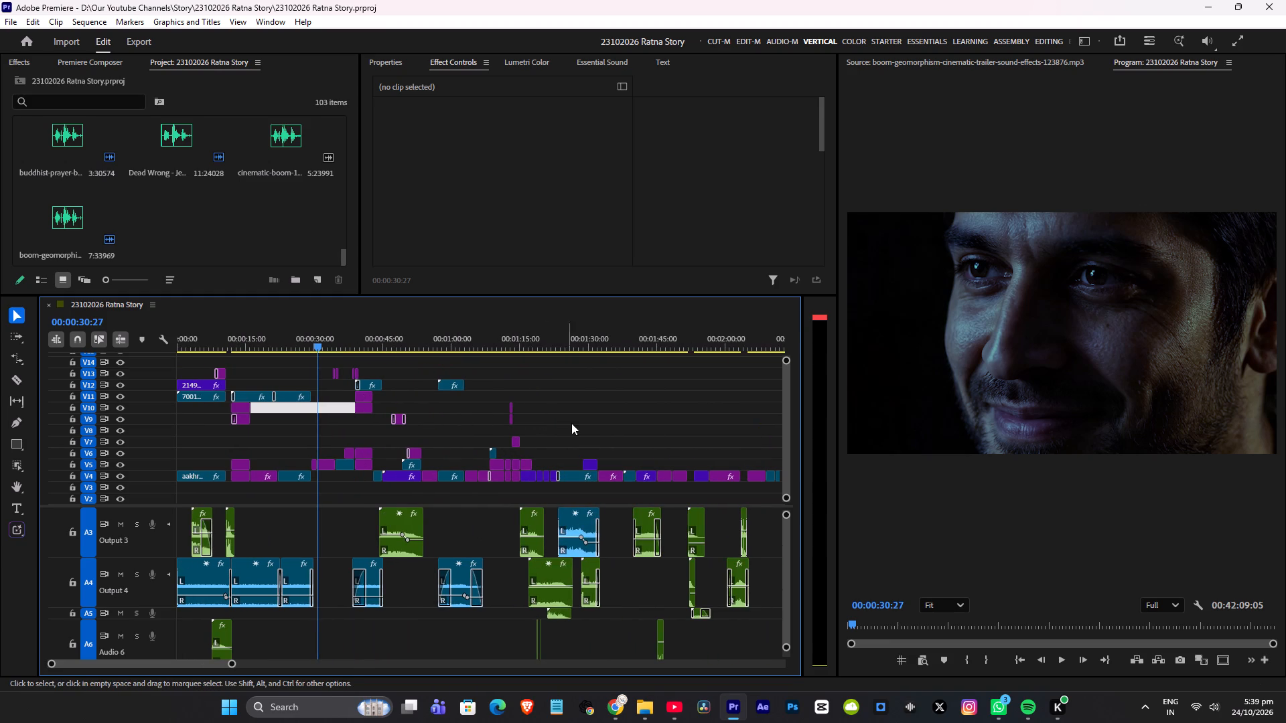
scroll(573, 420, "down", 12)
scroll(366, 421, "up", 4)
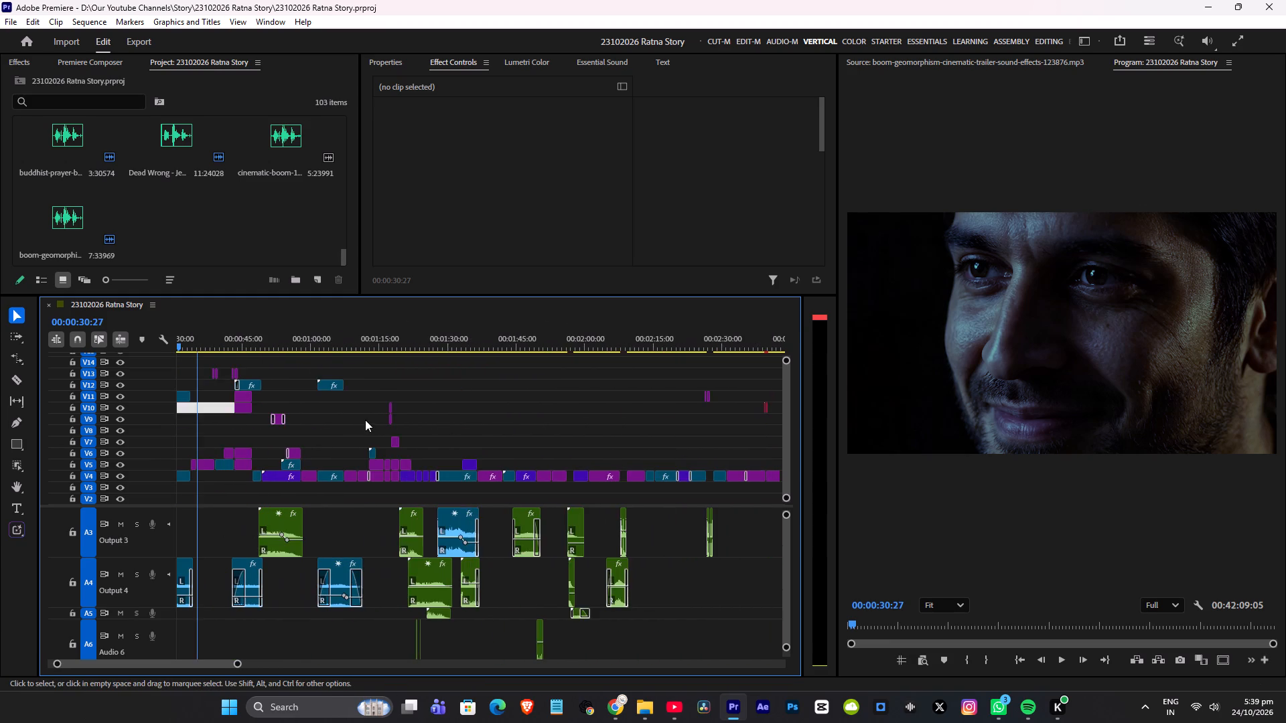
scroll(365, 420, "up", 20)
scroll(365, 420, "up", 2)
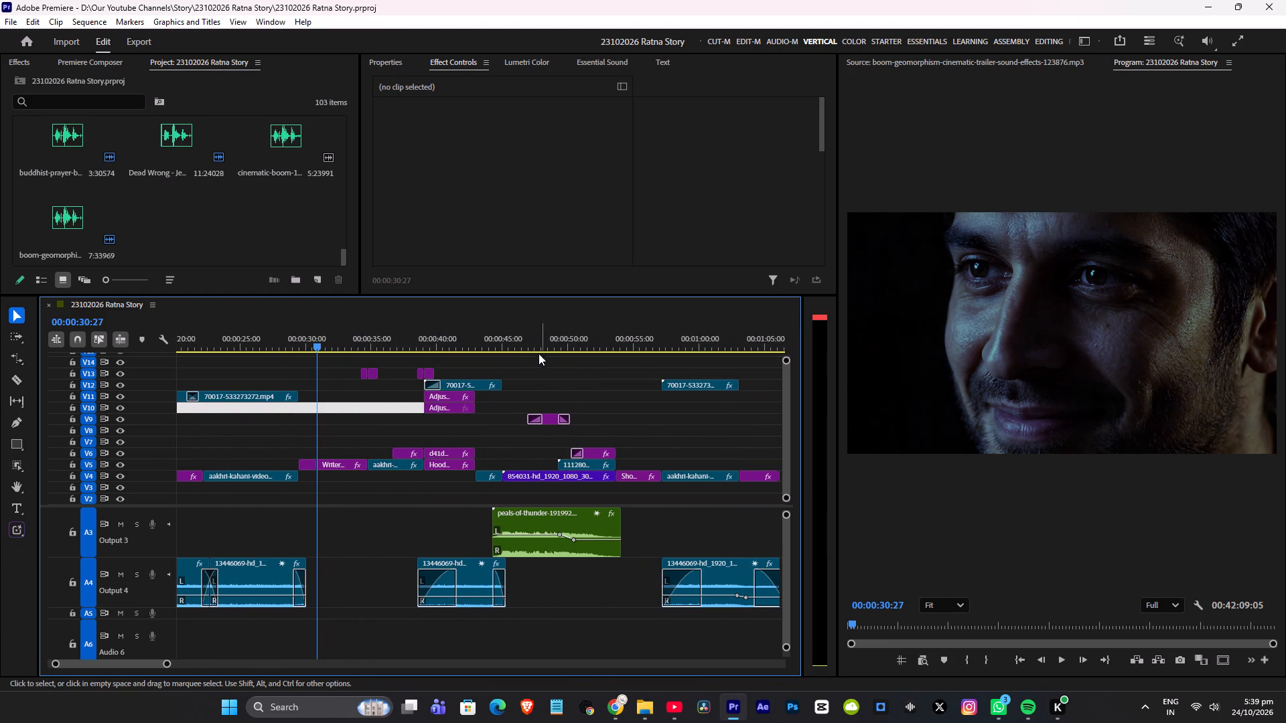
left_click_drag(536, 337, 584, 345)
scroll(540, 402, "down", 12)
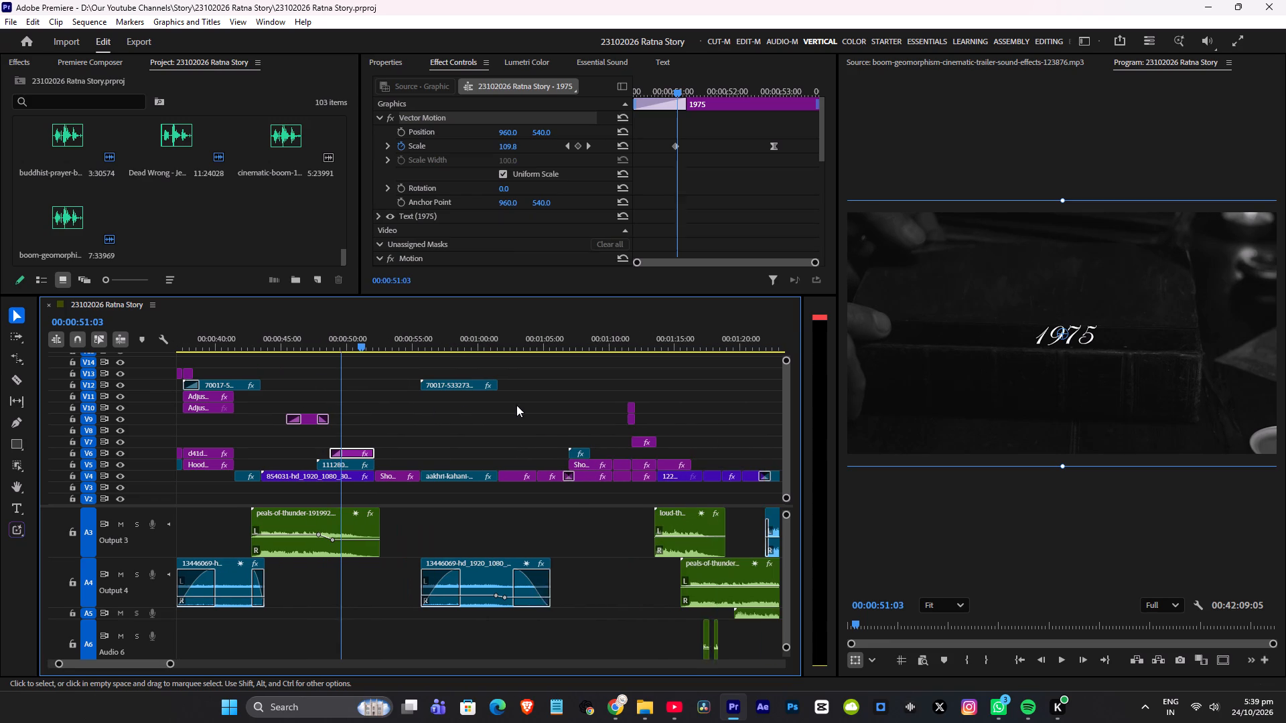
scroll(516, 405, "down", 8)
left_click_drag(419, 337, 517, 347)
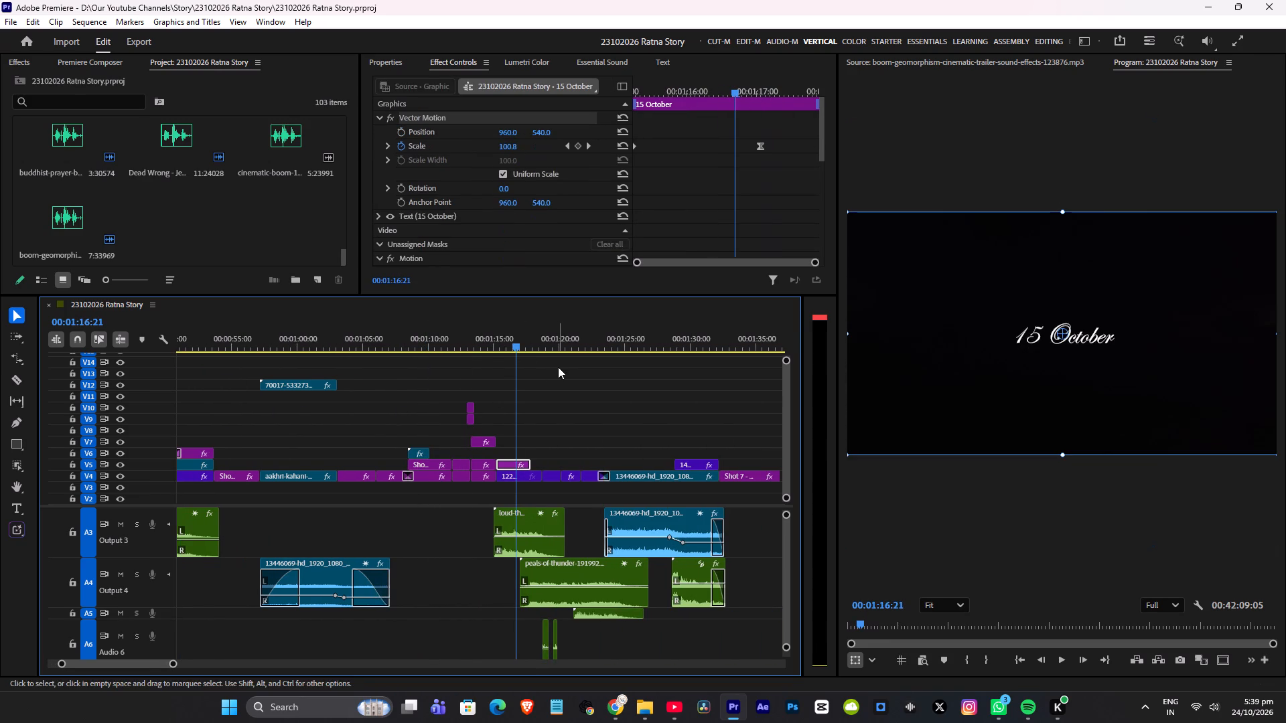
left_click(472, 337)
scroll(429, 397, "up", 7)
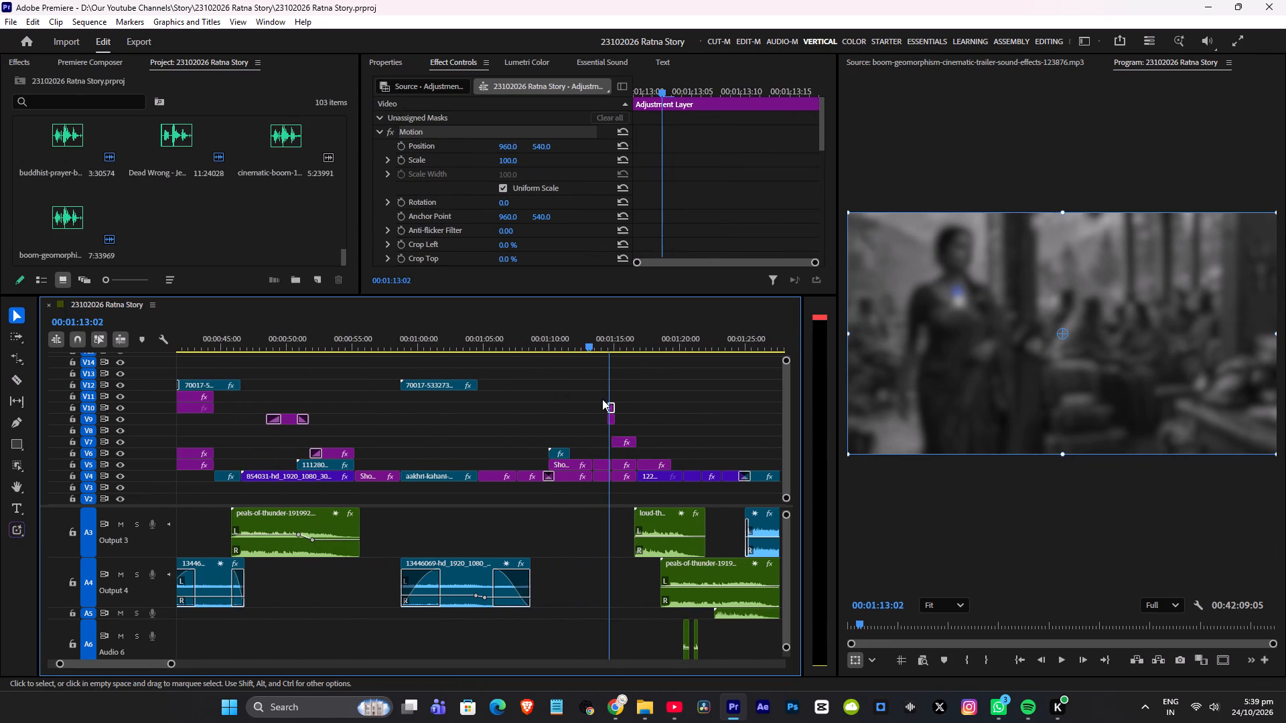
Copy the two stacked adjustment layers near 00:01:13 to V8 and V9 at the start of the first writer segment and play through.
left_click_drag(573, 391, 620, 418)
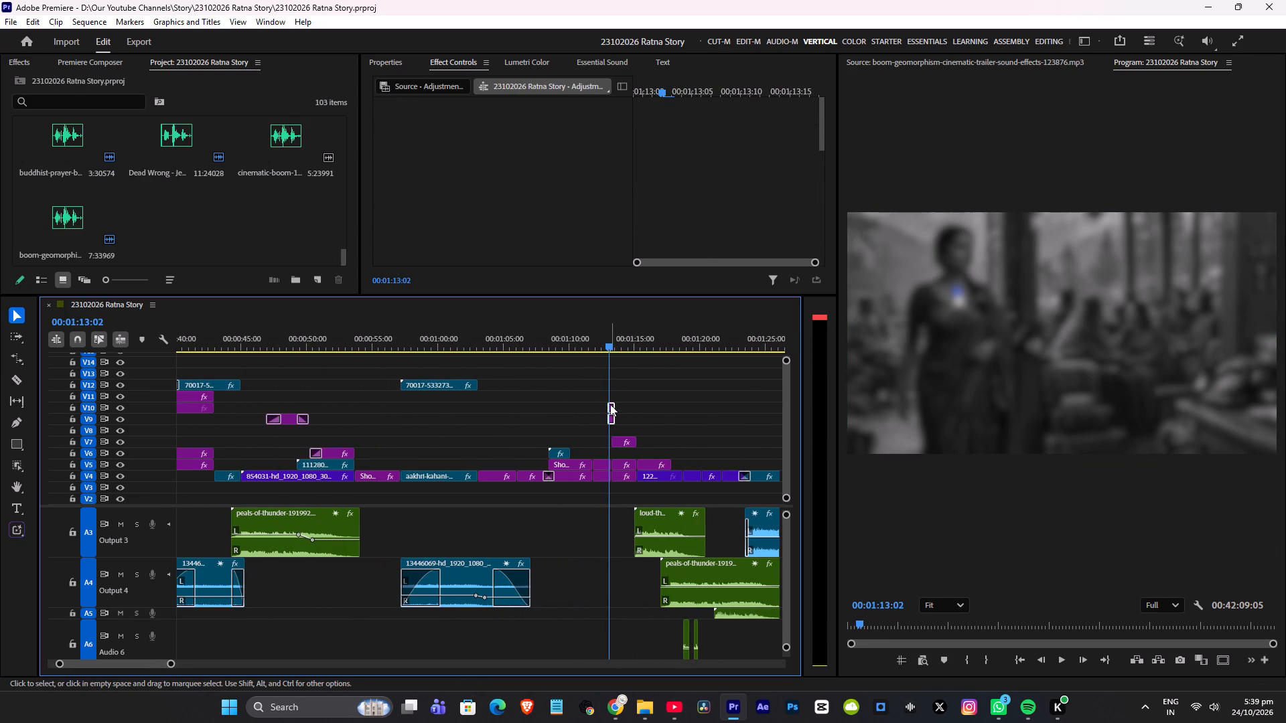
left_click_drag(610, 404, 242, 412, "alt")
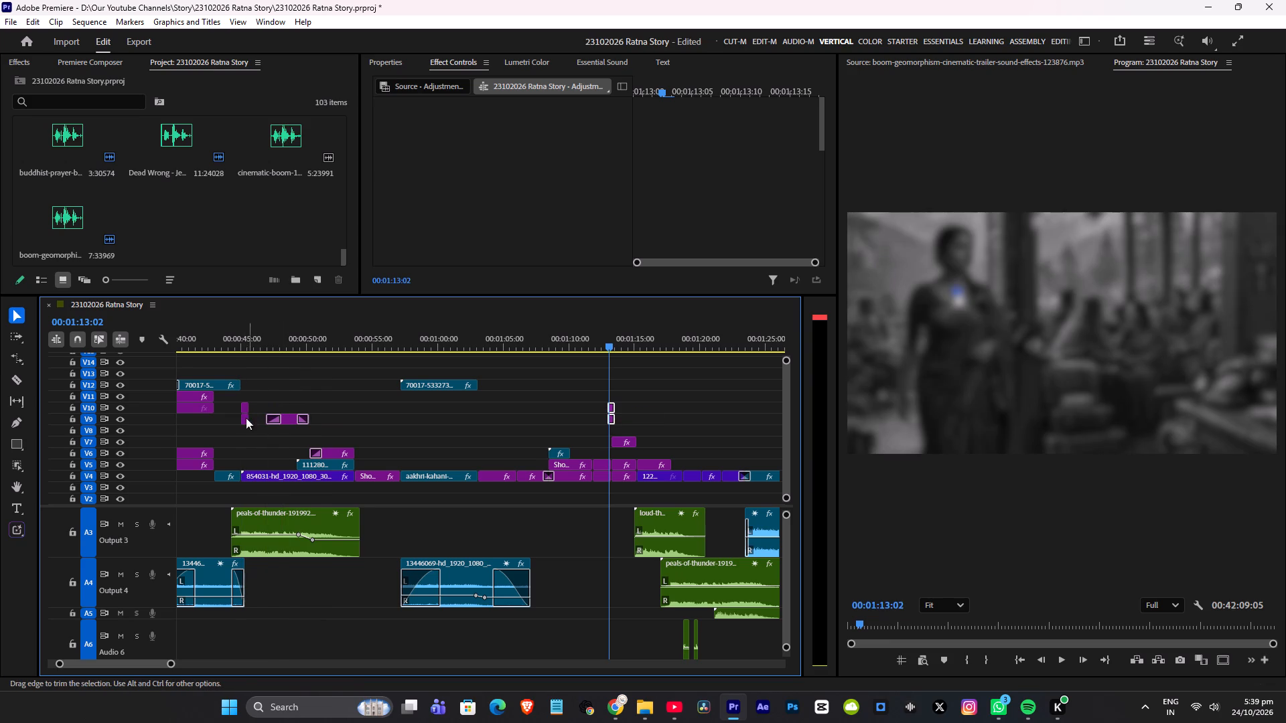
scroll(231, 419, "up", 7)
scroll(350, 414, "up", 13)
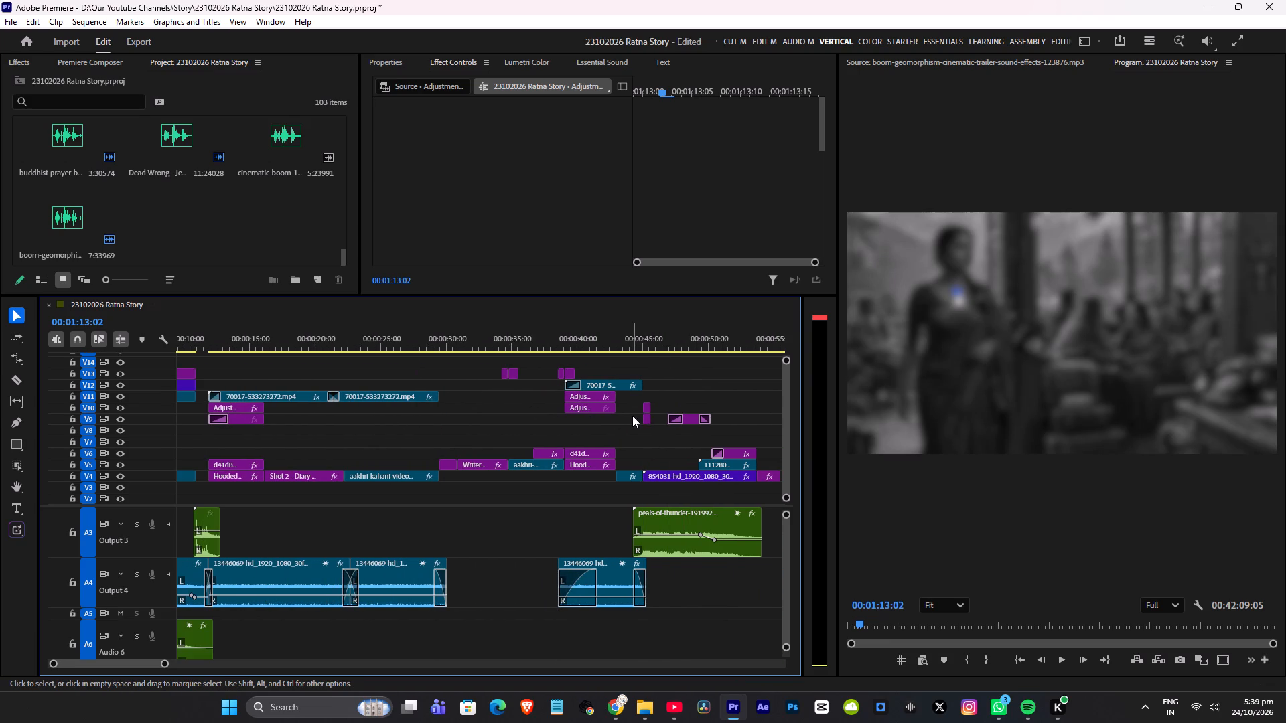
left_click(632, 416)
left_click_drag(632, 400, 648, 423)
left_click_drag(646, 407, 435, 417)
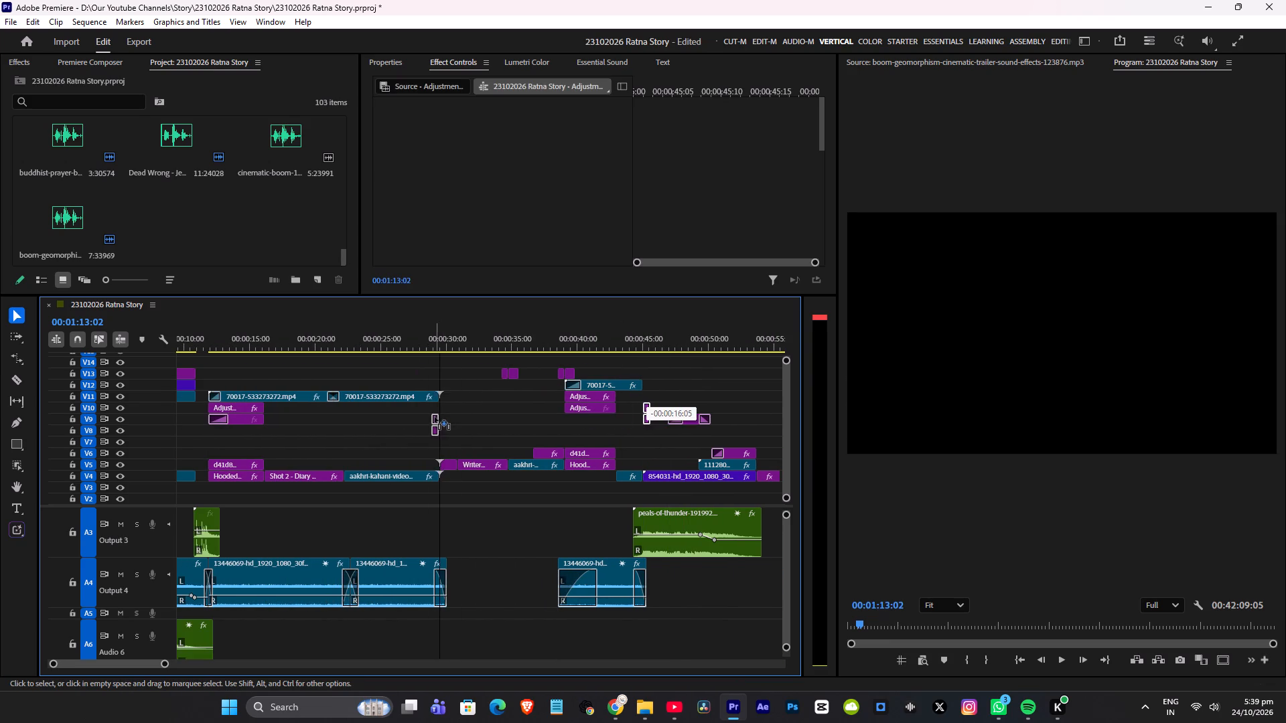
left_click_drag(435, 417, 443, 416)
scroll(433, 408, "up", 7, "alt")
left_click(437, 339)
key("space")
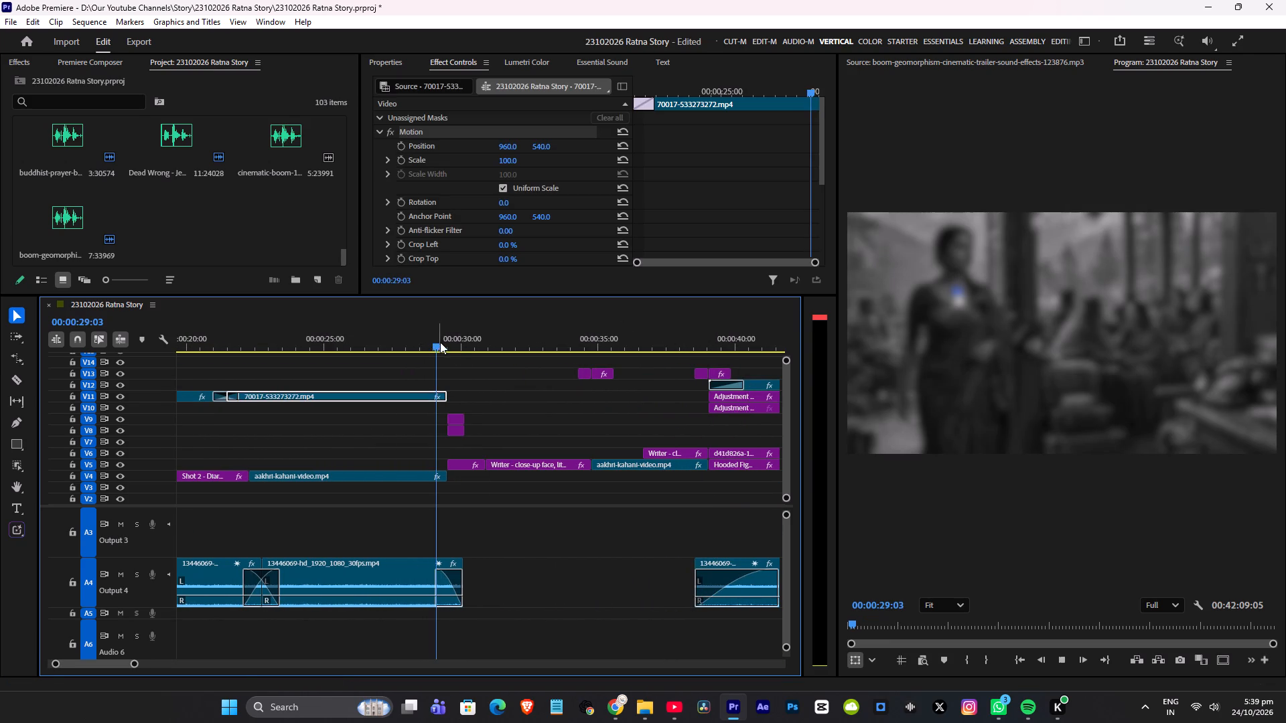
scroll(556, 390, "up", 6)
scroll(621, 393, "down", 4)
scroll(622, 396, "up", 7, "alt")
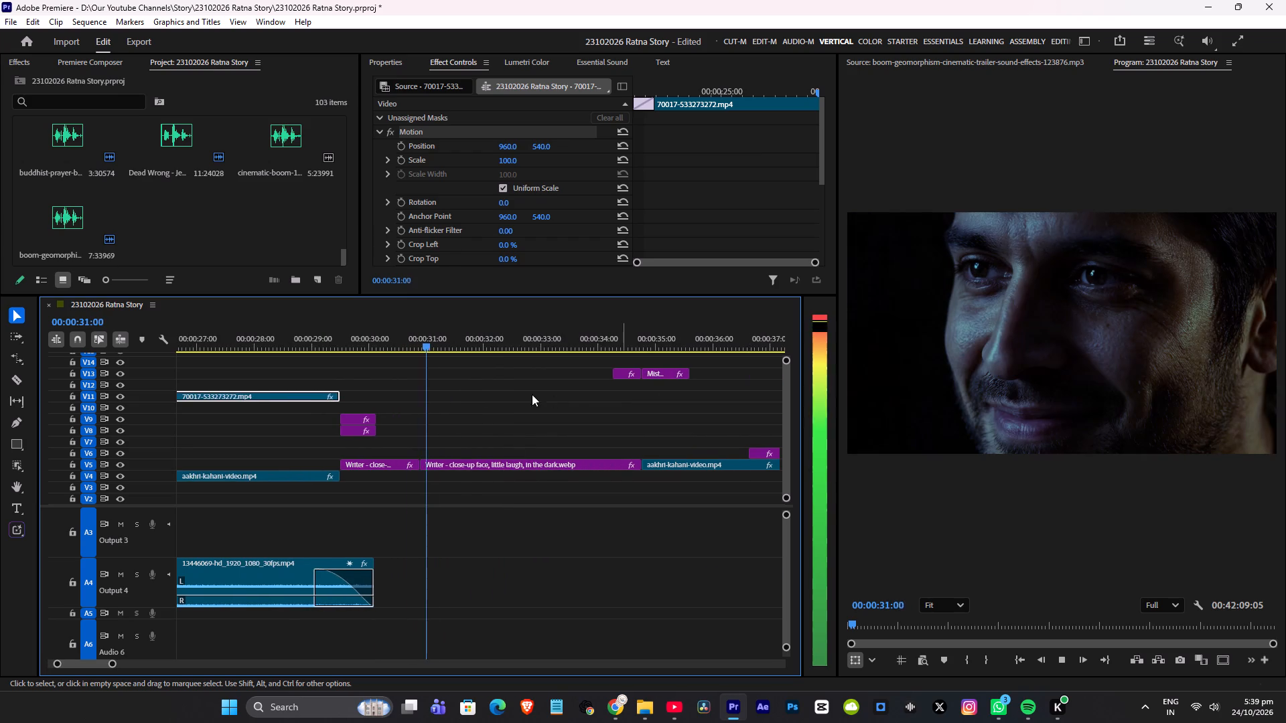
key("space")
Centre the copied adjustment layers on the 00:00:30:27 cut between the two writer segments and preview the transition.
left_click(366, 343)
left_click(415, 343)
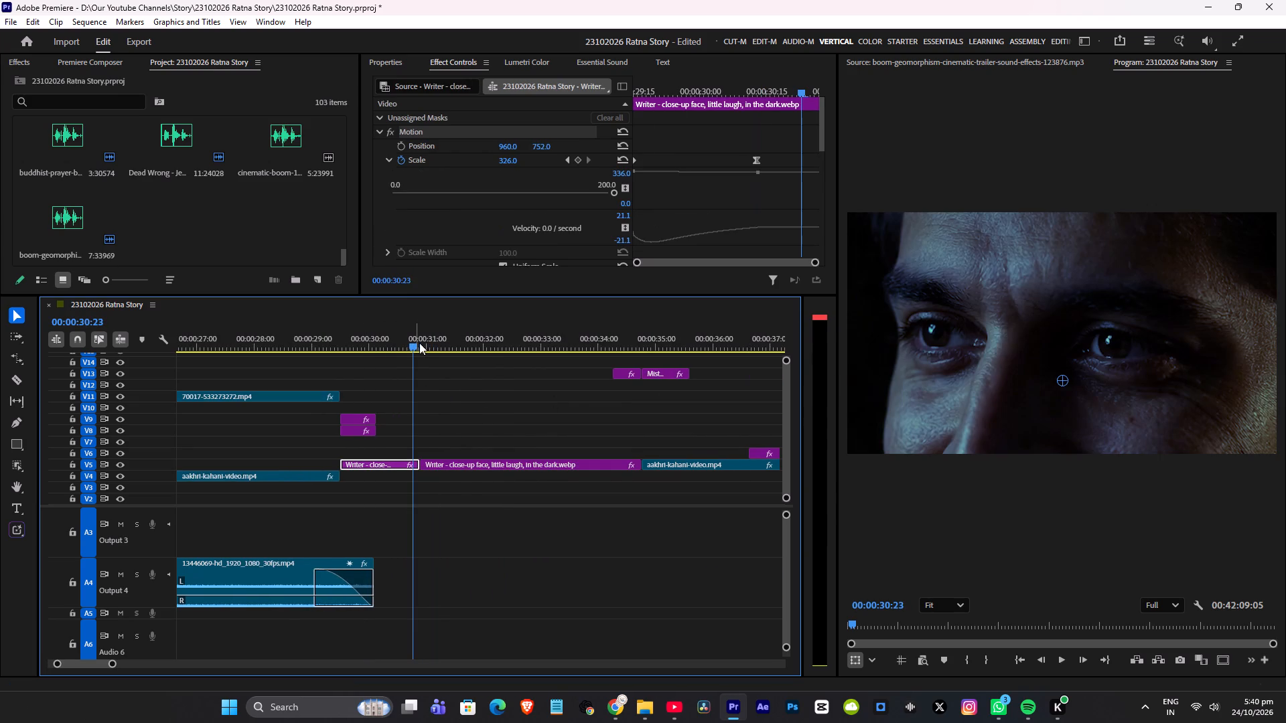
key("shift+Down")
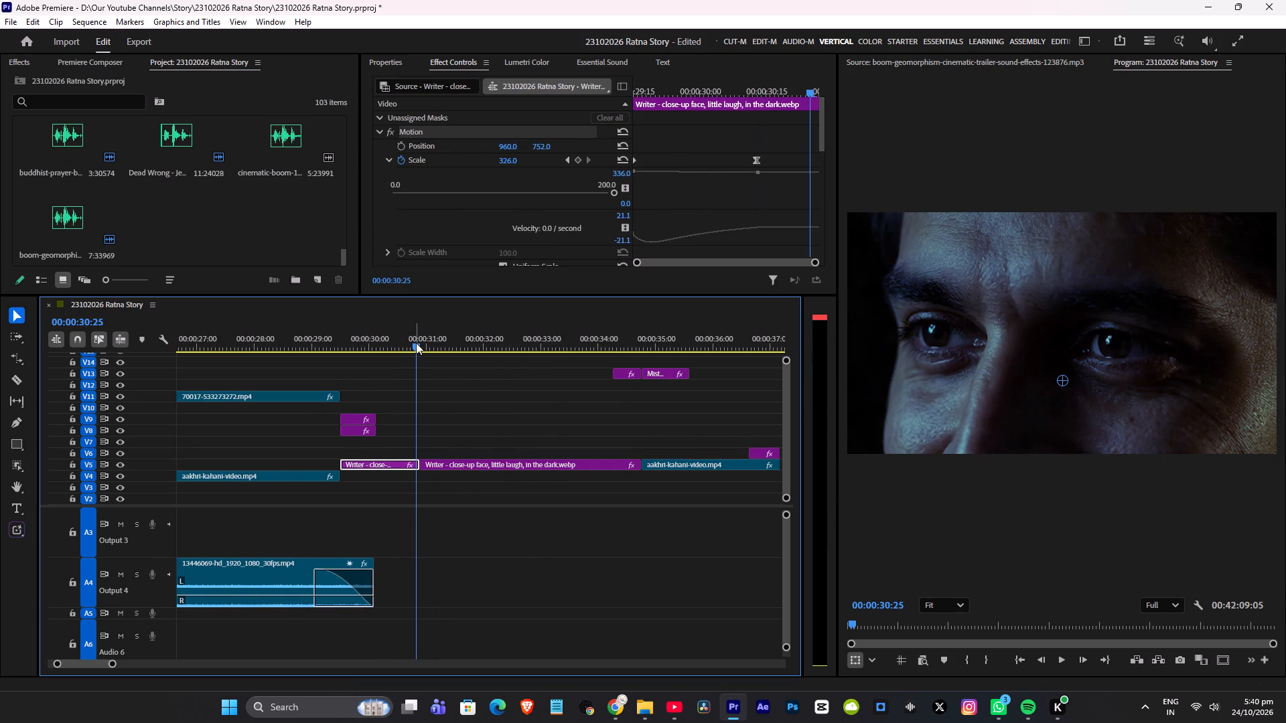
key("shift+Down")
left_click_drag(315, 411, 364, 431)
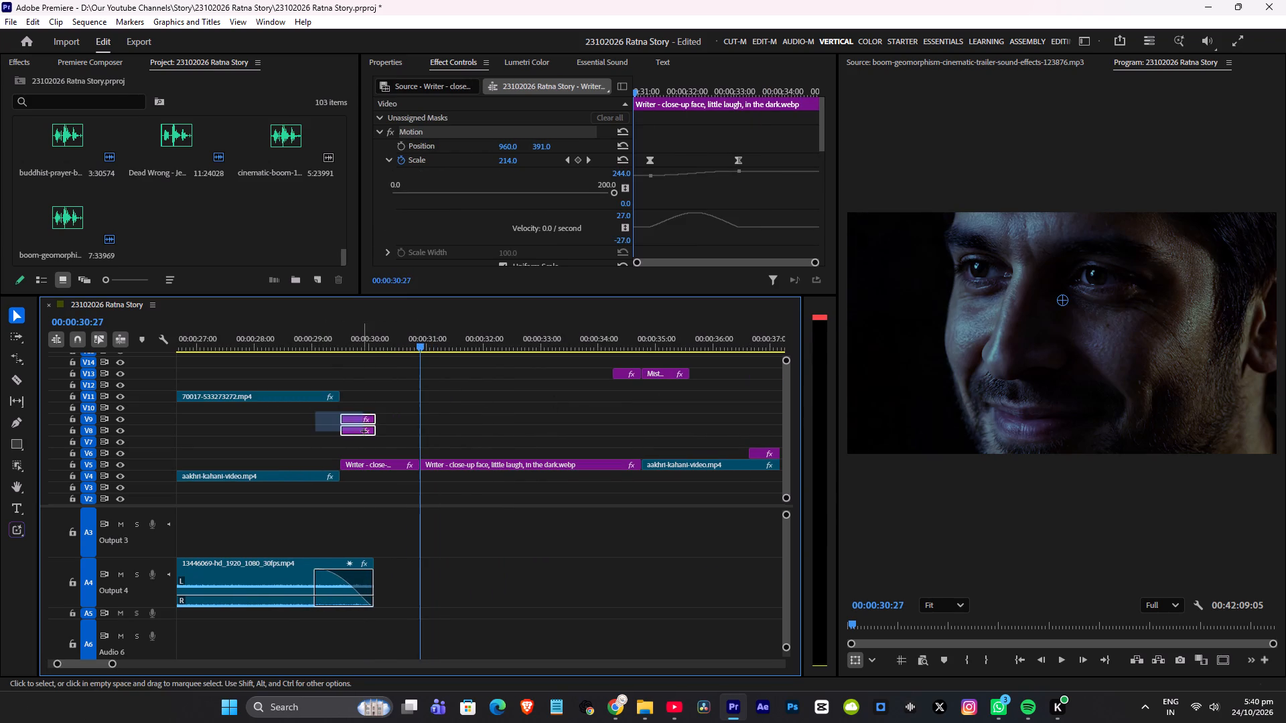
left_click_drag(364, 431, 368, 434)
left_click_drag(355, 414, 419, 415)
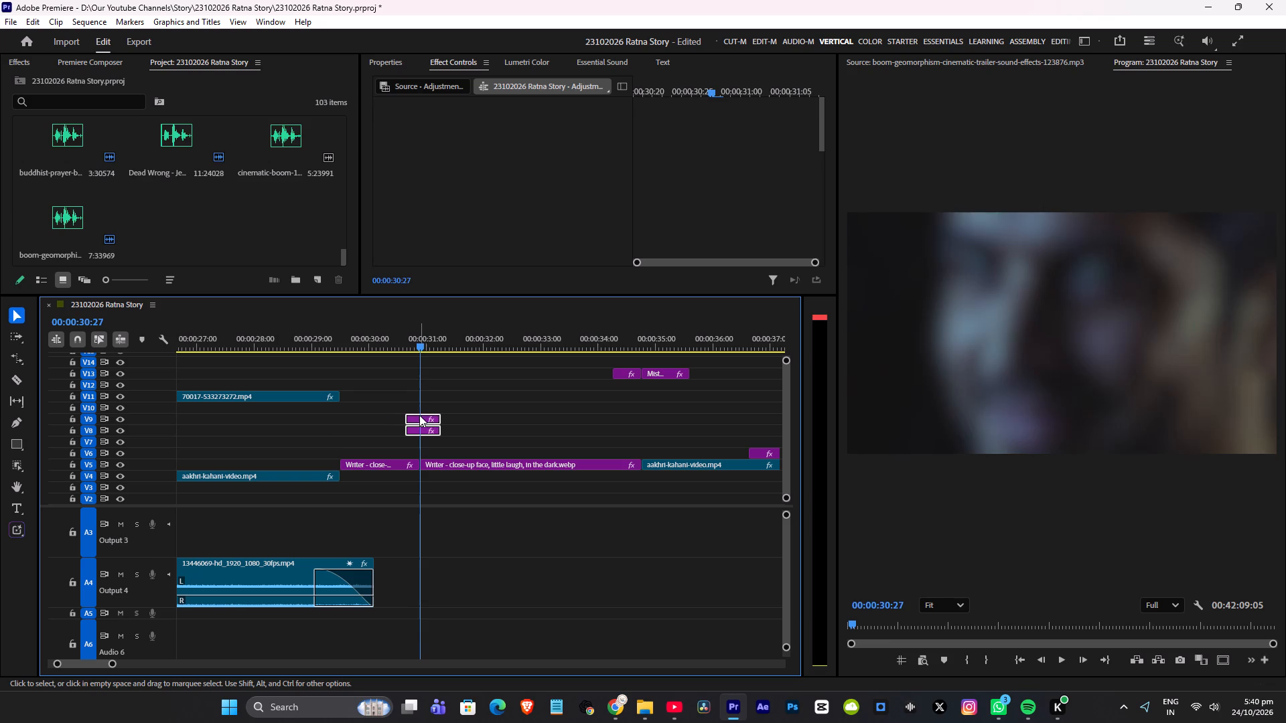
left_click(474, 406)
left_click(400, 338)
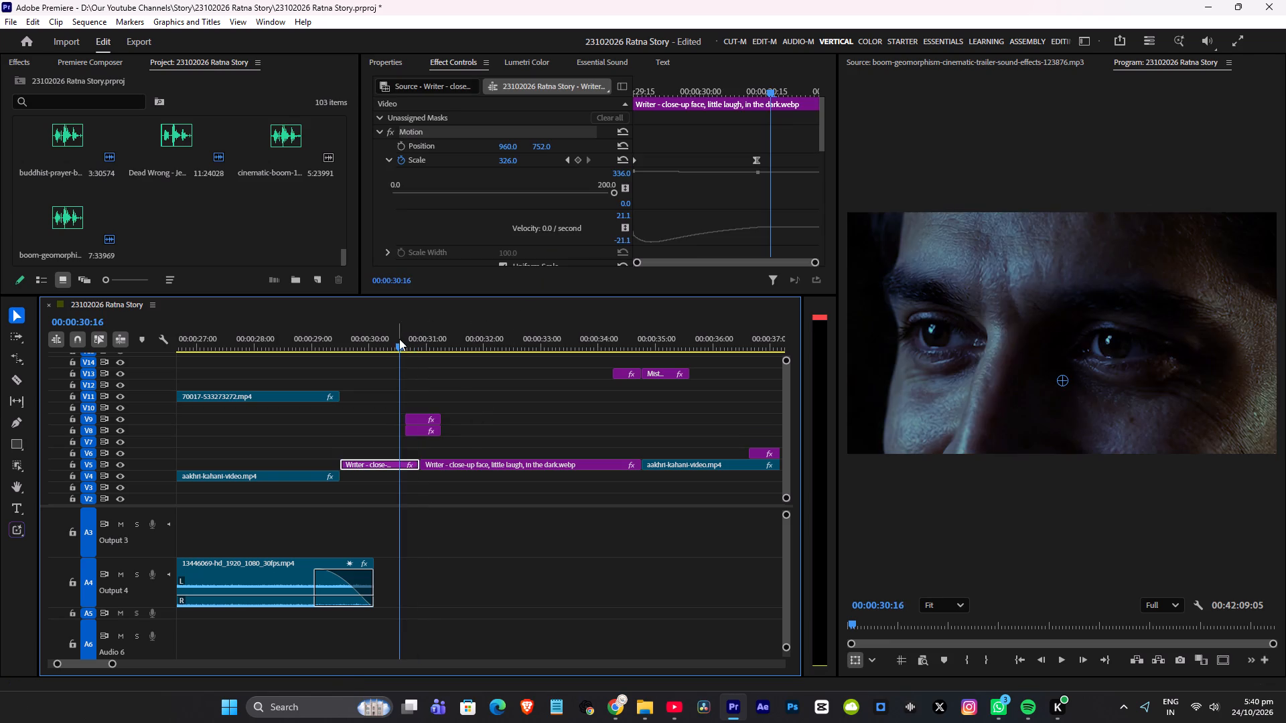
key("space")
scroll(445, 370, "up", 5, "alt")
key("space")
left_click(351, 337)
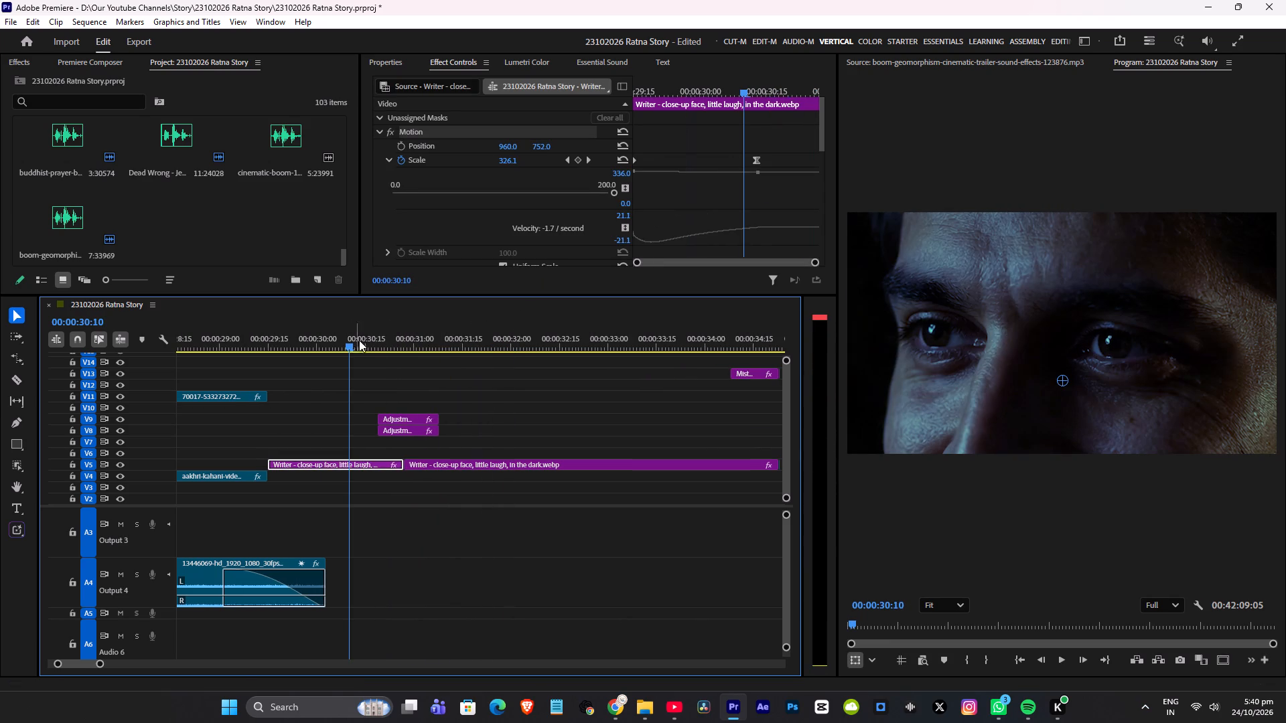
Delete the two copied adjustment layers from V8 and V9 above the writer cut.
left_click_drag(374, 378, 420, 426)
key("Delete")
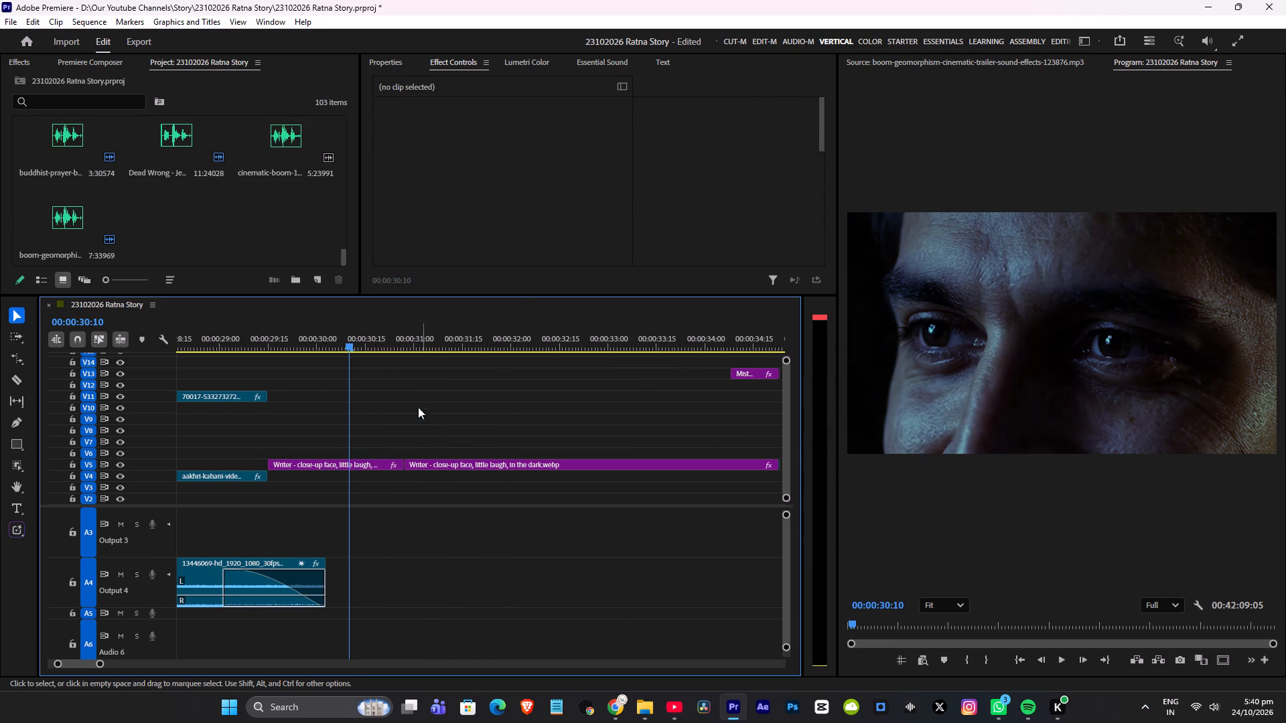
Add the Starter Pack's Light Leak transition on V11, centred on the 00:00:30:27 writer cut, and preview it.
left_click(431, 343)
key("shift+Up")
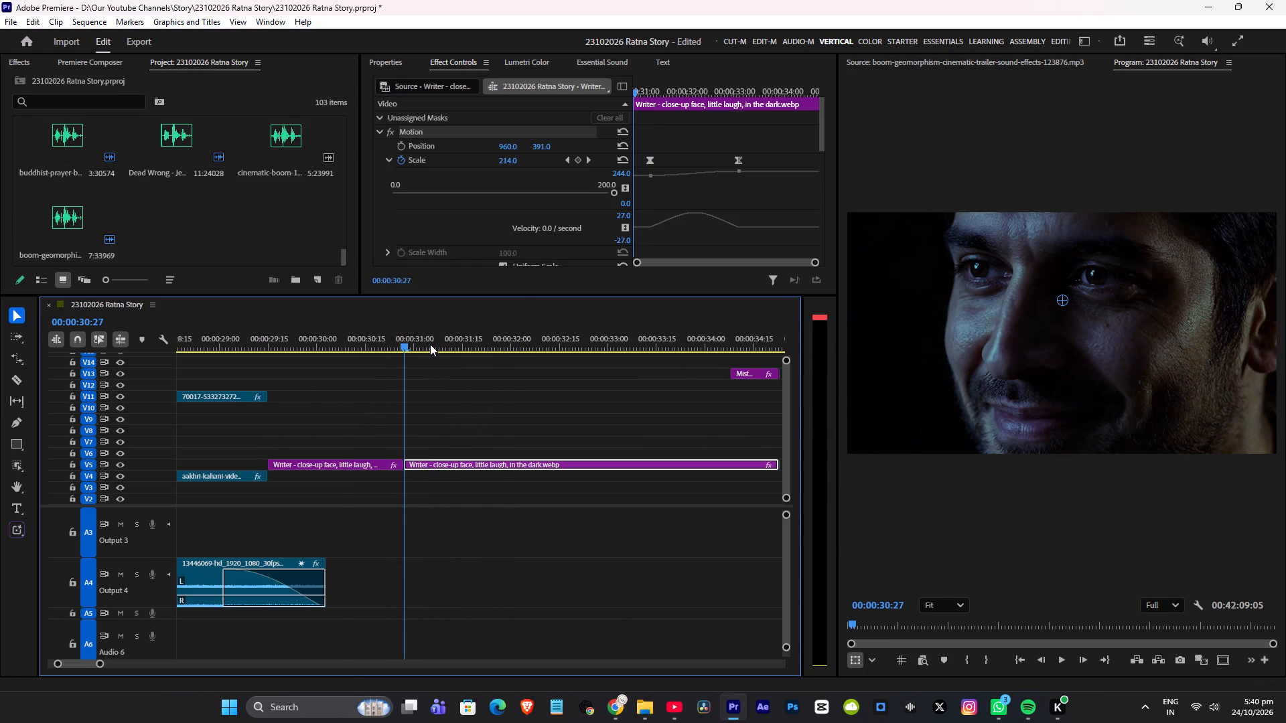
left_click(99, 58)
scroll(226, 179, "down", 2)
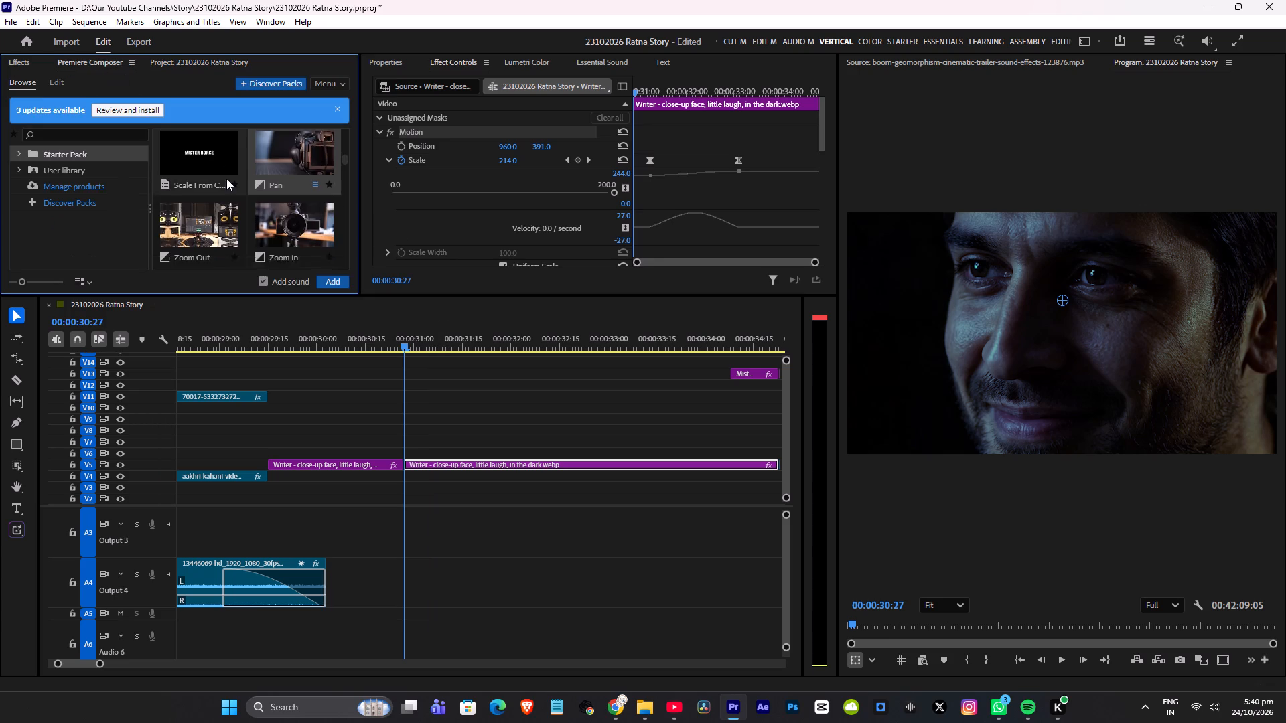
left_click_drag(198, 246, 408, 392)
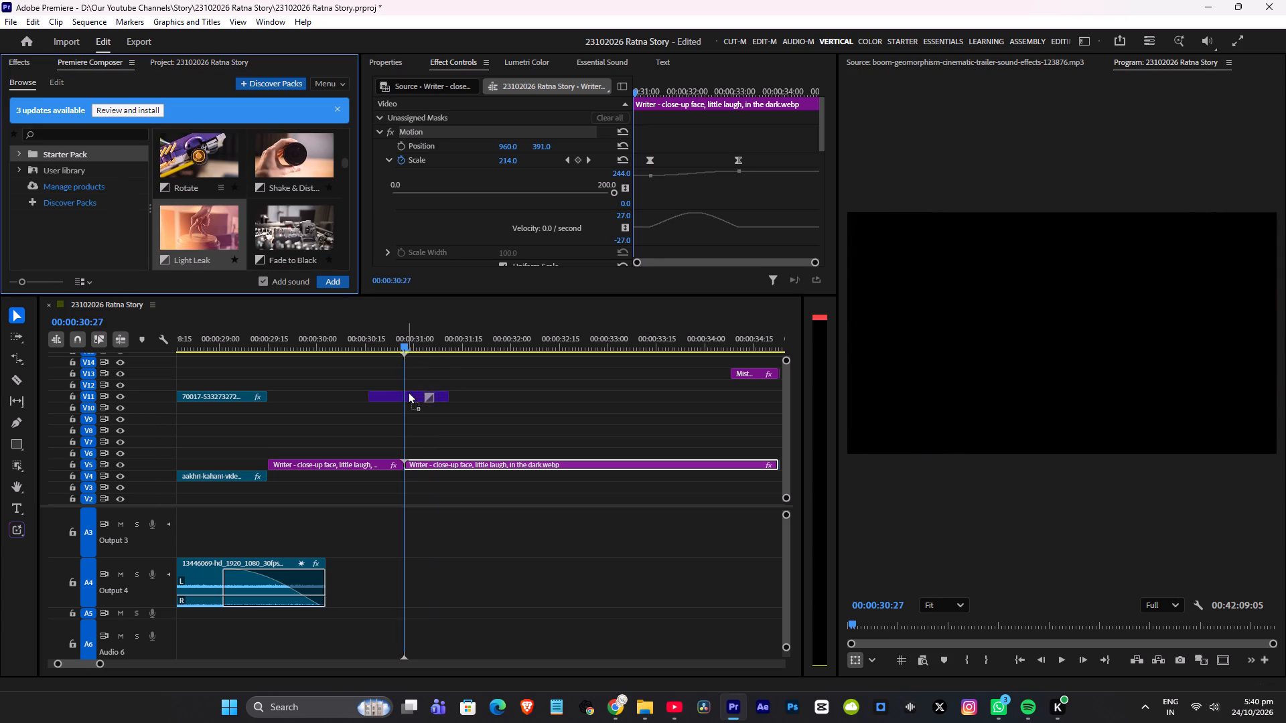
left_click_drag(408, 392, 409, 392)
left_click(346, 341)
key("space")
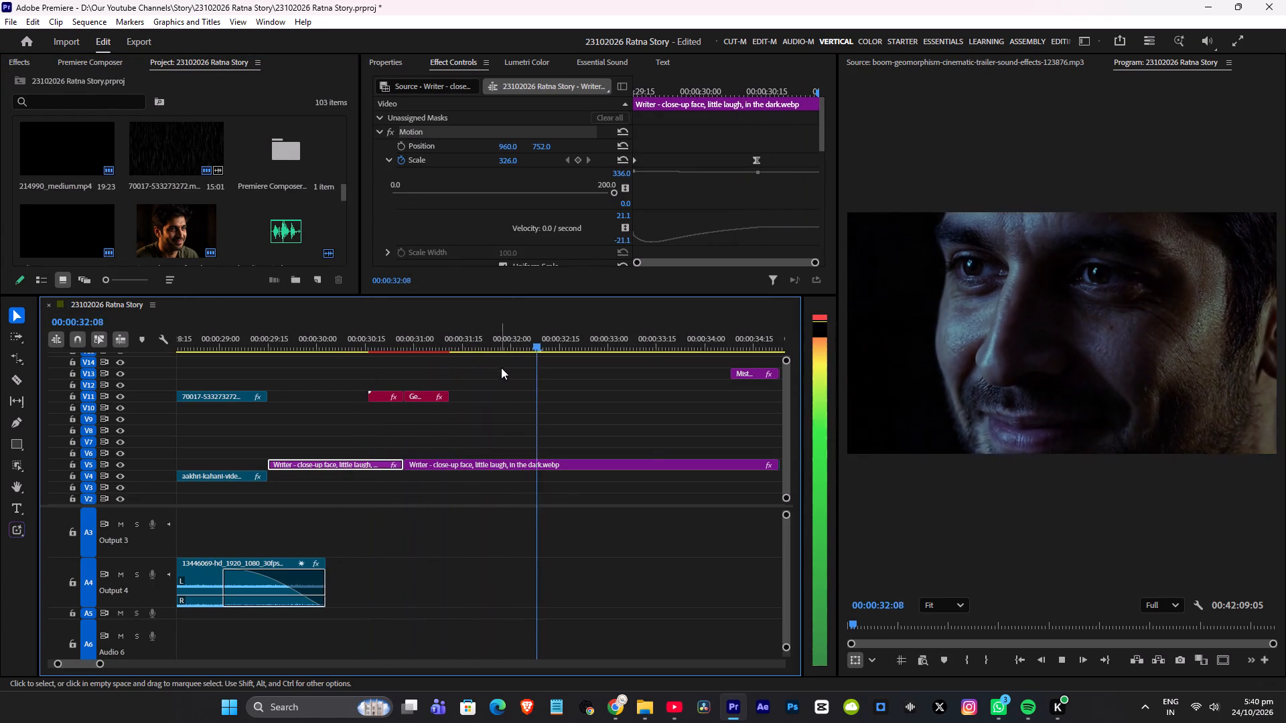
scroll(506, 385, "down", 10, "alt")
key("space")
Save the project and replay the light leak cut, first in full screen from 00:00:28:11 and again from just before the cut.
left_click(390, 344)
key("ctrl+s")
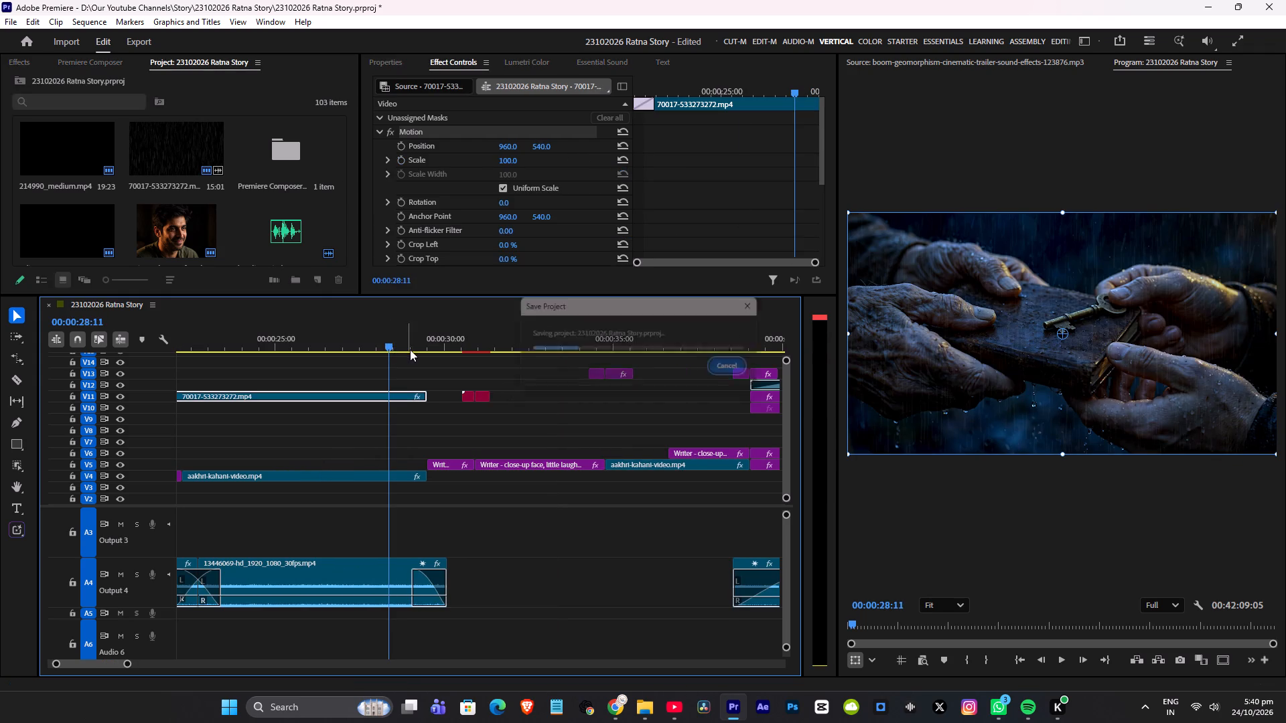
key("ctrl+grave")
key("space")
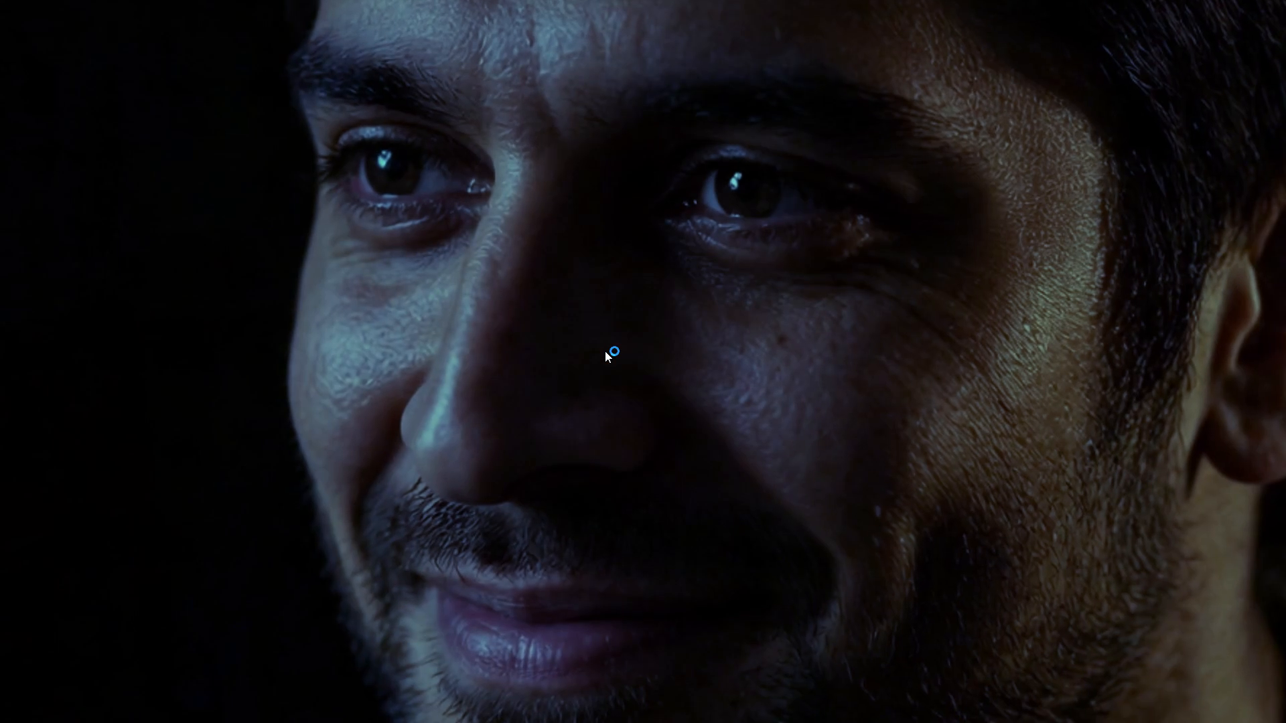
key("ctrl+grave")
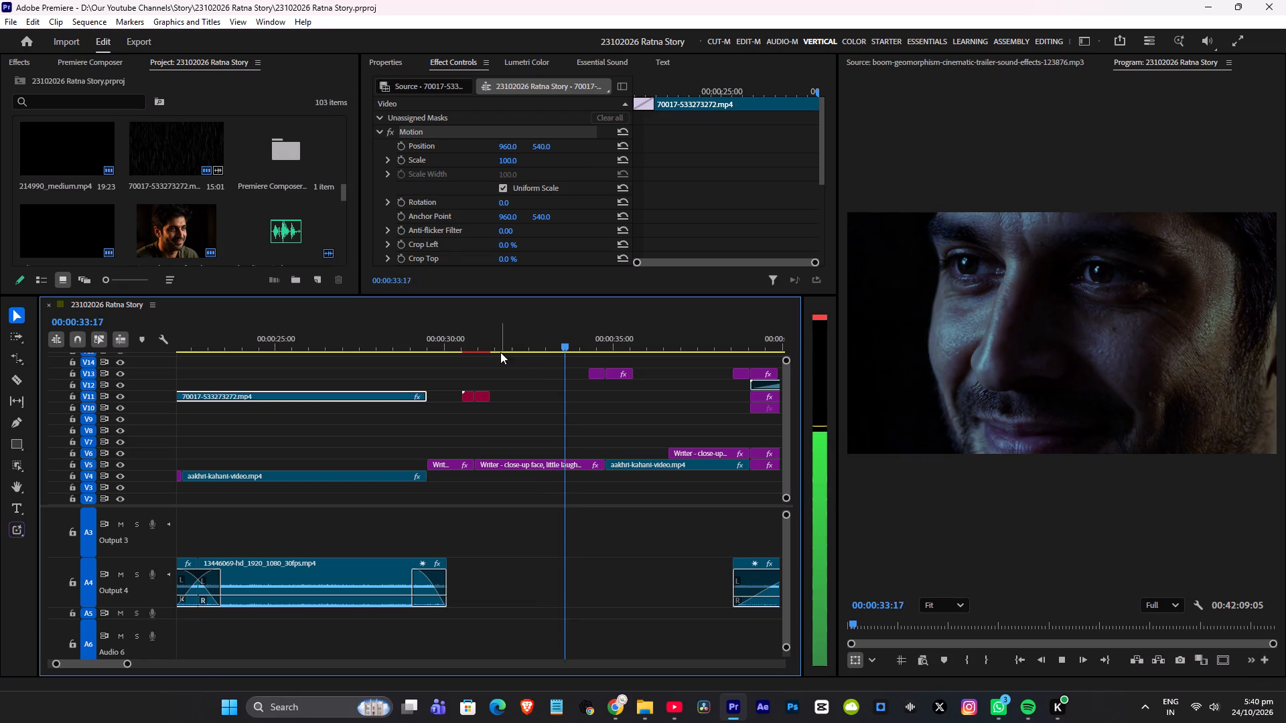
key("space")
left_click(470, 339)
key("space")
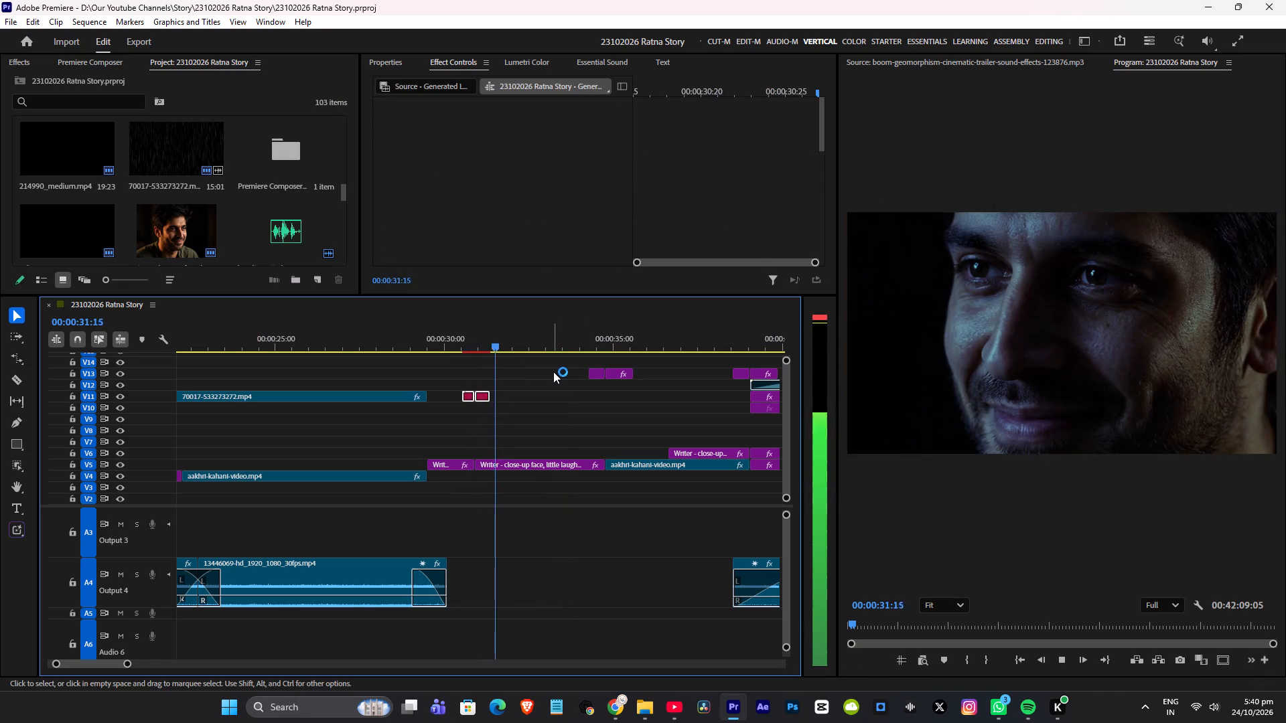
Save the project and delete the Light Leak transition clips from V11 above the writer cut.
key("space")
key("ctrl+s")
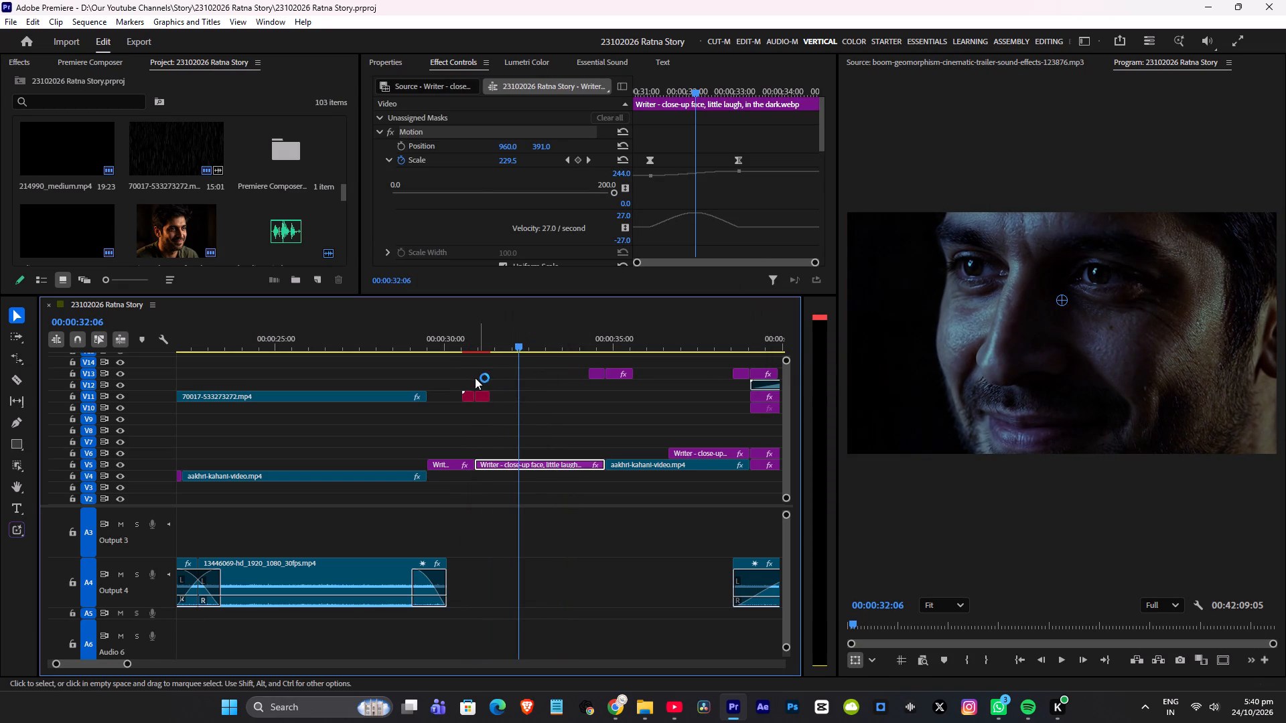
left_click(463, 376)
left_click_drag(449, 372, 494, 399)
key("Delete")
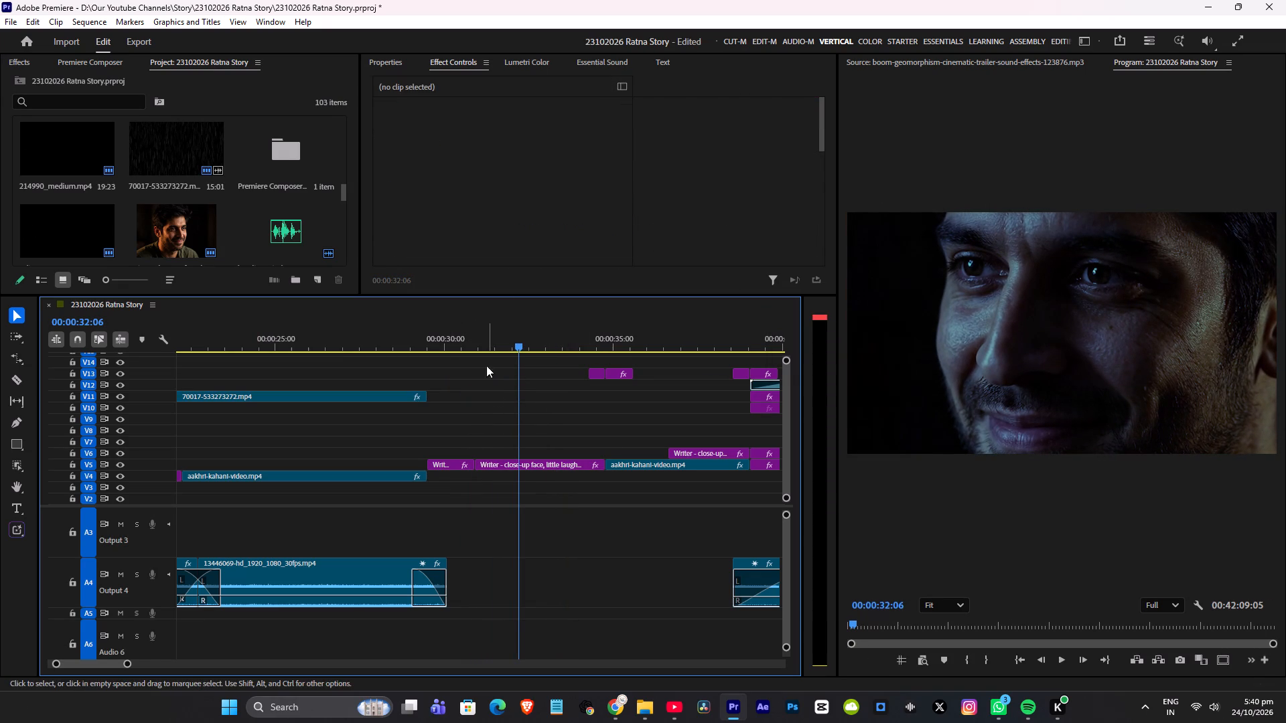
Add the Starter Pack's Shake & Distort transition at the 00:00:30:27 writer cut, place its layers on V9 and V10, and preview it.
key("shift+Up")
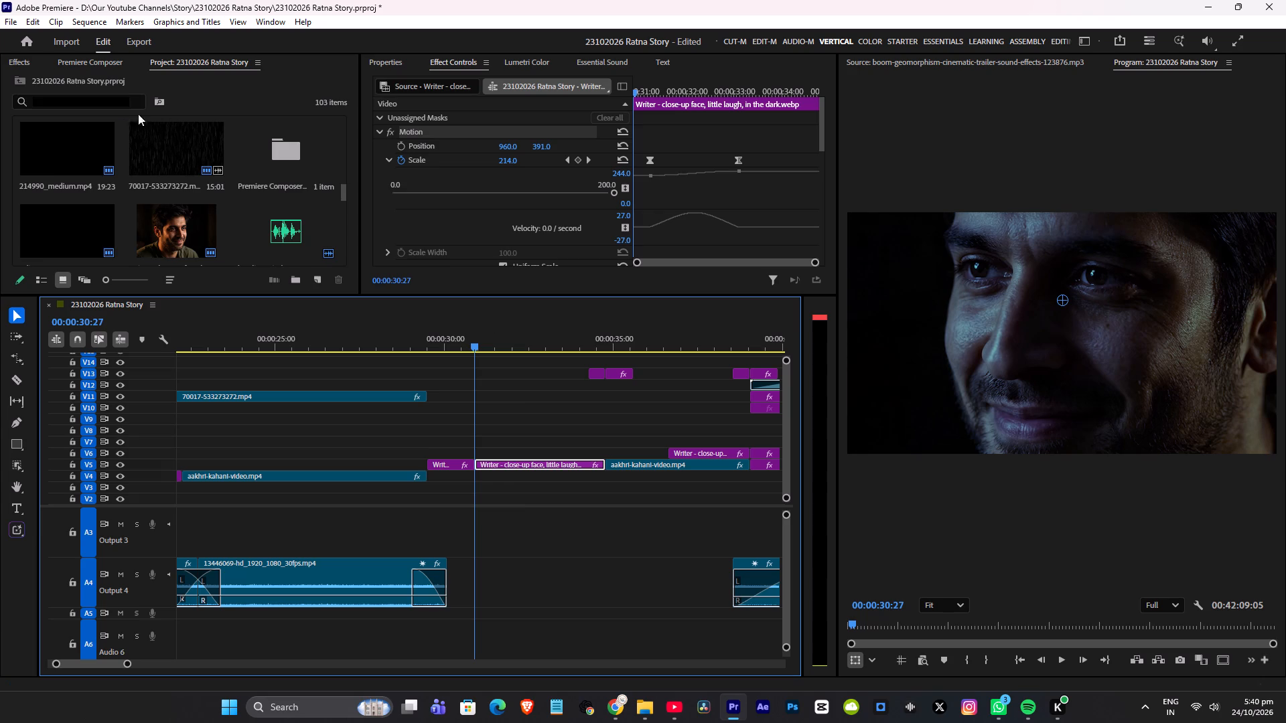
scroll(212, 177, "down", 2)
left_click(92, 64)
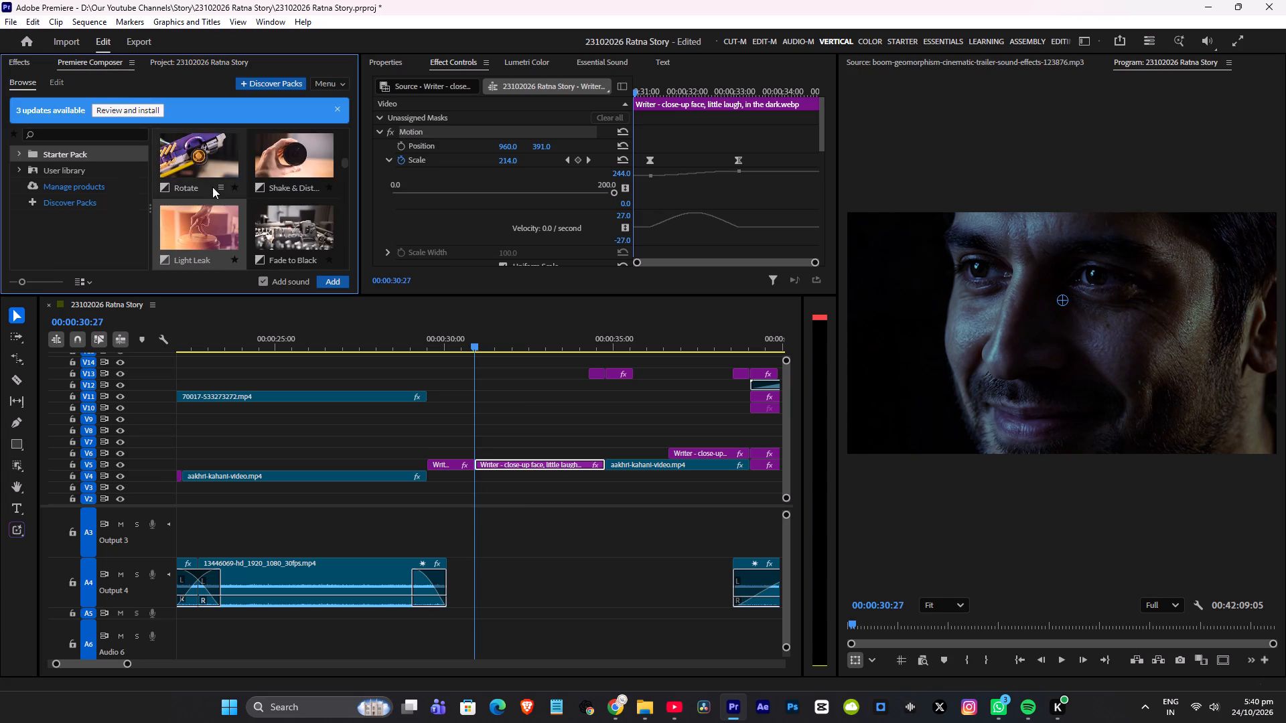
scroll(212, 187, "up", 2)
scroll(243, 195, "down", 1)
double_click(292, 159)
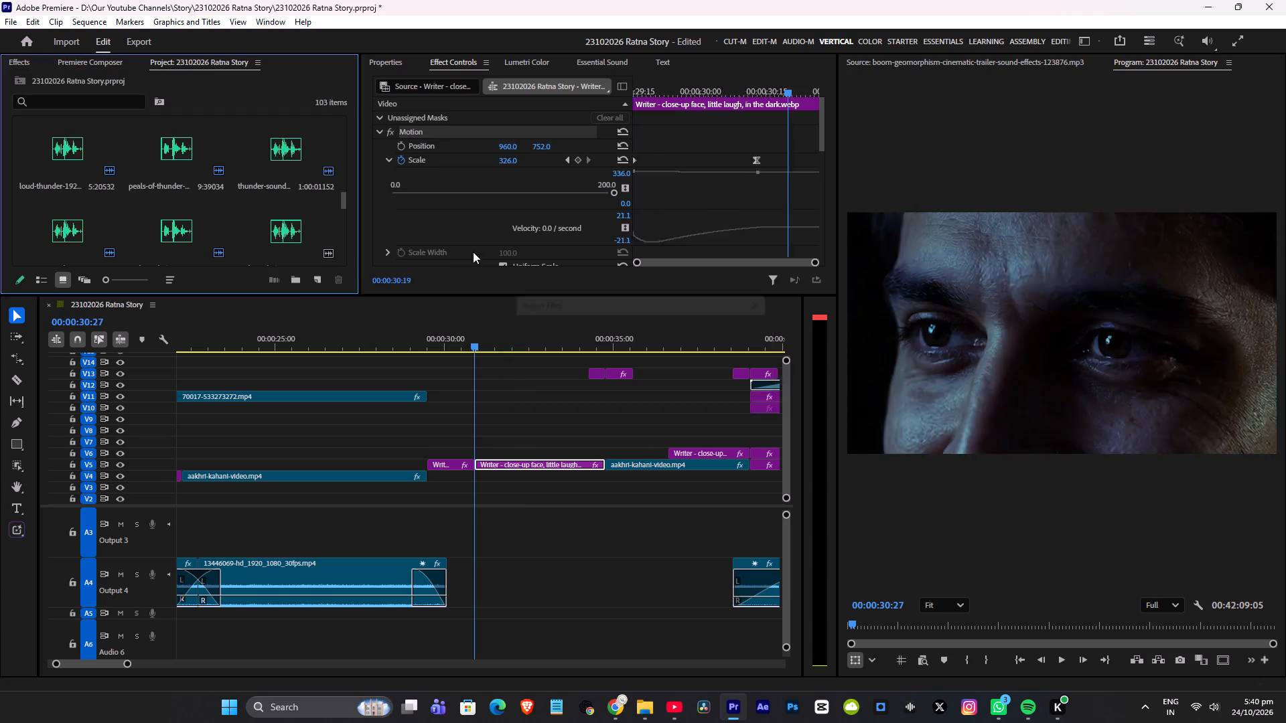
left_click_drag(486, 496, 491, 433, "shift")
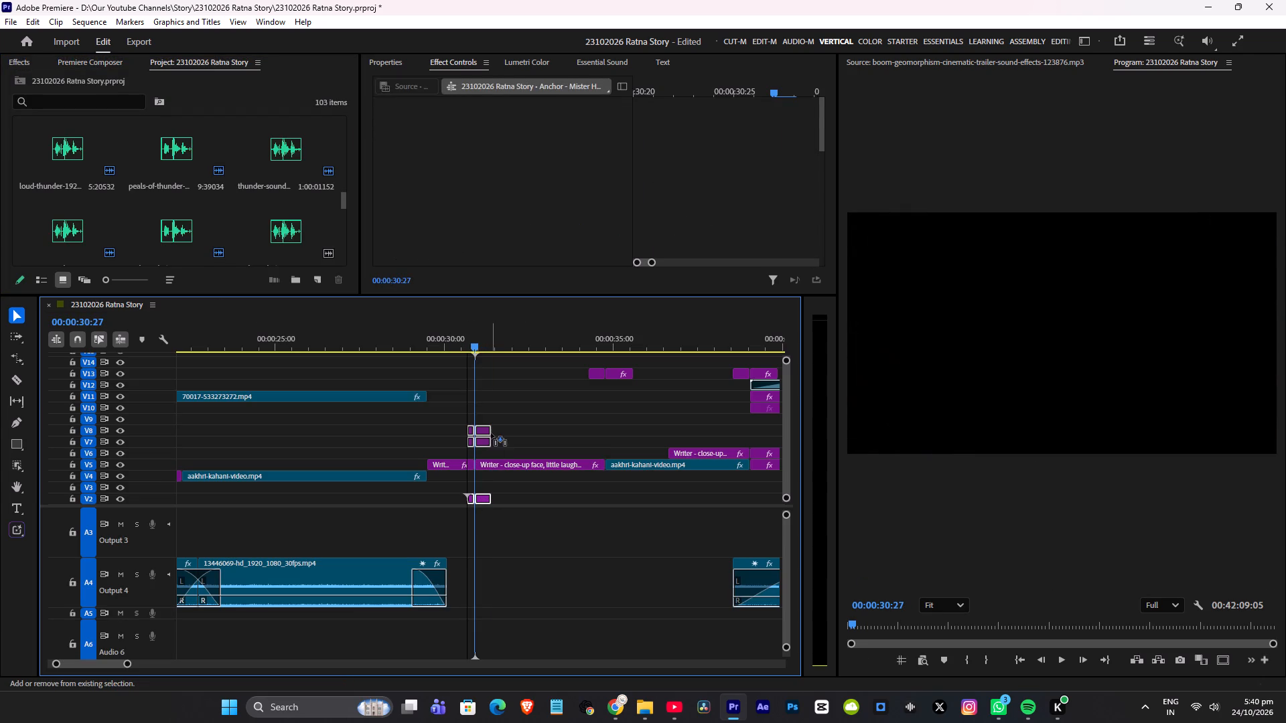
left_click_drag(491, 433, 486, 412, "shift")
left_click(451, 330)
key("space")
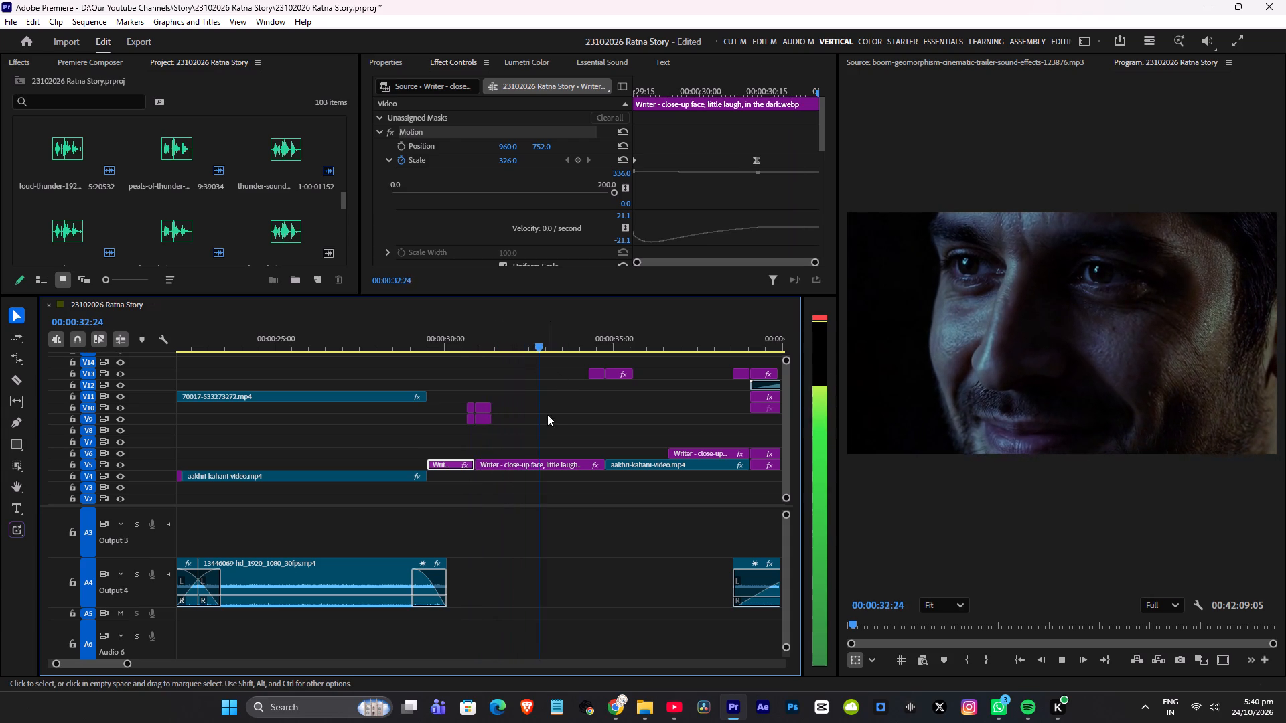
key("space")
Lower the Swoosh Transition 28.wav clip on A2 by five volume steps, save, and preview the cut full screen from 00:00:27:19.
scroll(518, 405, "down", 9, "ctrl")
scroll(498, 487, "up", 4)
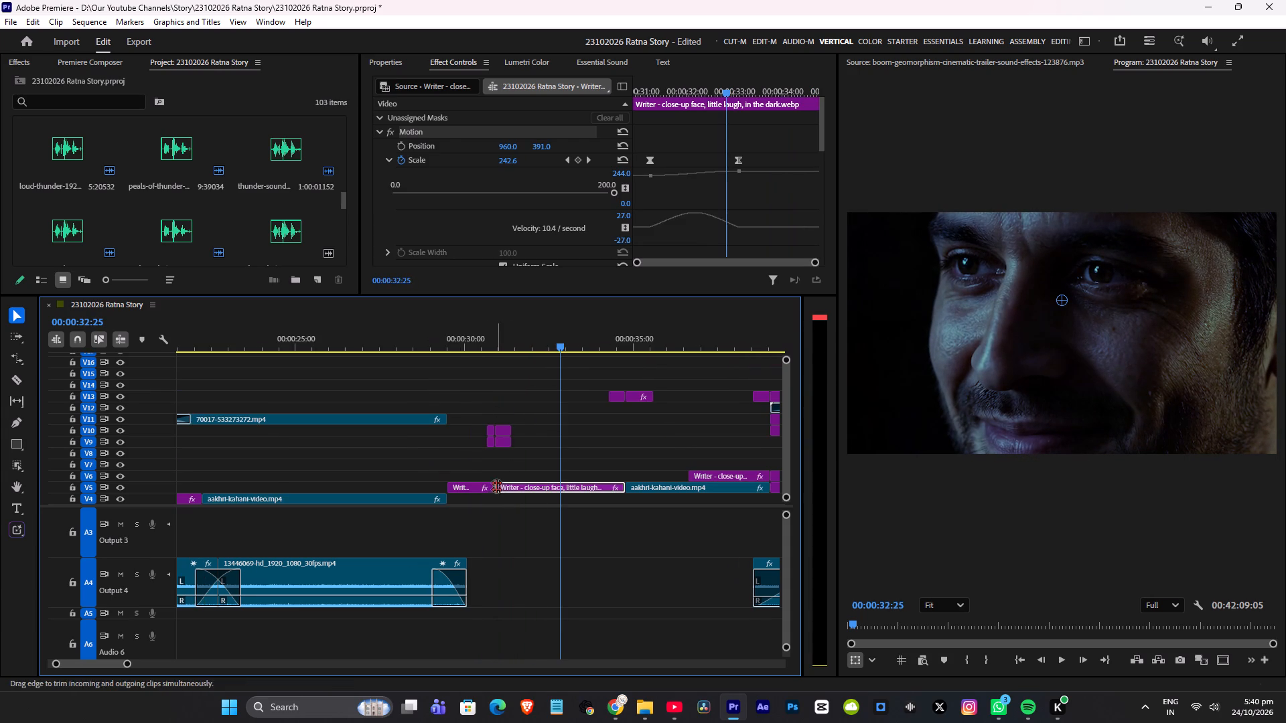
scroll(500, 524, "down", 2, "ctrl")
scroll(500, 522, "up", 10, "ctrl")
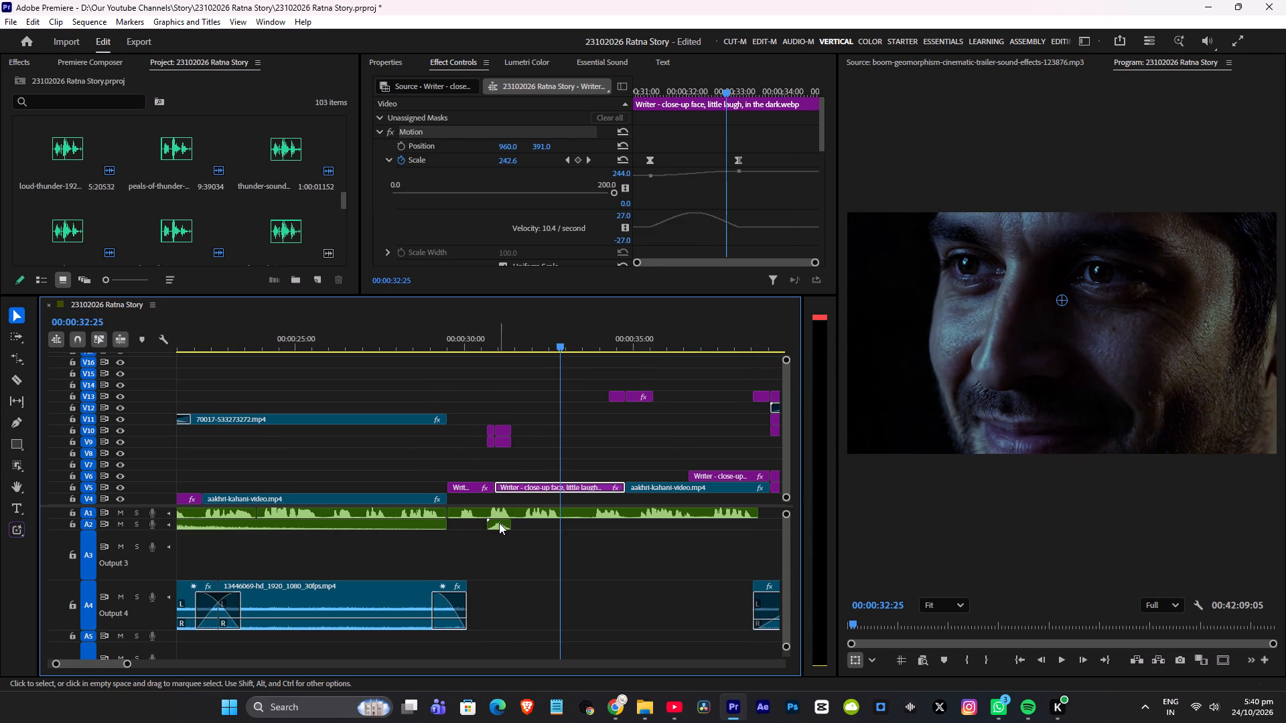
left_click(499, 523)
type("[[[[[")
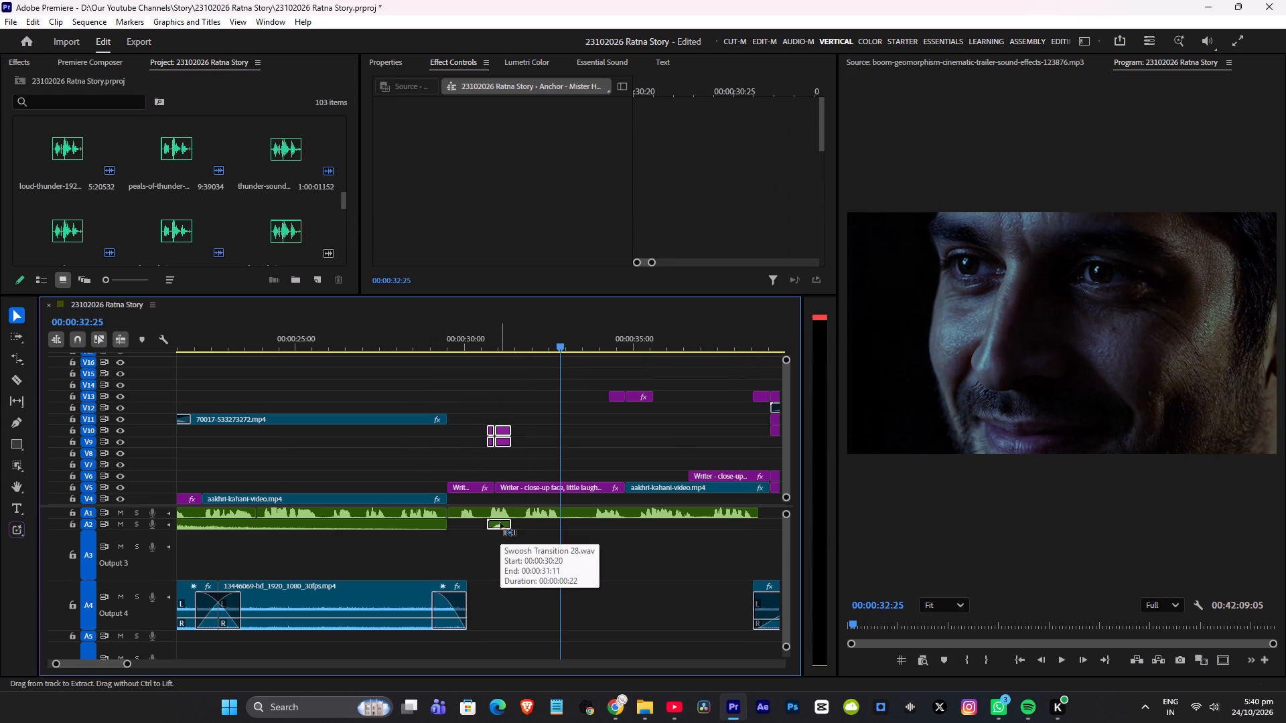
key("ctrl+s")
left_click(386, 328)
key("ctrl+s")
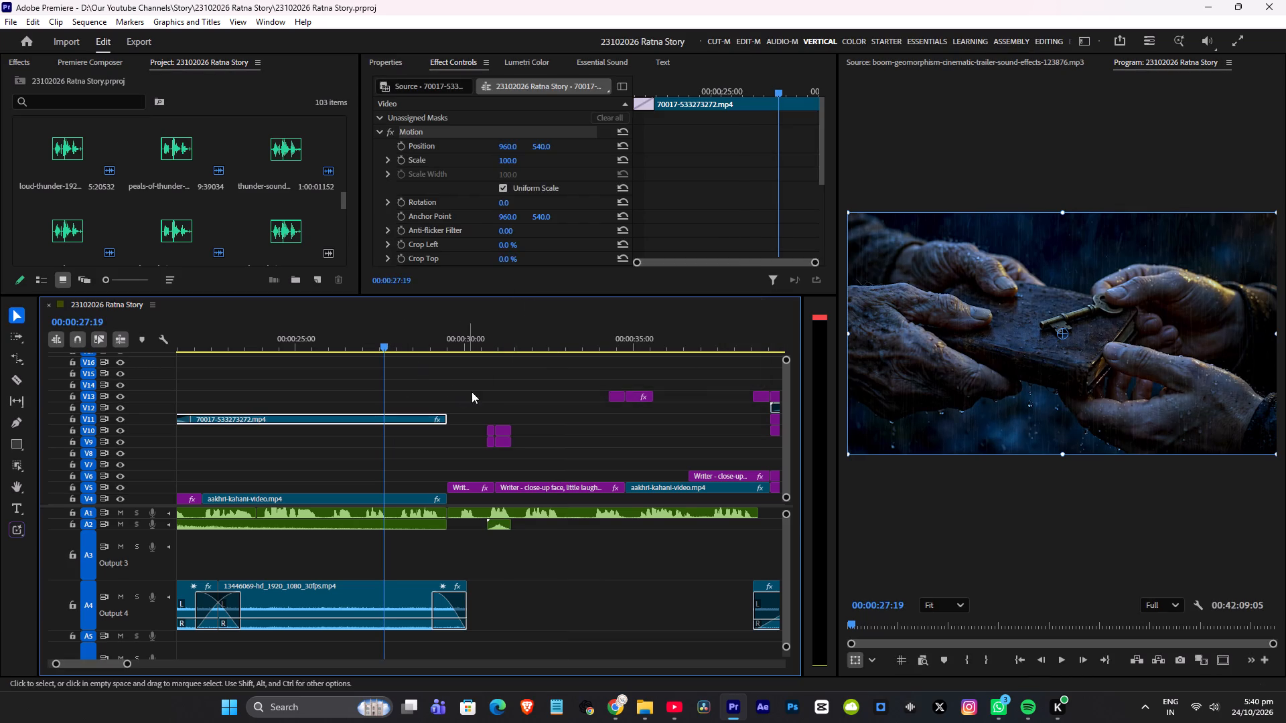
key("ctrl+grave")
key("space")
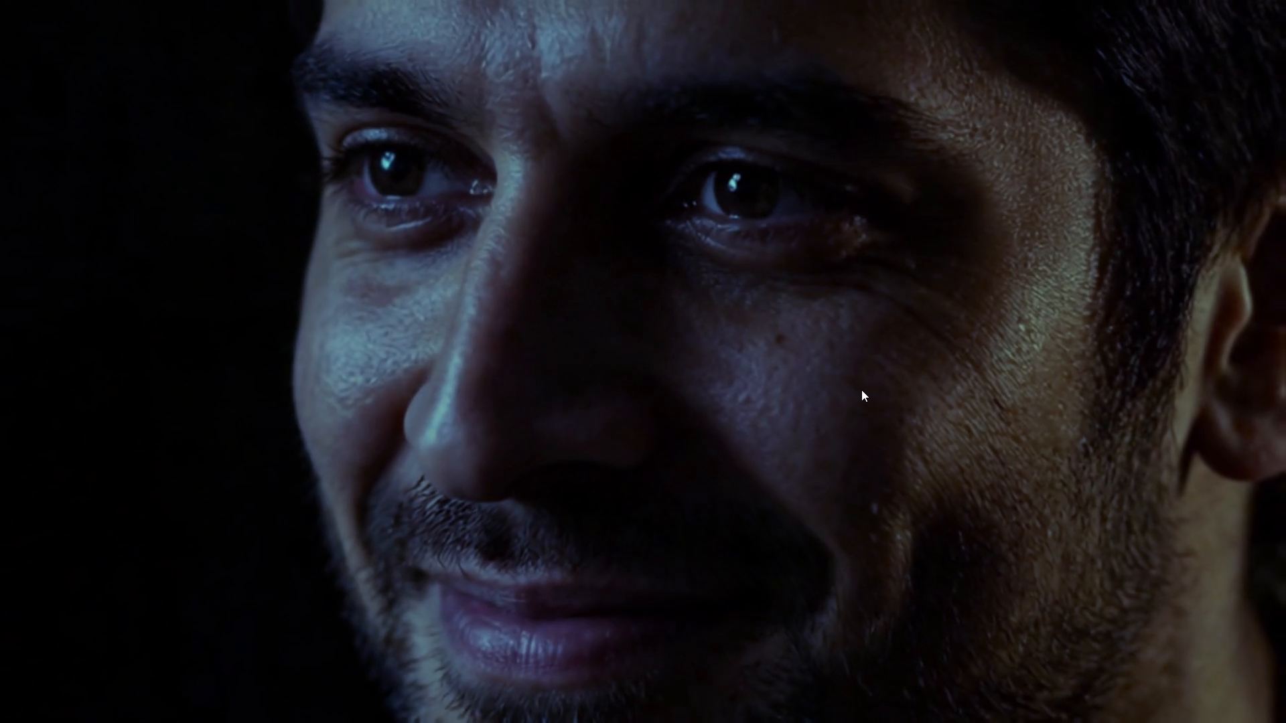
key("ctrl+grave")
key("space")
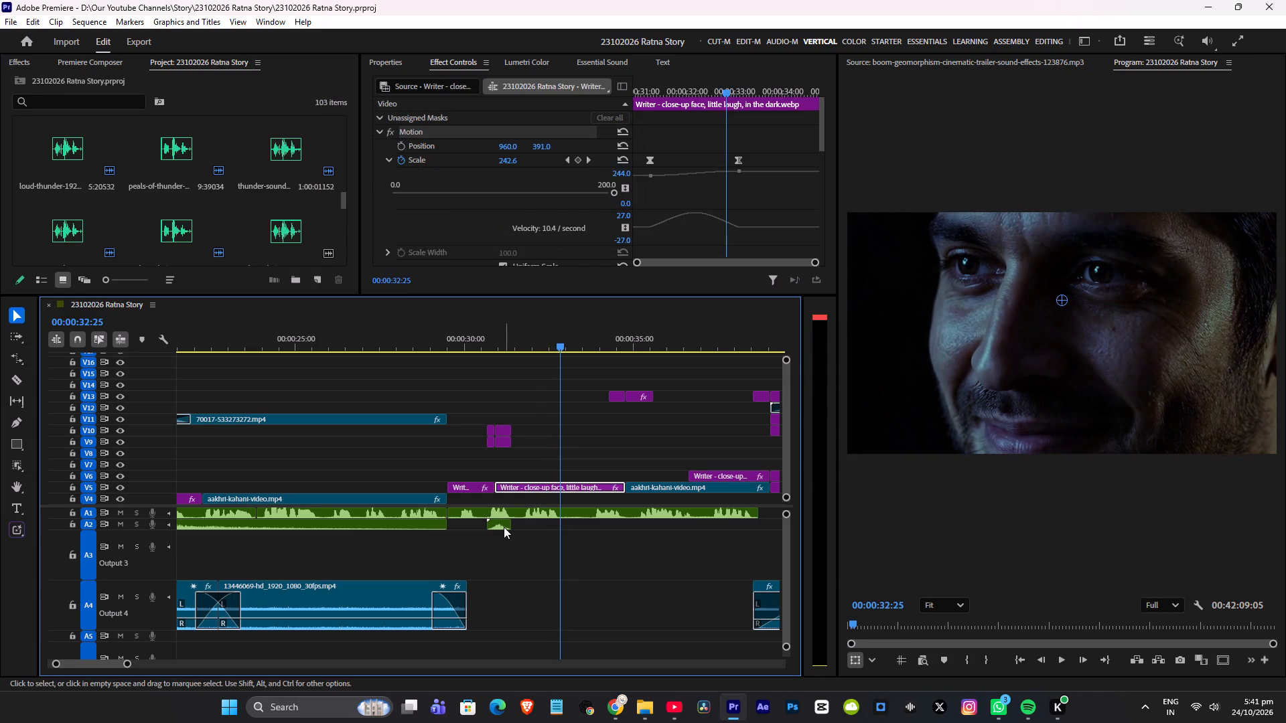
Raise the swoosh clip on A2 by three volume steps, save, and replay the writer cut full screen from 00:00:29:19.
left_click(500, 525)
key("bracketright")
key("bracketright")
key("bracketright")
left_click(453, 336)
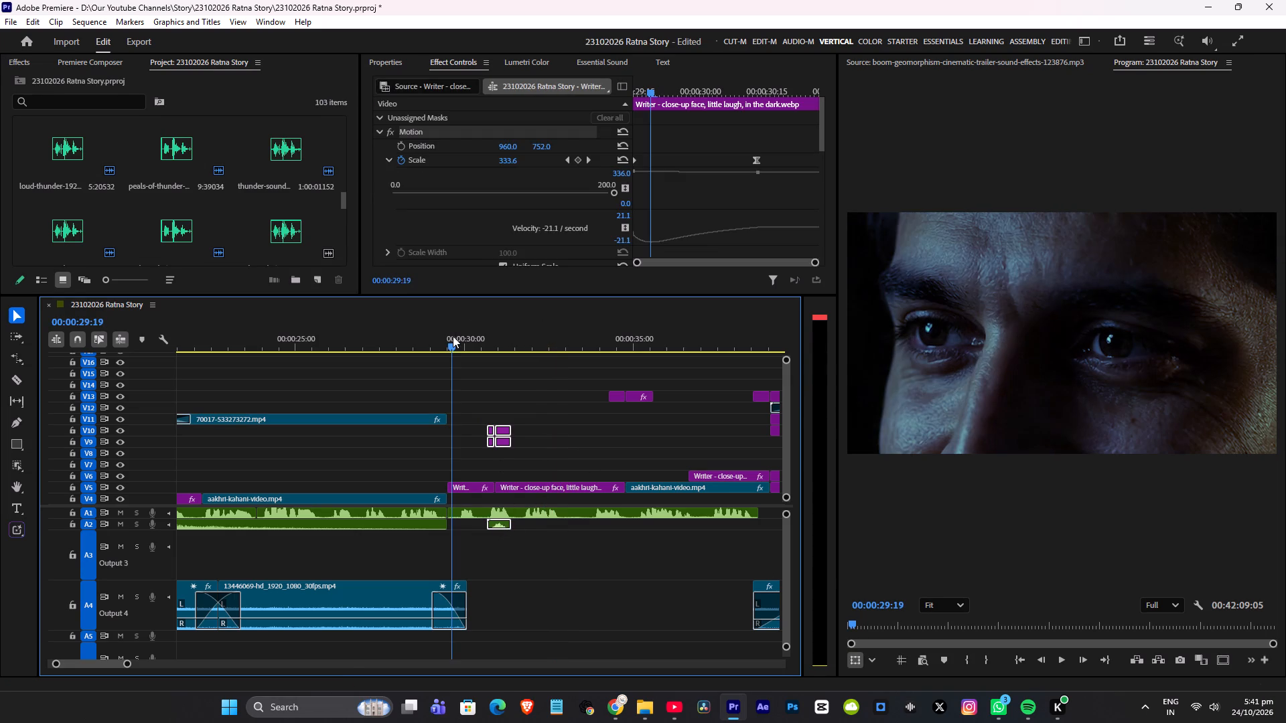
key("ctrl+s")
key("ctrl+grave")
key("space")
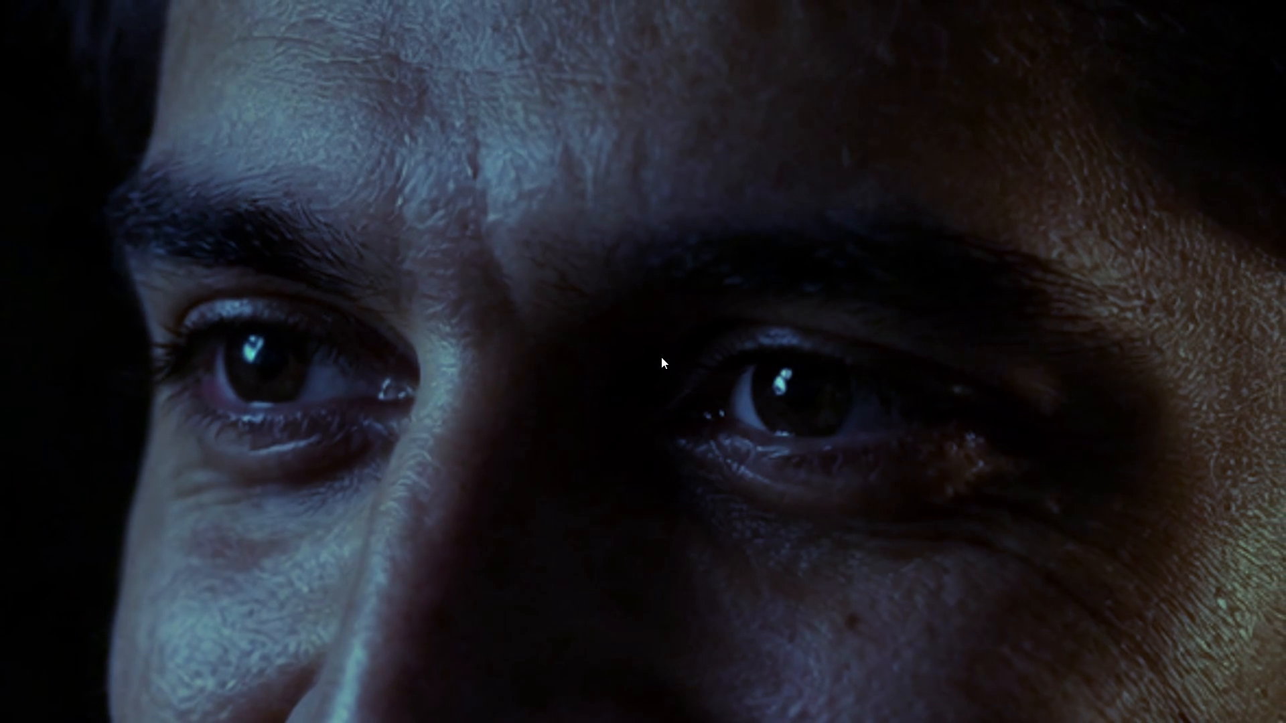
key("ctrl+grave")
key("space")
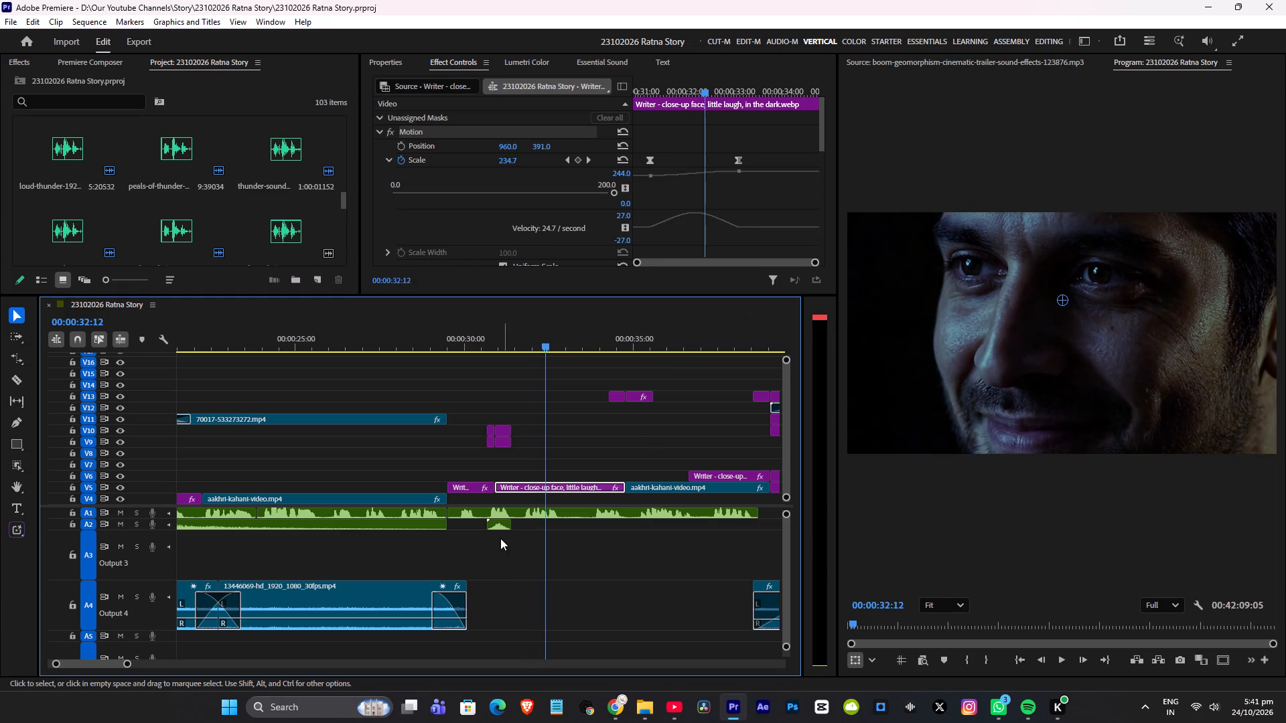
Lower the swoosh clip on A2 by two volume steps, save, and play full screen briefly from 00:00:27:11.
left_click(502, 523)
type("[[")
left_click(376, 343)
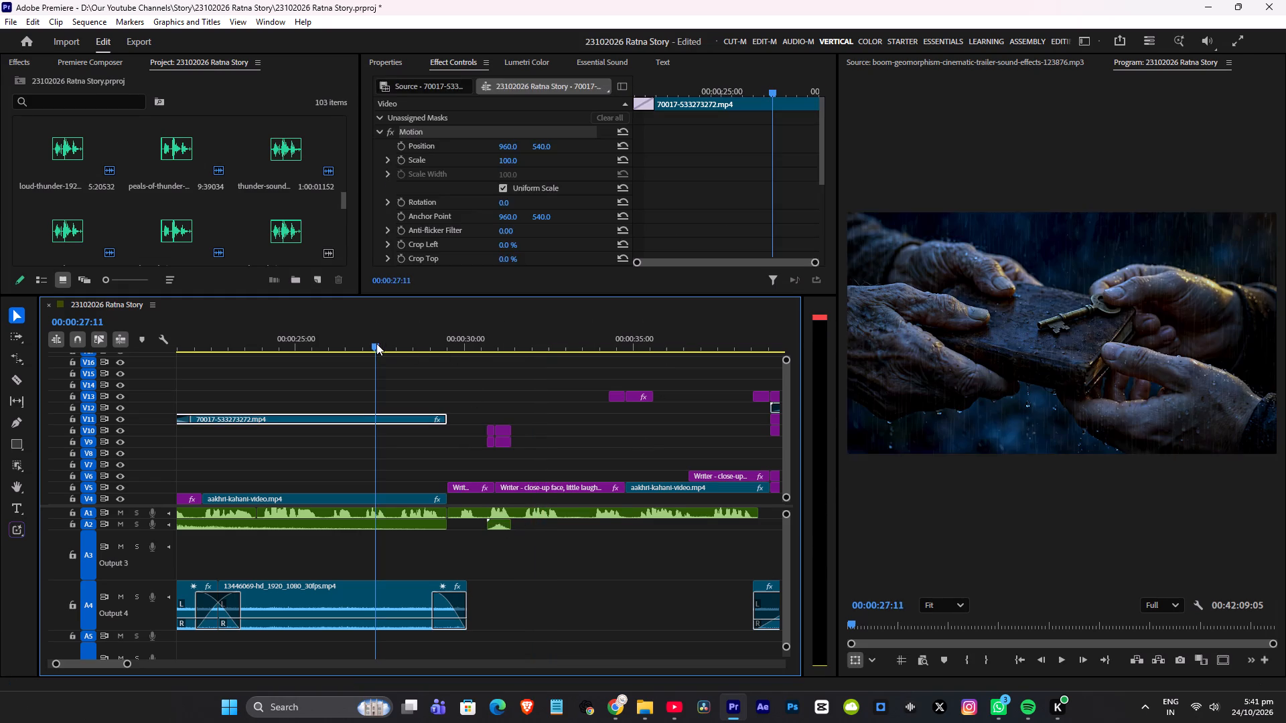
key("ctrl+s")
key("ctrl+grave")
key("space")
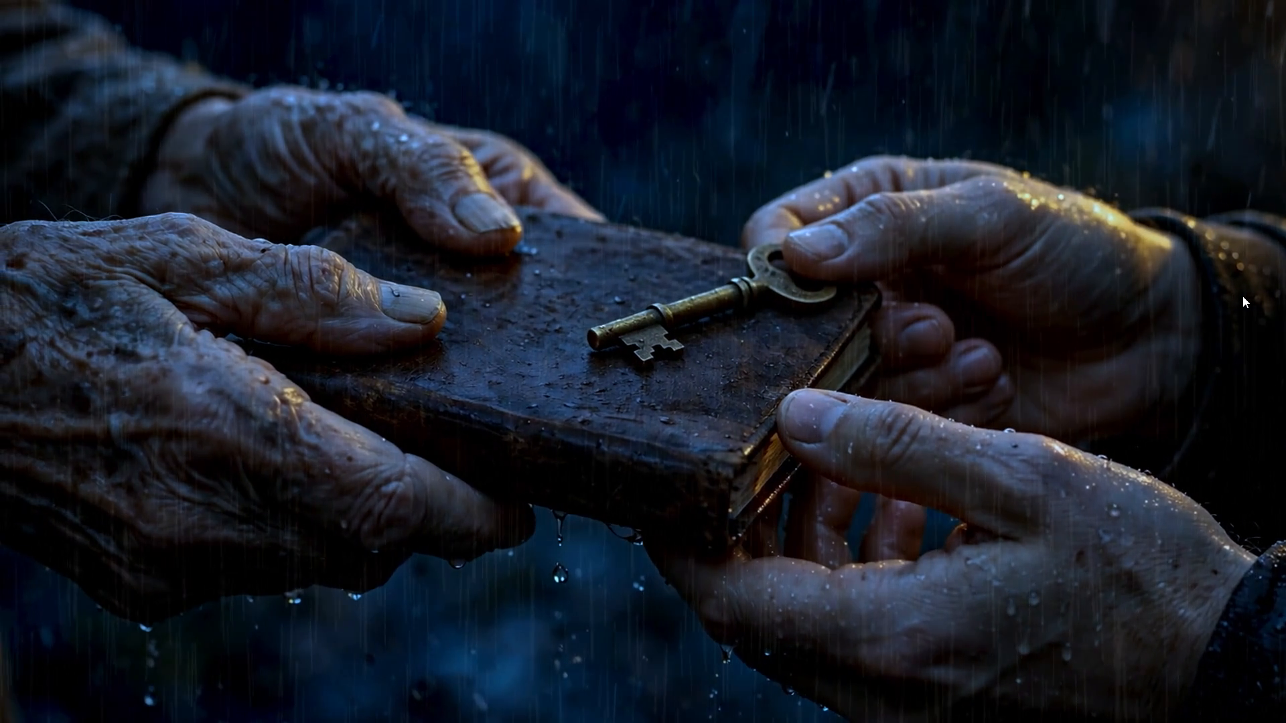
key("space")
key("grave")
key("ctrl+grave")
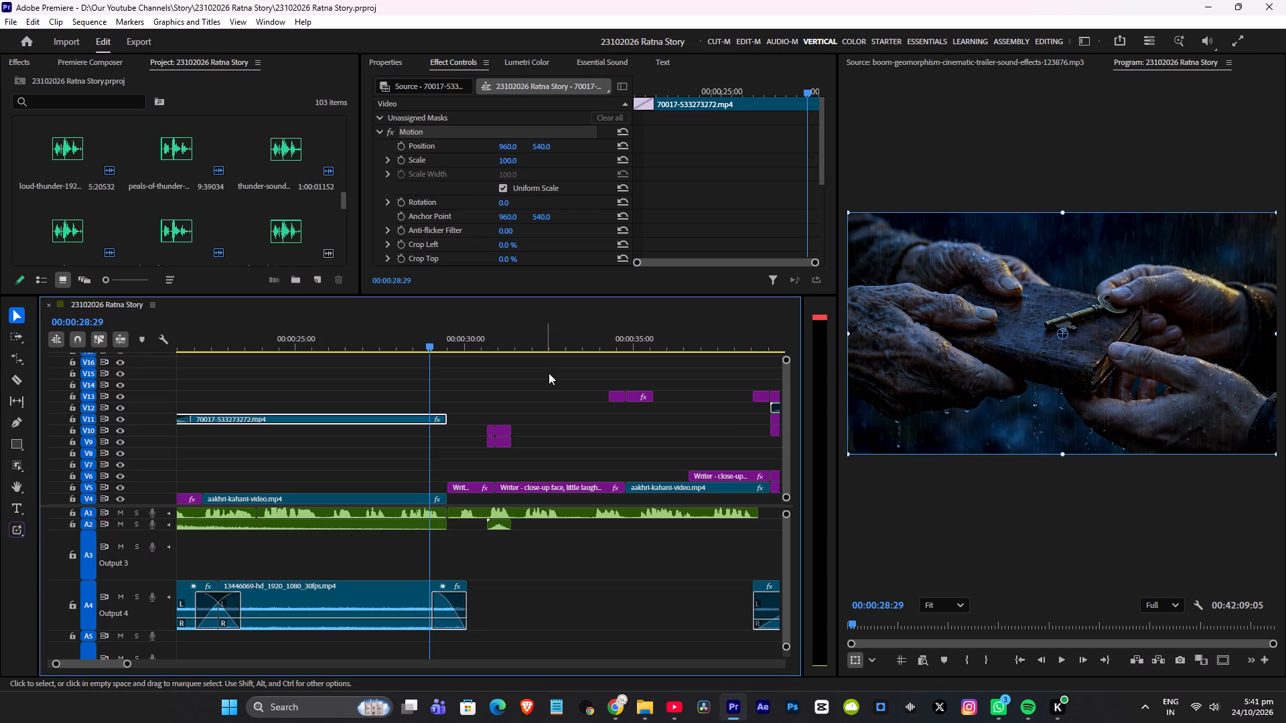
Save the project and review the sequence full screen from 00:00:00:00 through the diary and key handover shot.
left_click_drag(363, 341, 0, 363)
key("ctrl+s")
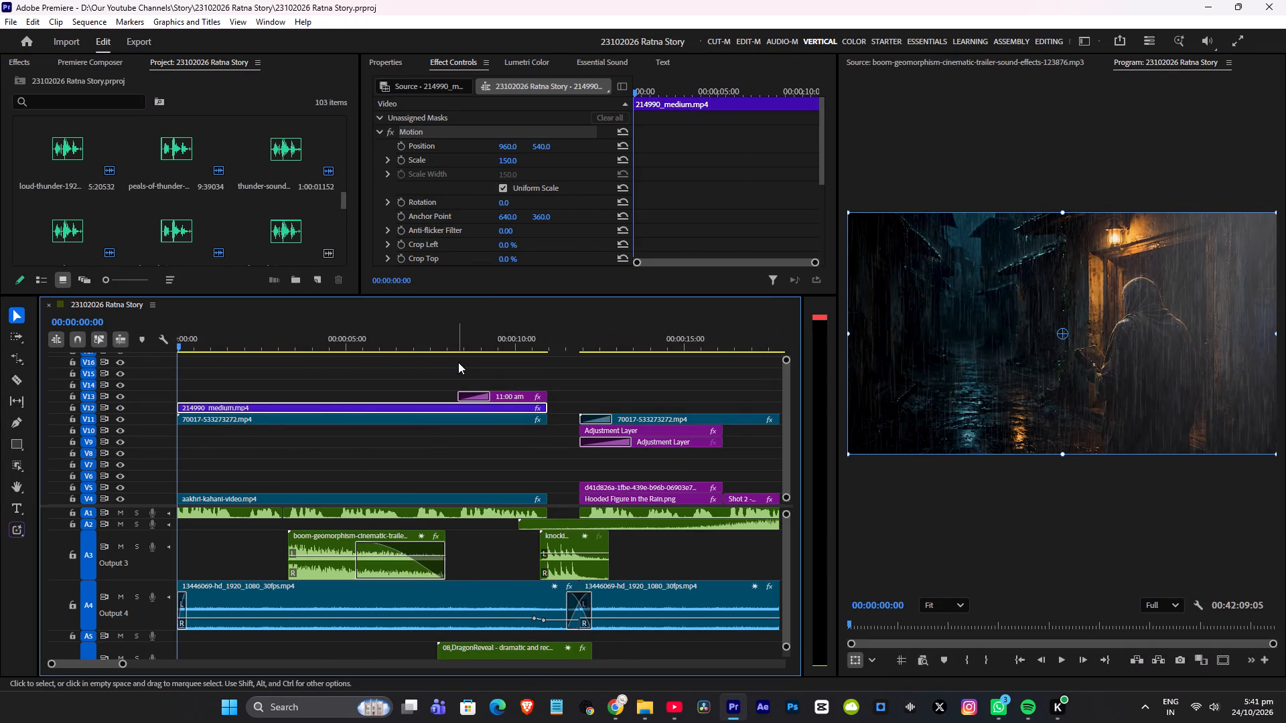
key("ctrl+grave")
key("space")
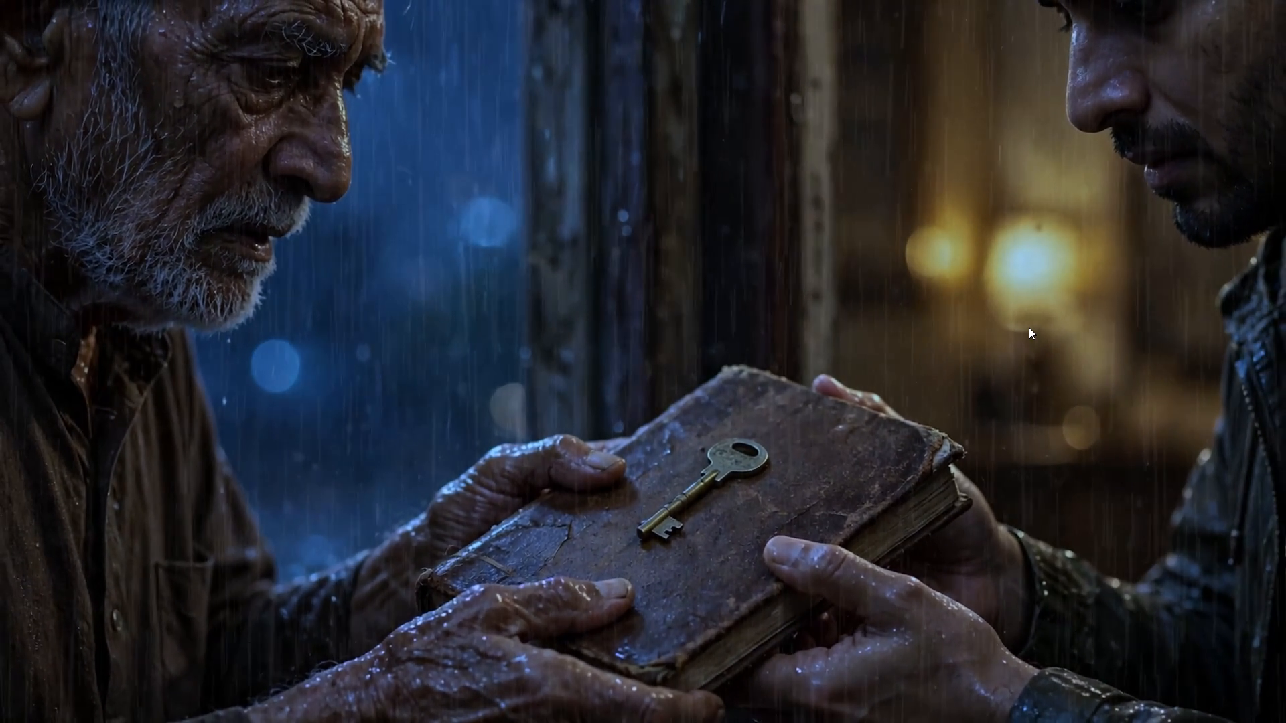
key("space")
key("ctrl+grave")
Lower the deep-long-air-transition-307000.mp3 clip on A2 by three volume steps, save, and replay full screen from 00:00:14:16.
scroll(398, 473, "up", 5)
left_click(359, 526)
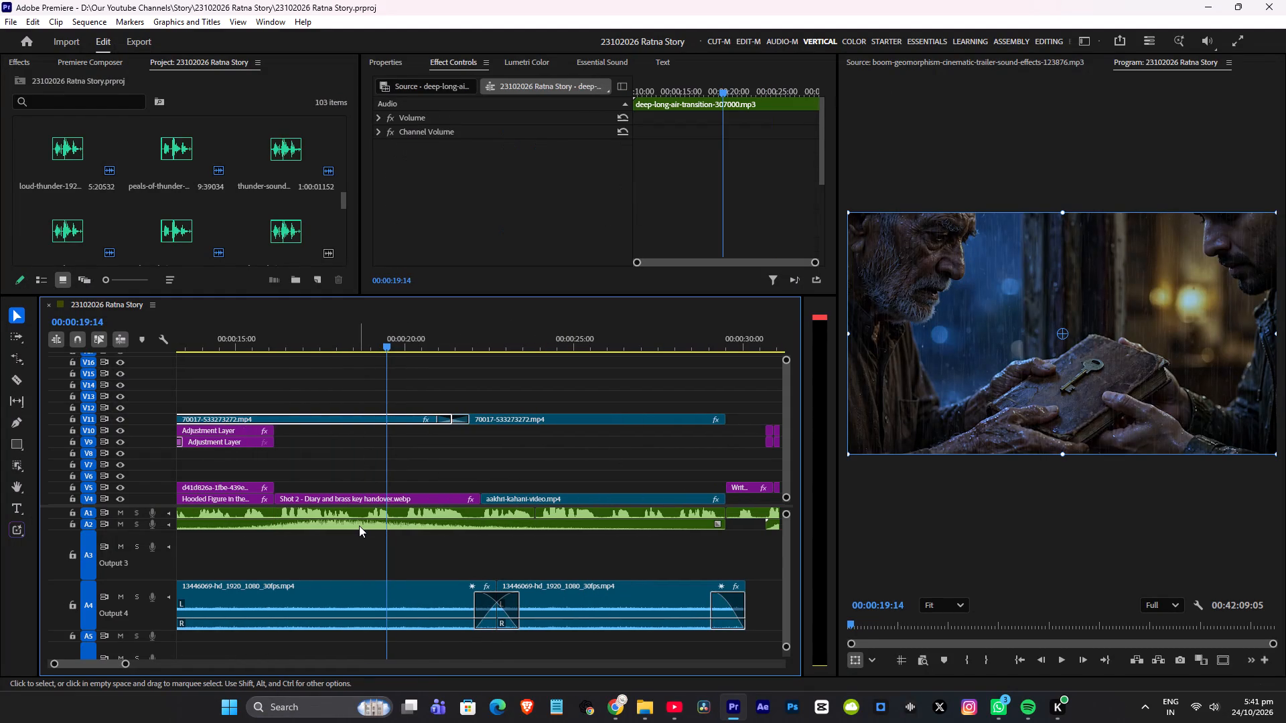
key("bracketleft")
key("bracketleft")
key("bracketleft")
left_click(221, 334)
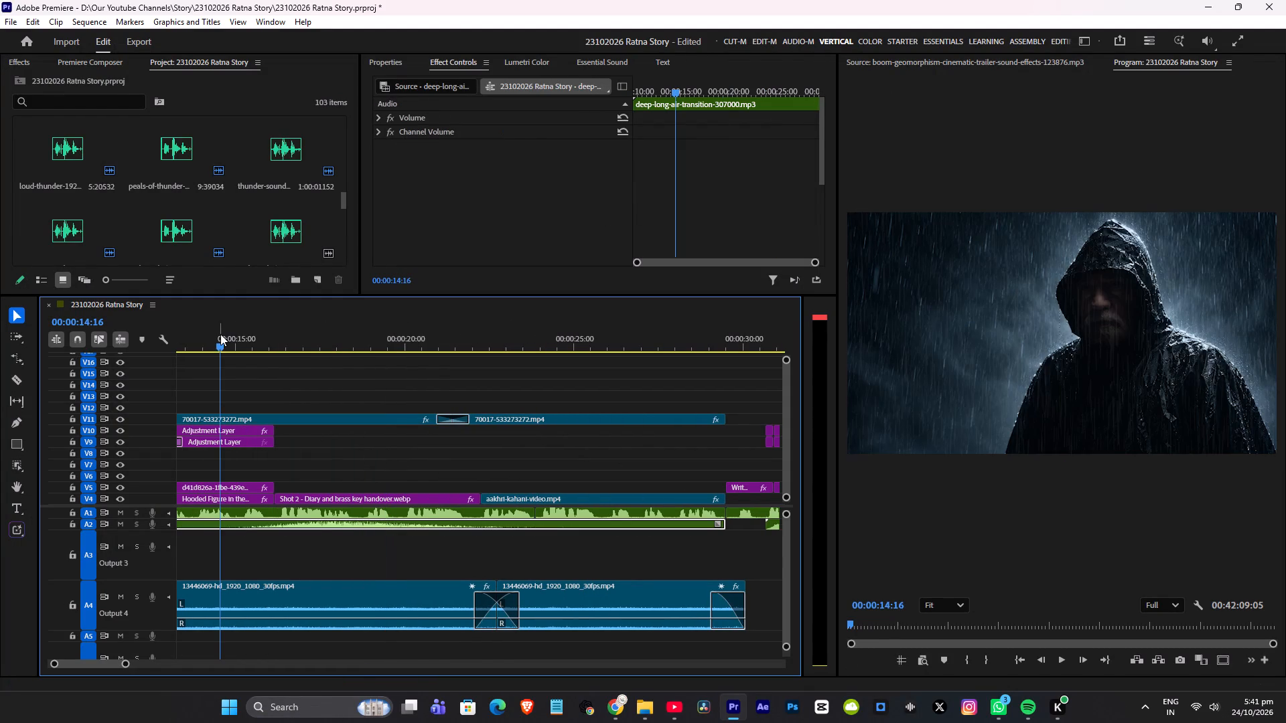
key("ctrl+s")
key("ctrl+grave")
key("space")
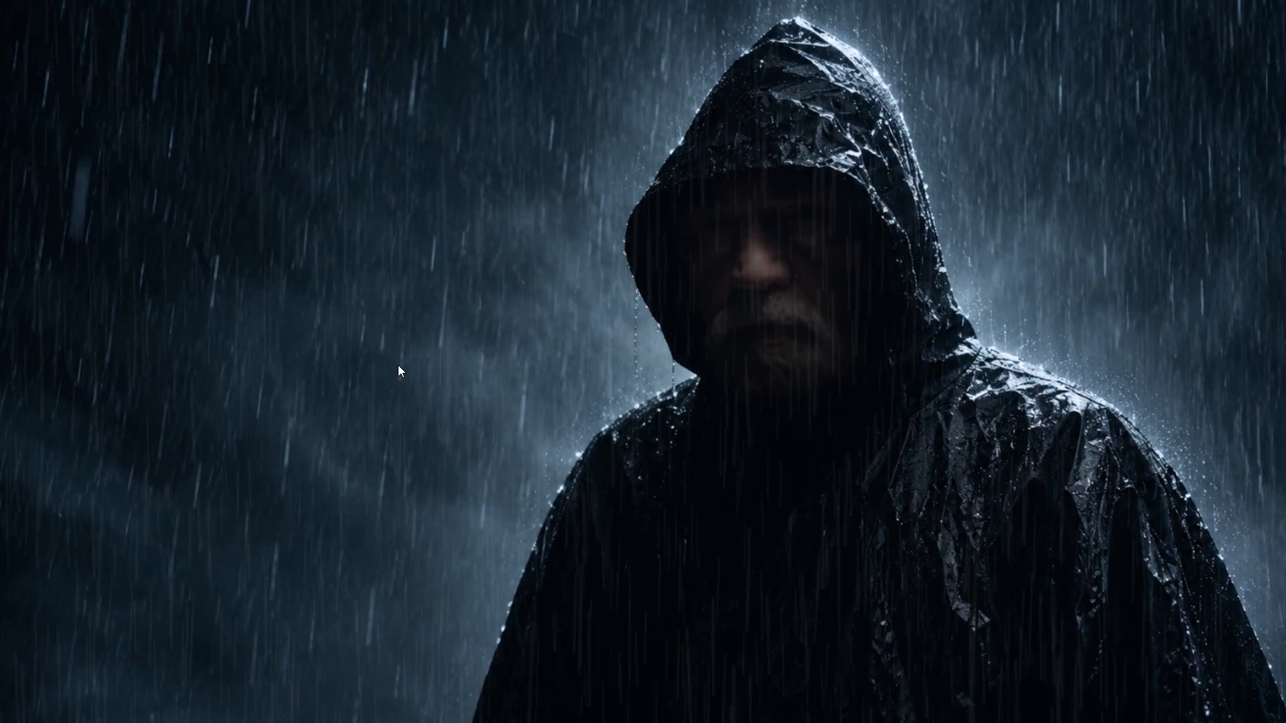
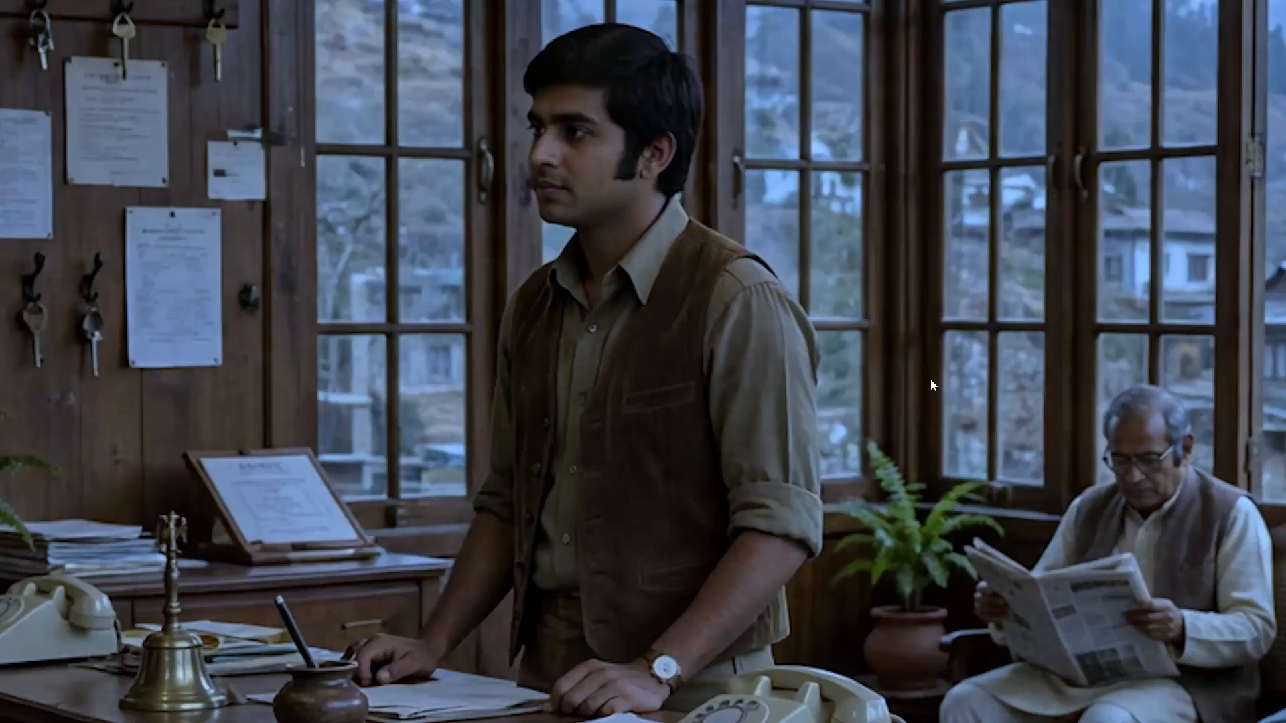
Darken the Shot 3 v2 hotel lobby clip in Lumetri Color: Whites -90.4, Shadows -28.0 and slightly lower Exposure, and save.
key("ctrl+grave")
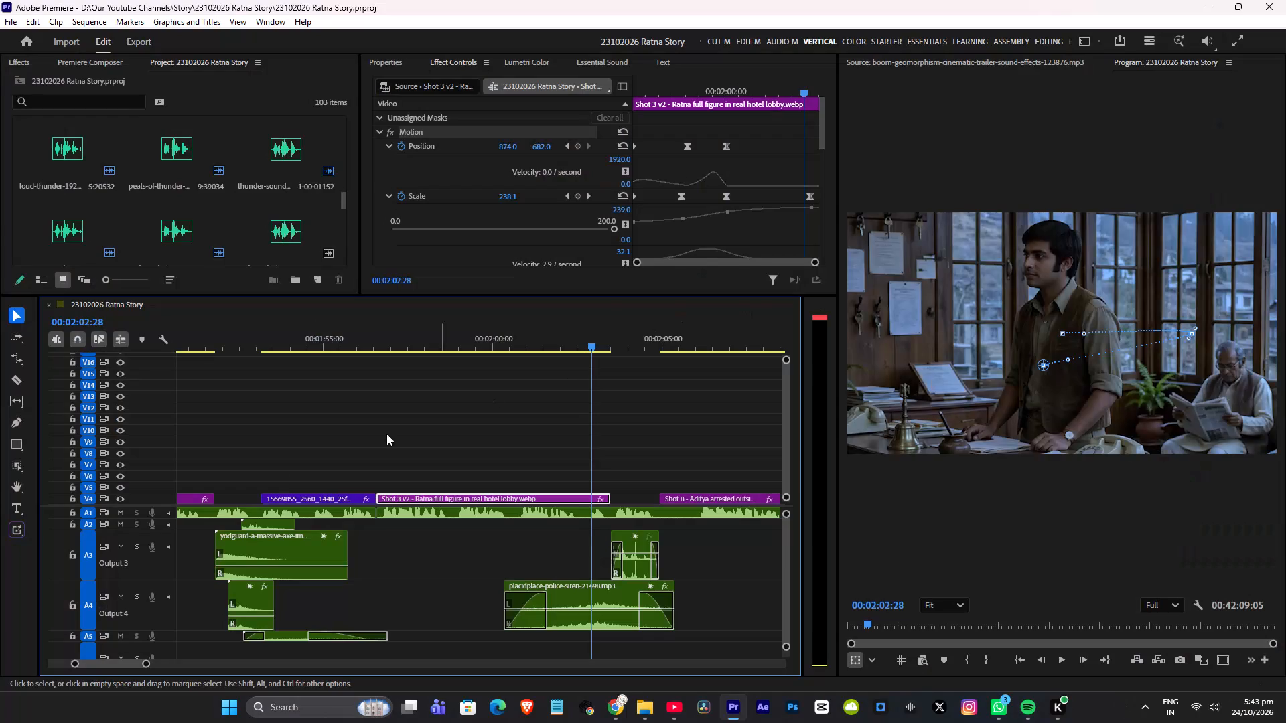
left_click(514, 64)
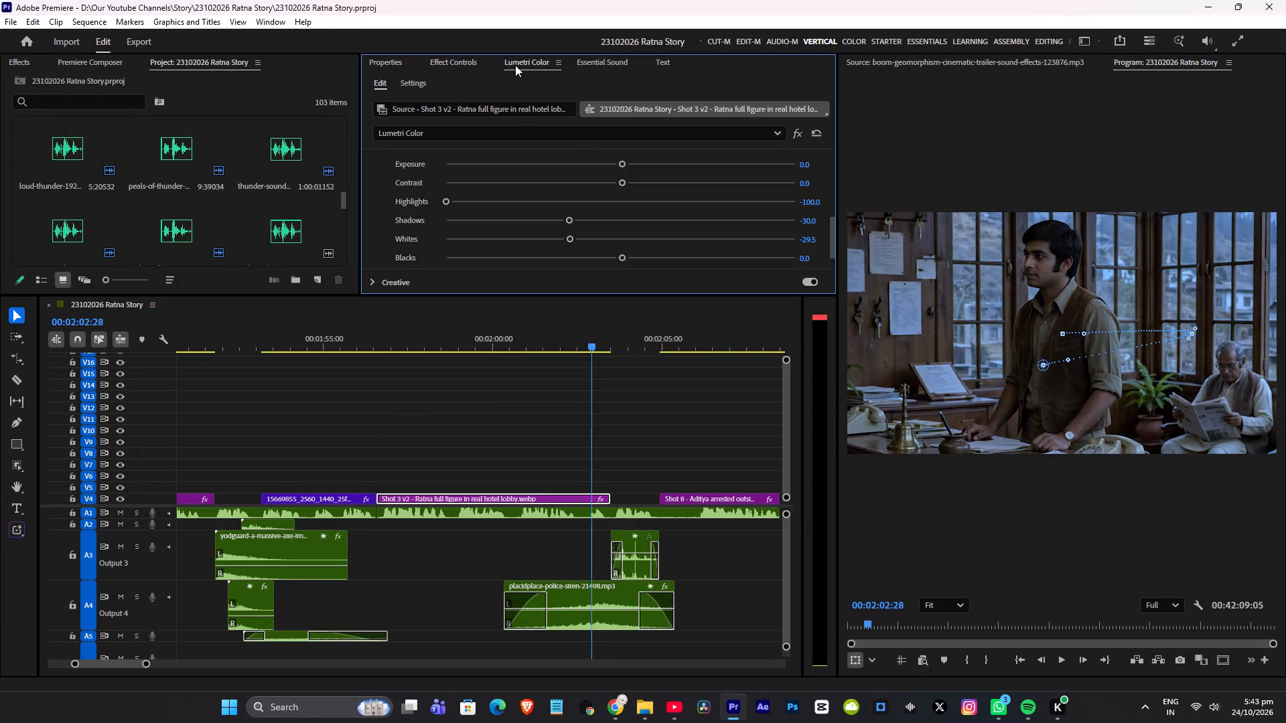
left_click_drag(569, 238, 500, 240)
left_click_drag(571, 218, 504, 217)
left_click_drag(500, 237, 461, 236)
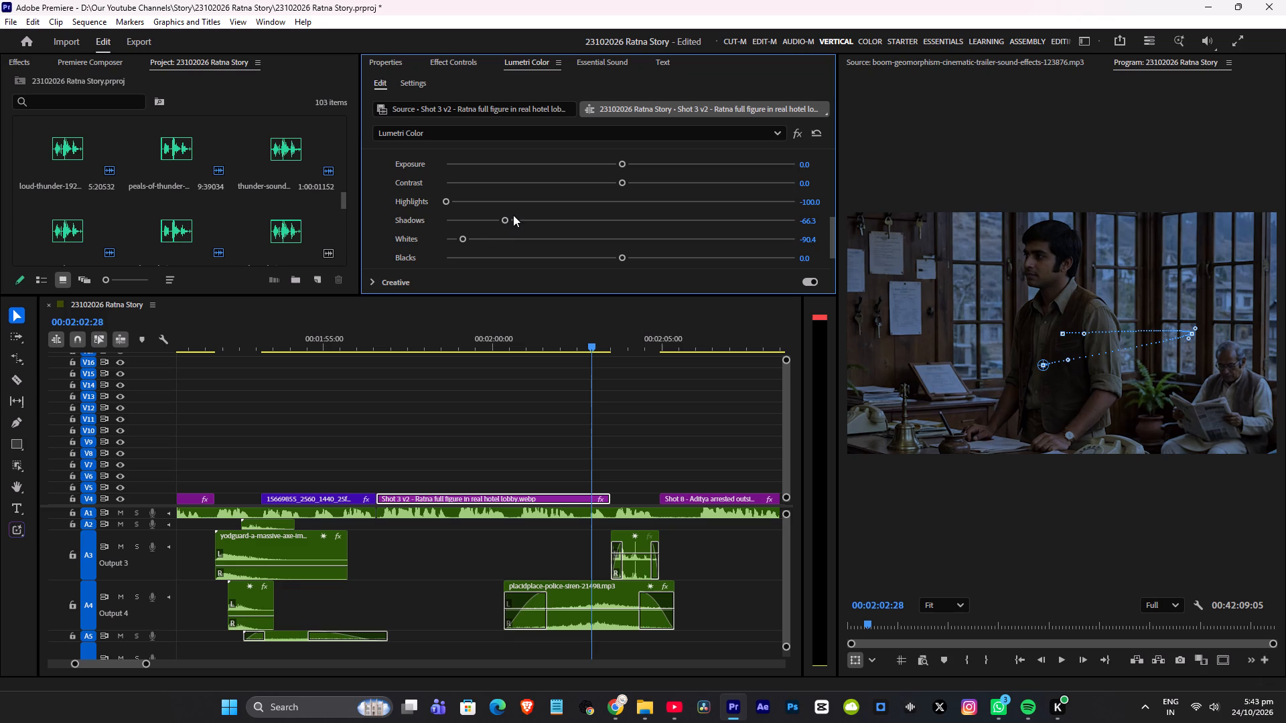
left_click_drag(506, 218, 573, 222)
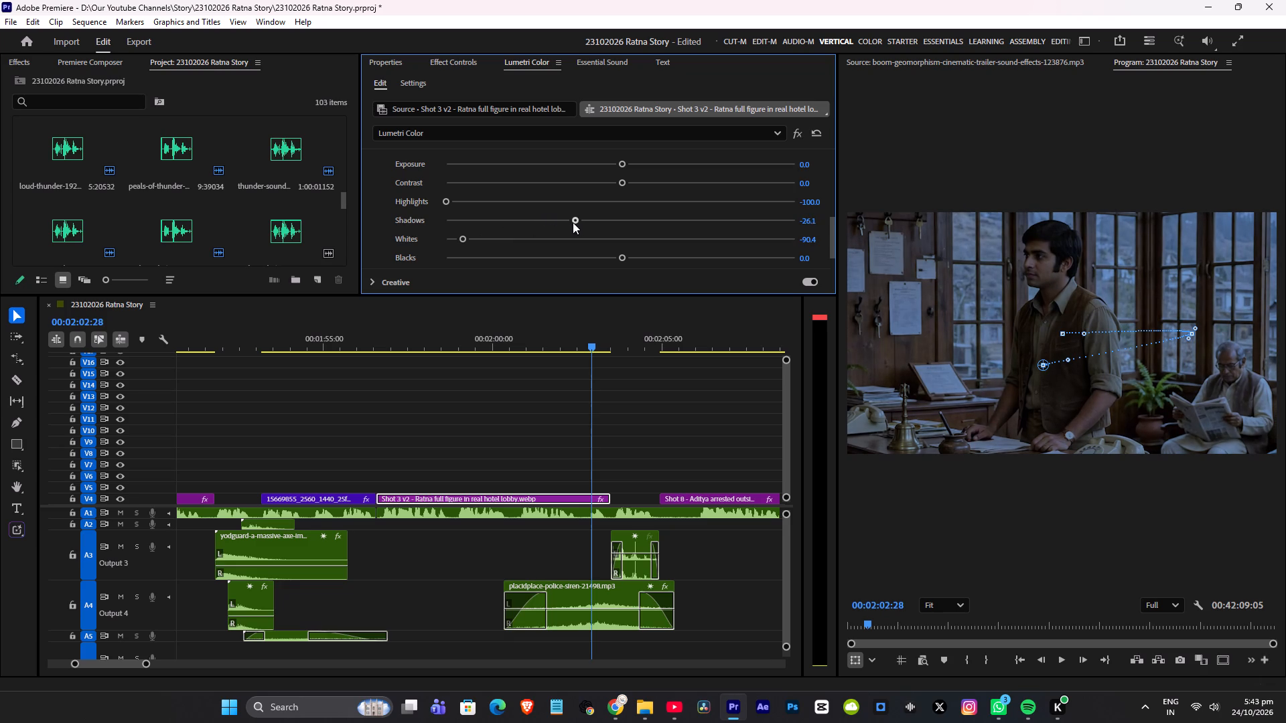
left_click_drag(573, 222, 571, 223)
scroll(590, 191, "up", 1)
left_click_drag(622, 174, 601, 175)
key("ctrl+s")
Save the project and review the sequence full screen from 00:01:56:04 through the hotel lobby, arrest and torn diary shots.
left_click(350, 345)
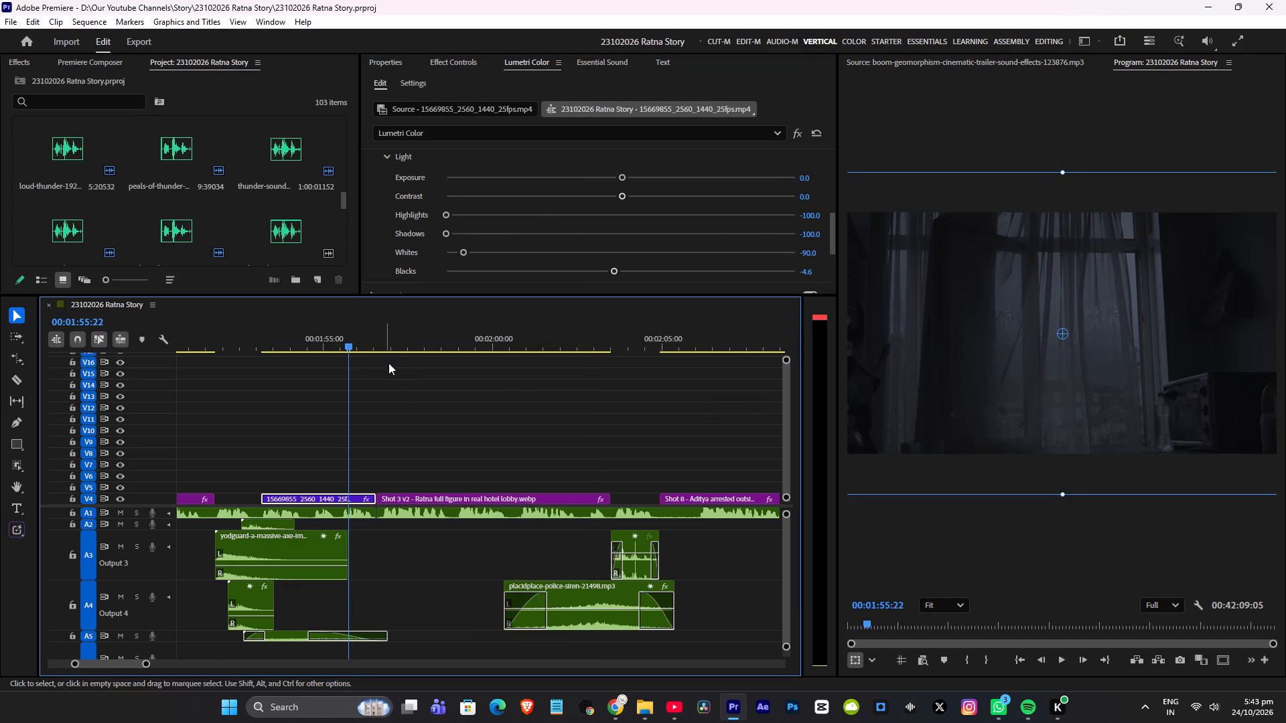
key("ctrl+s")
left_click(363, 346)
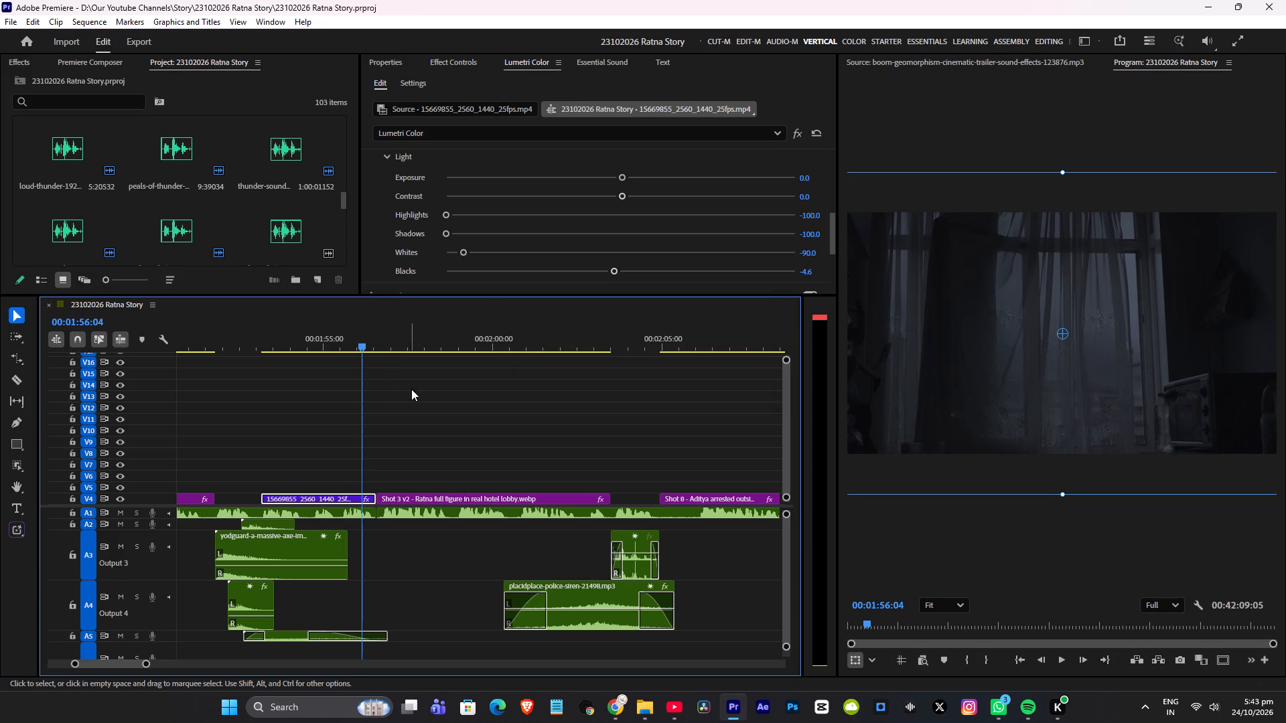
key("ctrl+grave")
key("space")
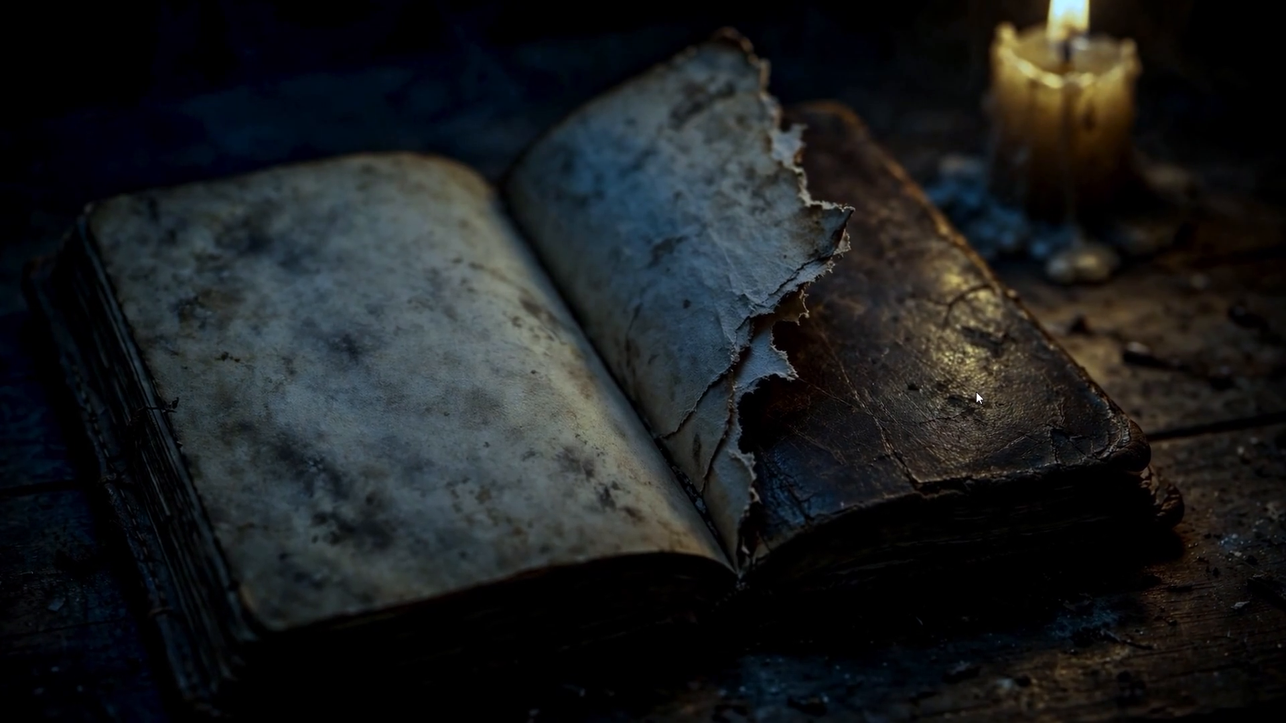
key("space")
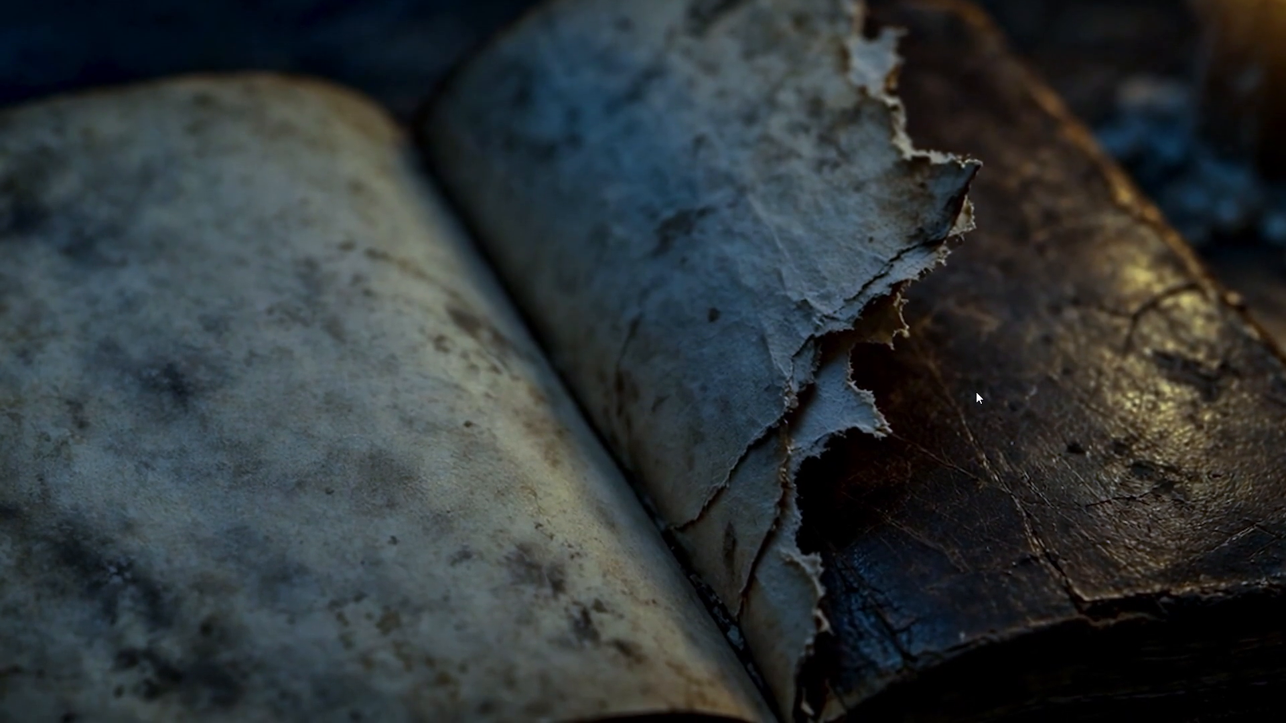
key("ctrl+grave")
Replay the arrest shot and its cut to the torn diary several times, and park the playhead at the 00:02:09:02 cut.
left_click(301, 339)
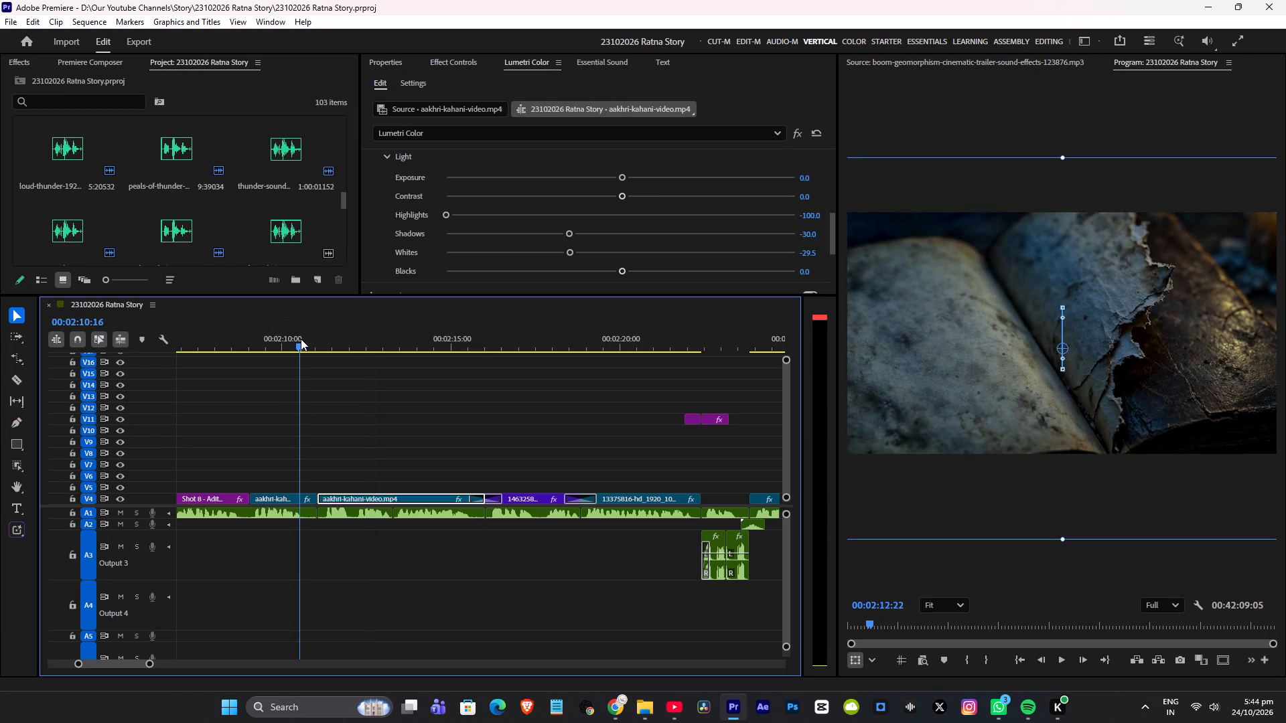
key("ctrl+s")
key("space")
scroll(445, 406, "up", 5)
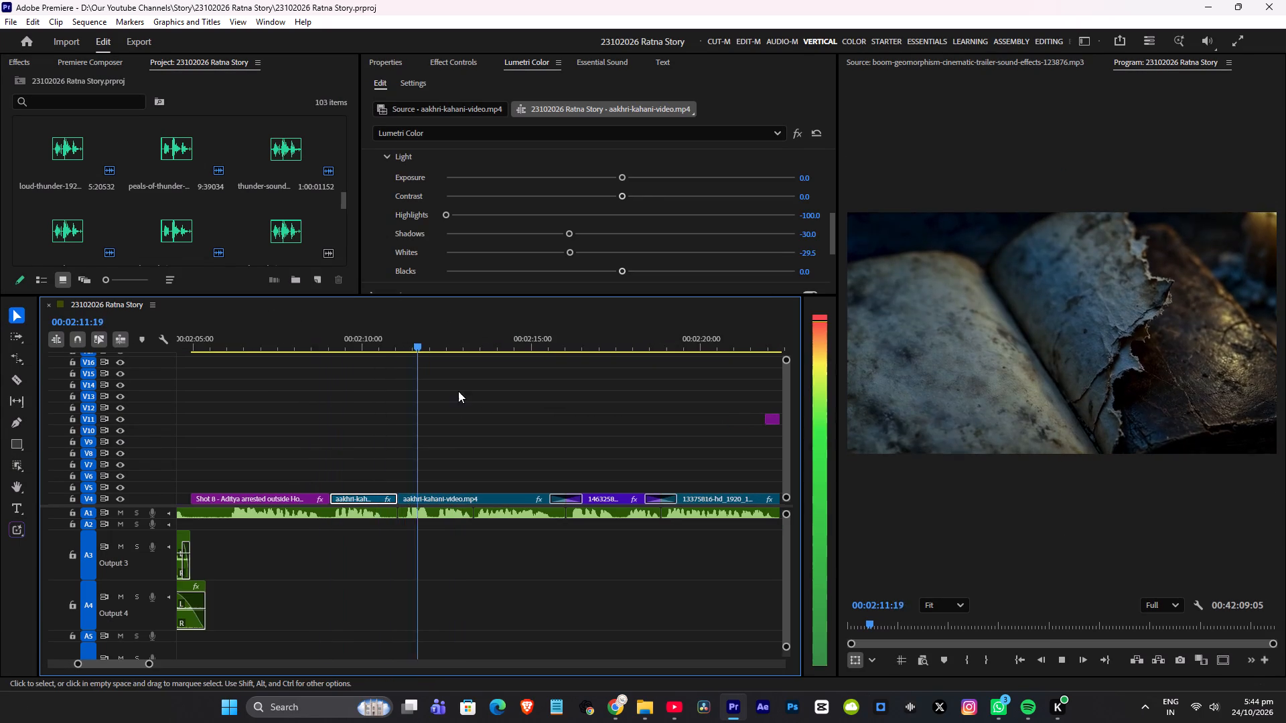
scroll(458, 391, "up", 2)
key("space")
left_click(352, 349)
key("space")
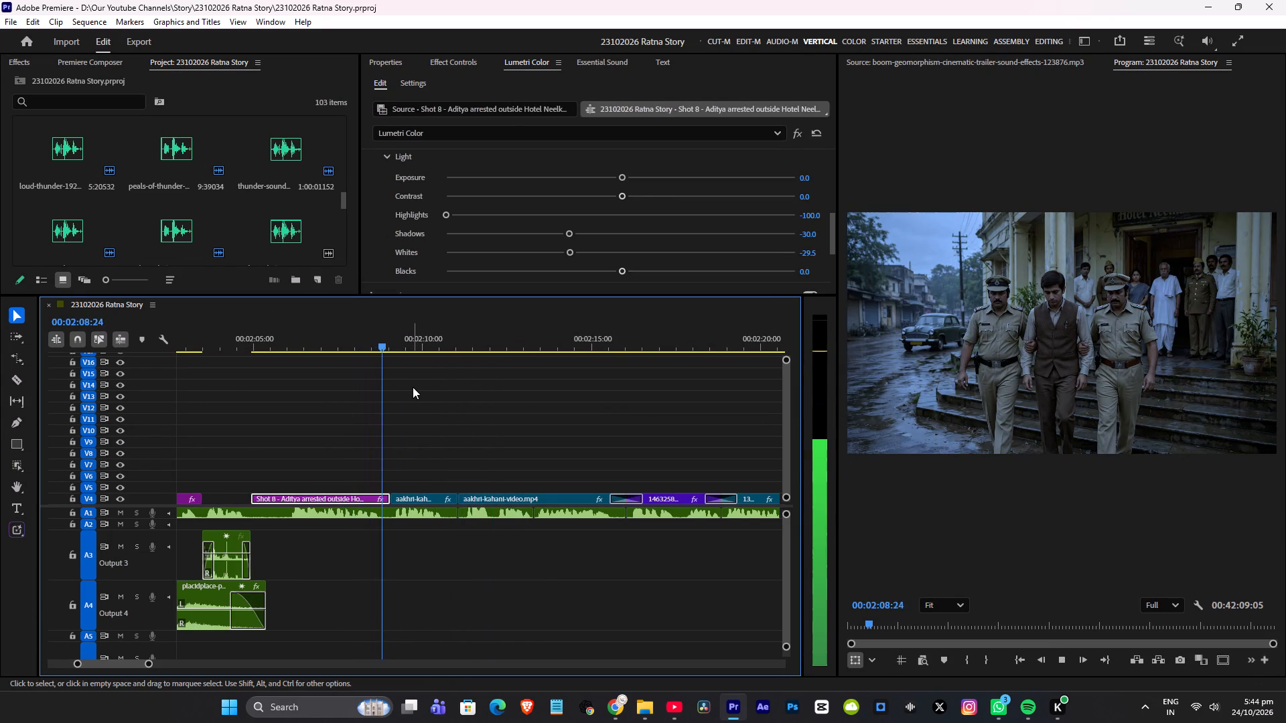
scroll(450, 393, "up", 7)
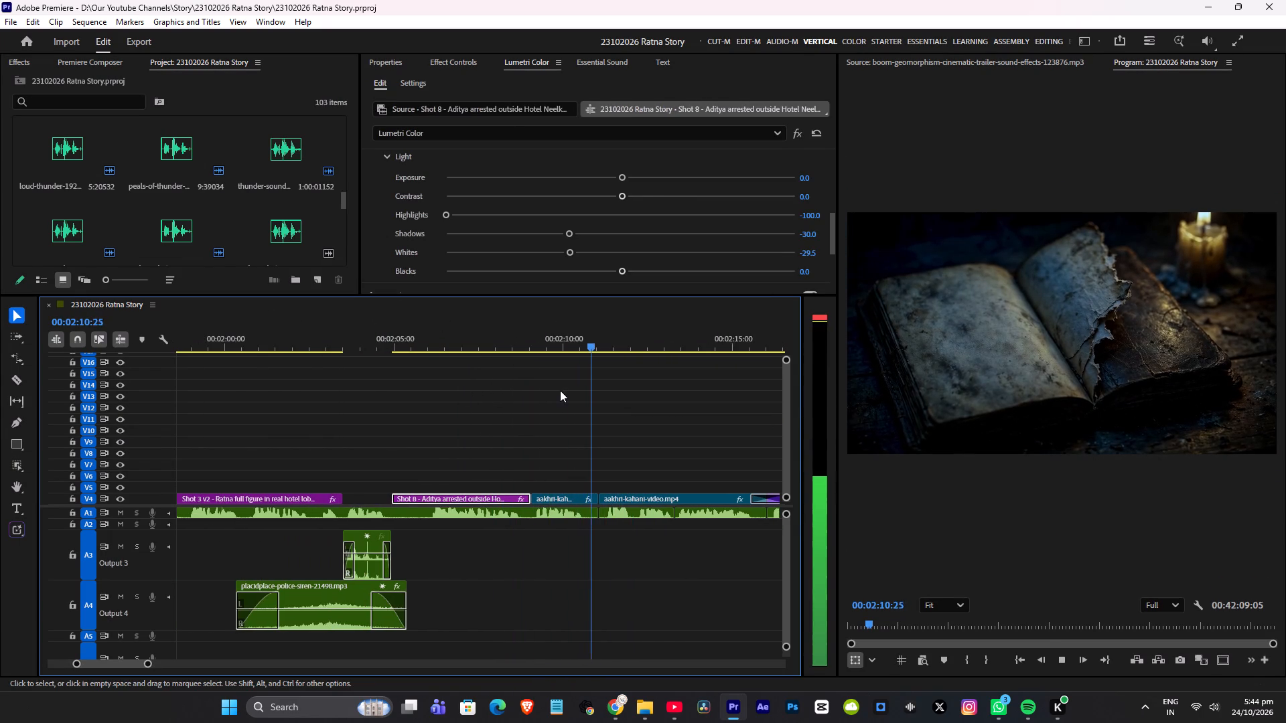
key("space")
left_click(373, 345)
key("space")
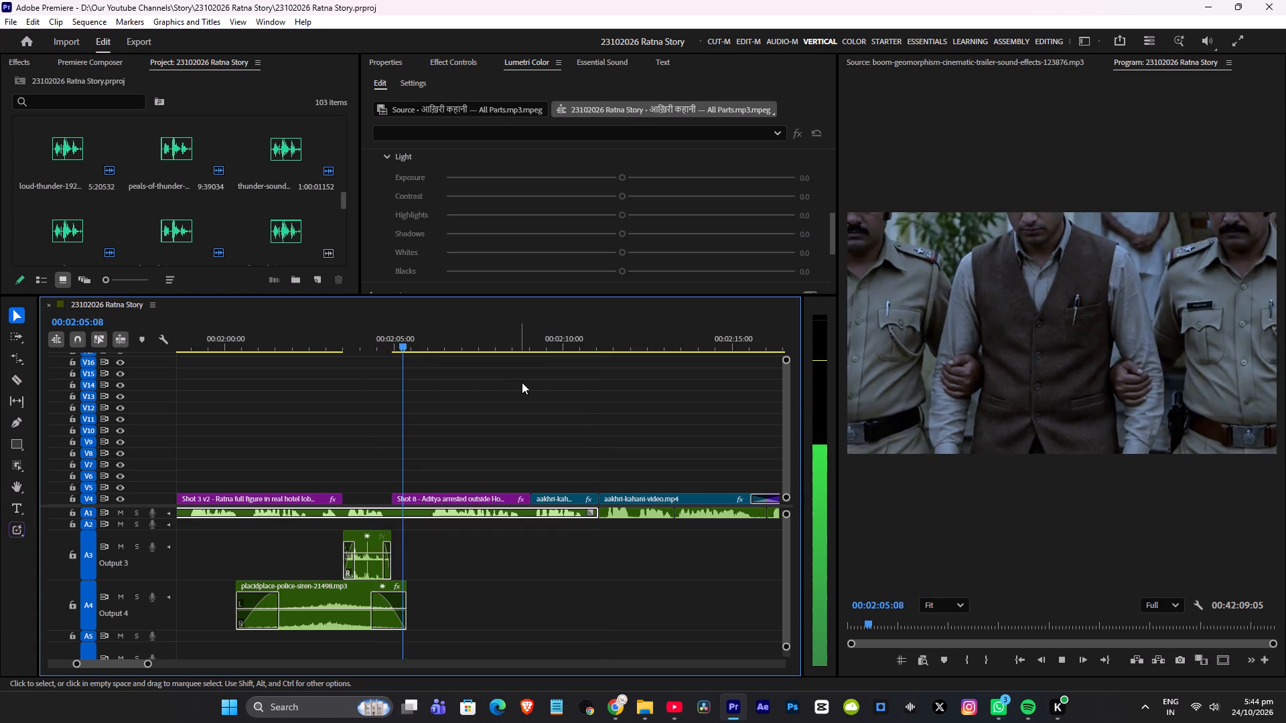
left_click(520, 346)
key("space")
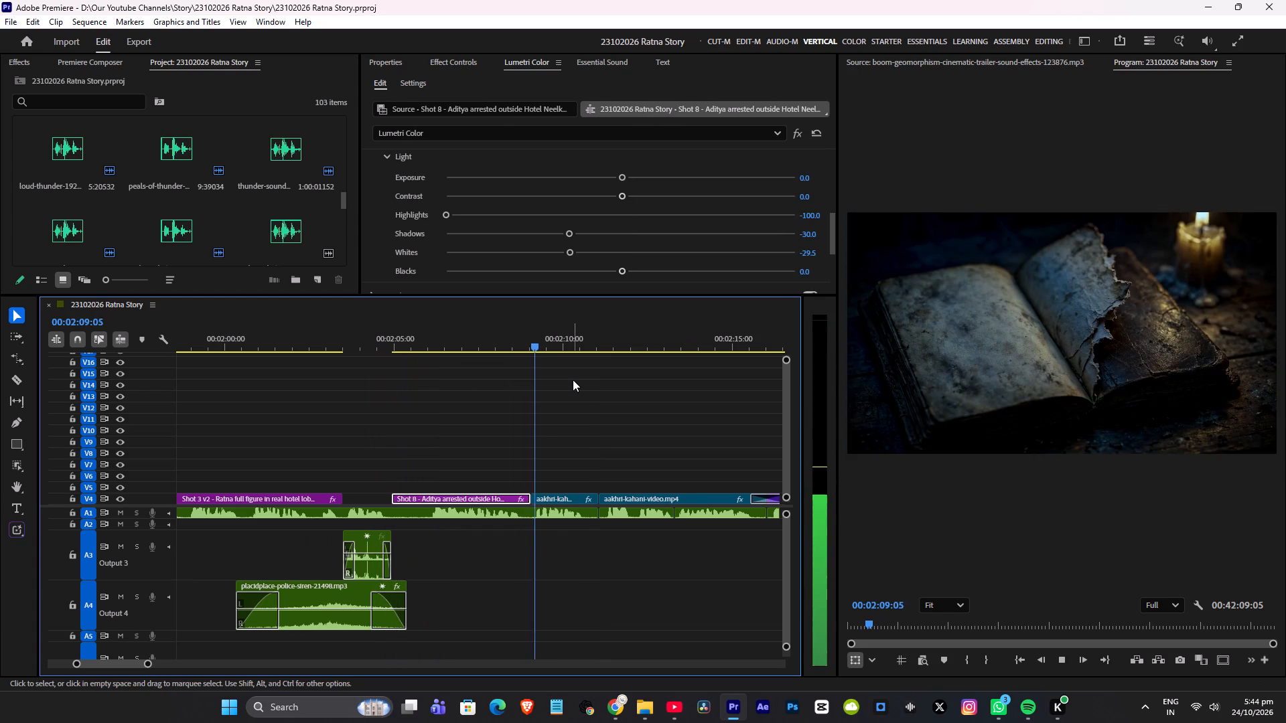
key("space")
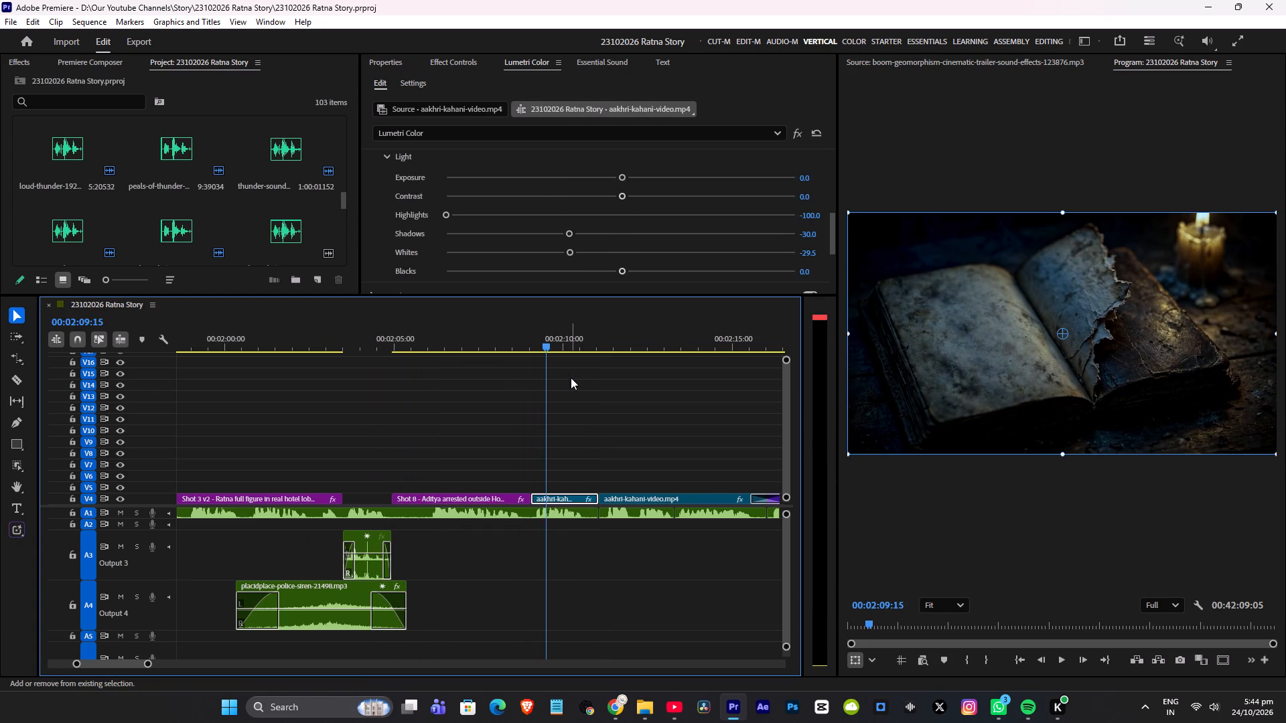
key("shift+Up")
Audition boom-128320.mp3 in File Explorer's Hits folder and place it on A3 of the sequence, starting with the Shot 8 arrest clip.
key("alt+Tab")
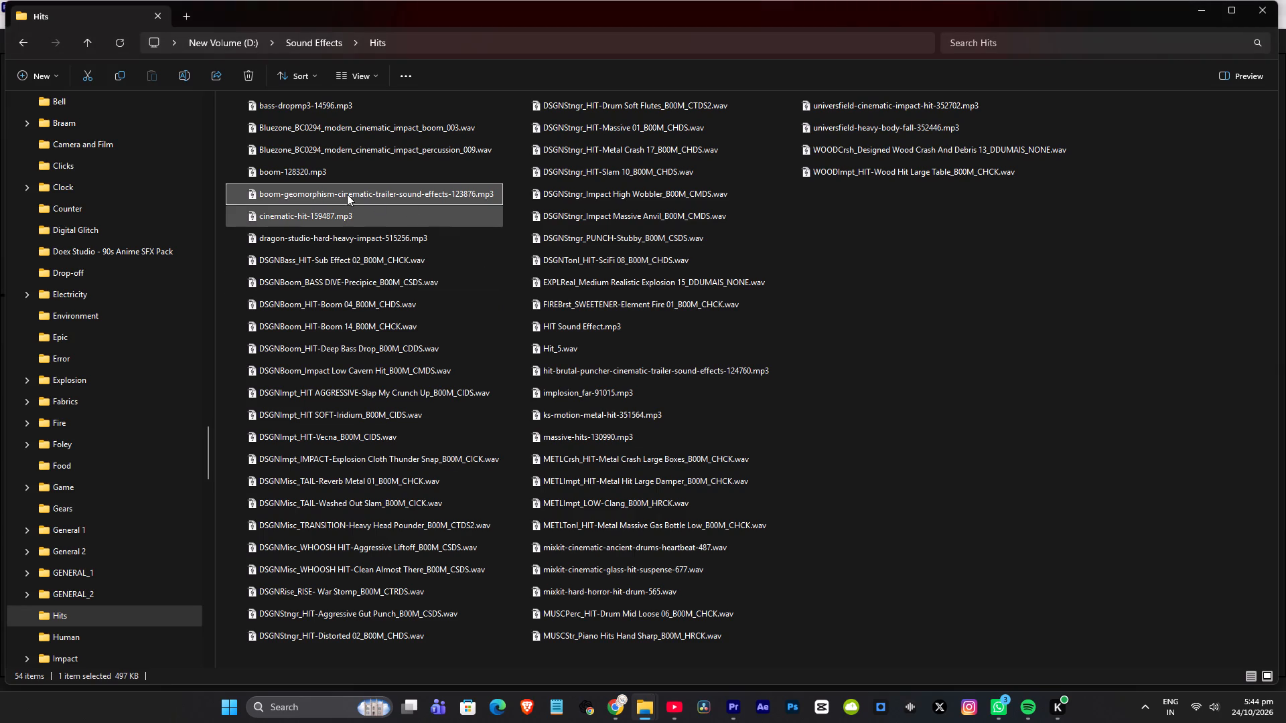
double_click(313, 167)
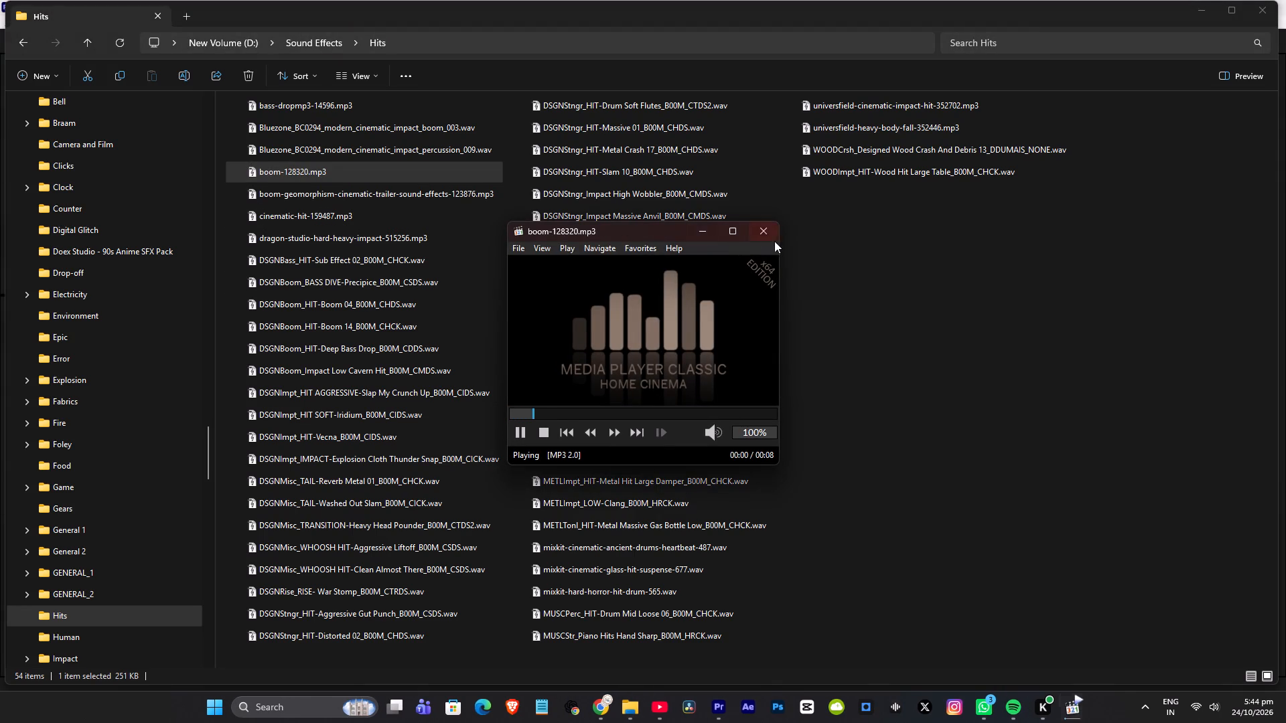
left_click(770, 234)
left_click_drag(253, 171, 560, 293)
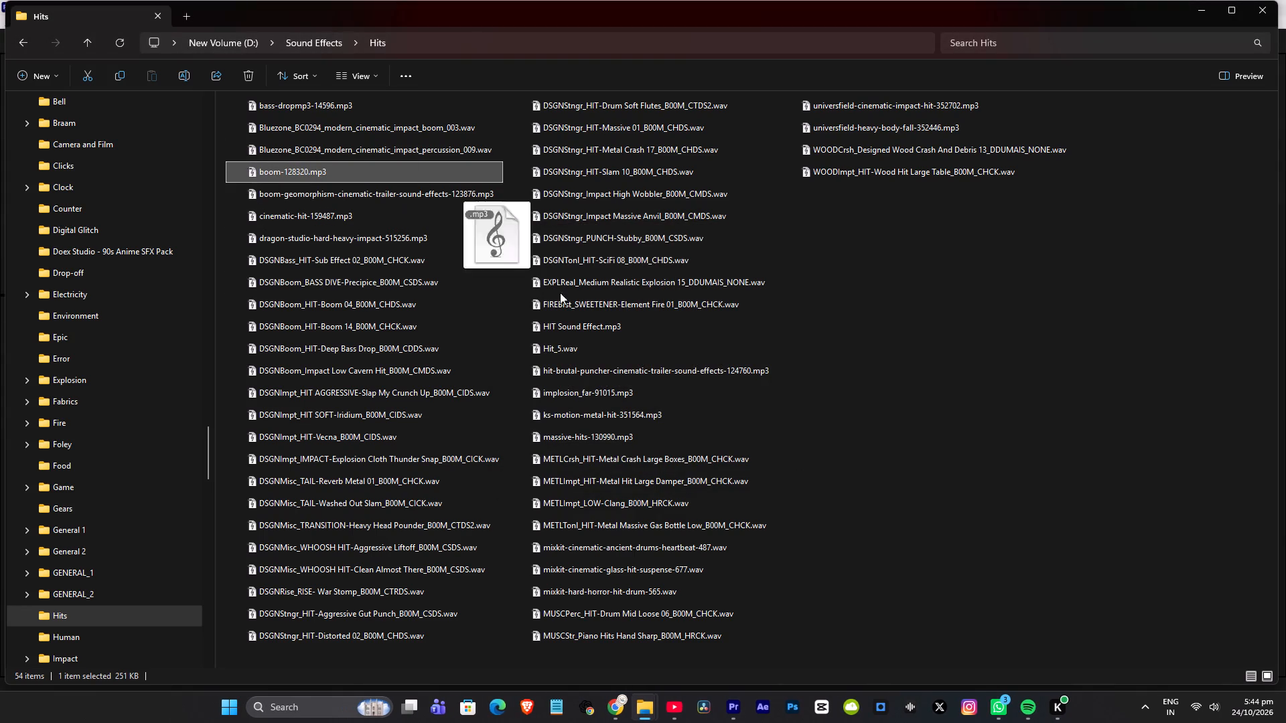
left_click_drag(560, 293, 442, 562)
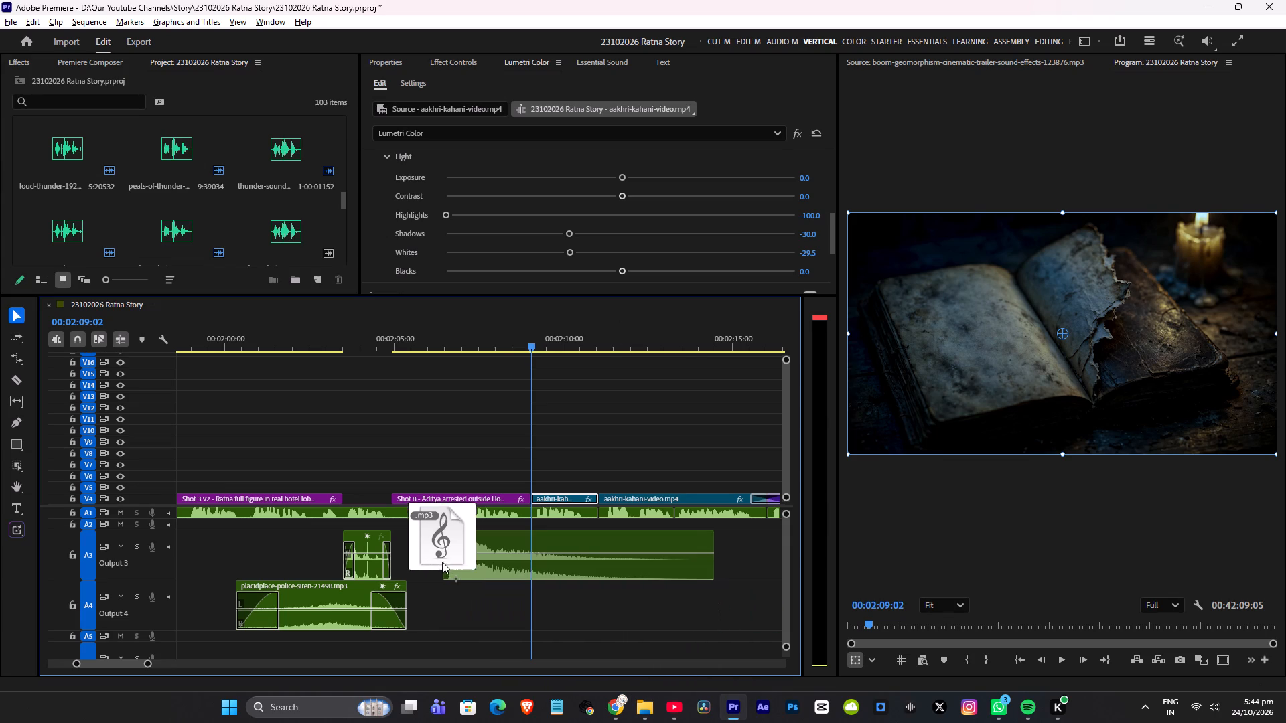
left_click_drag(442, 562, 415, 557)
left_click_drag(459, 536, 435, 534)
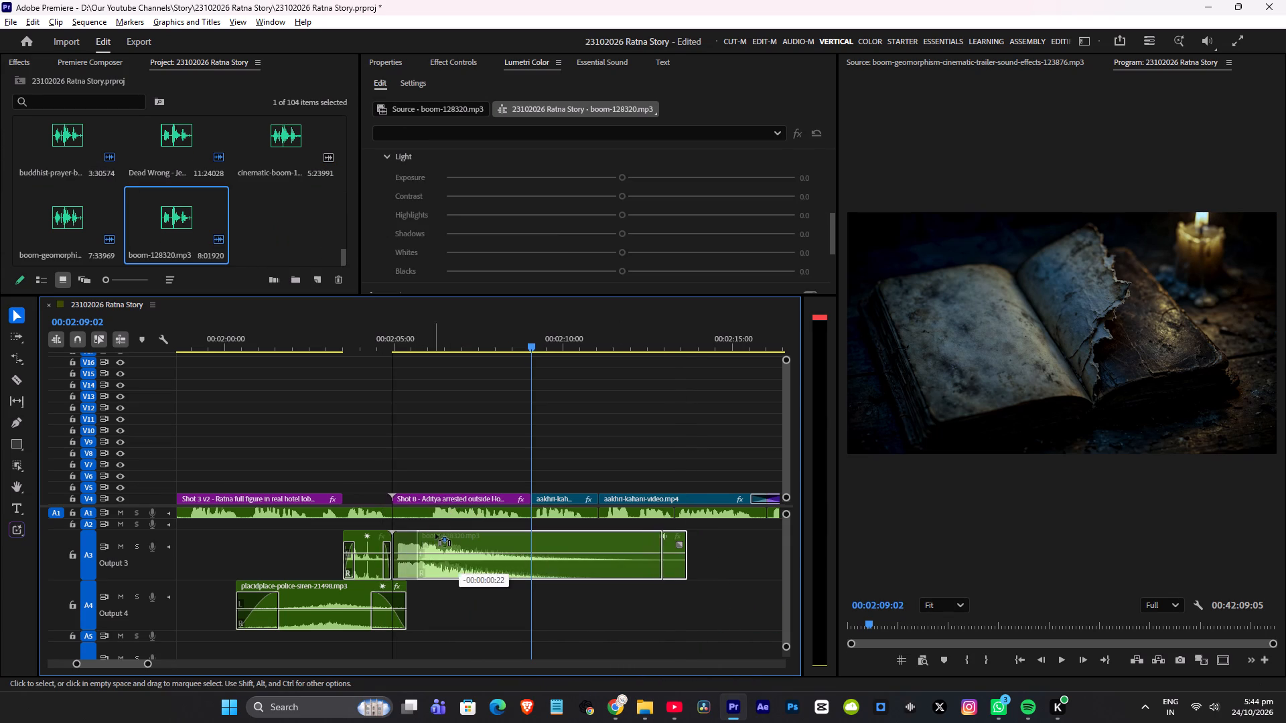
left_click_drag(435, 534, 437, 534)
Play the sequence twice from just before the Shot 8 arrest clip to check the boom against the cut.
left_click(383, 342)
key("space")
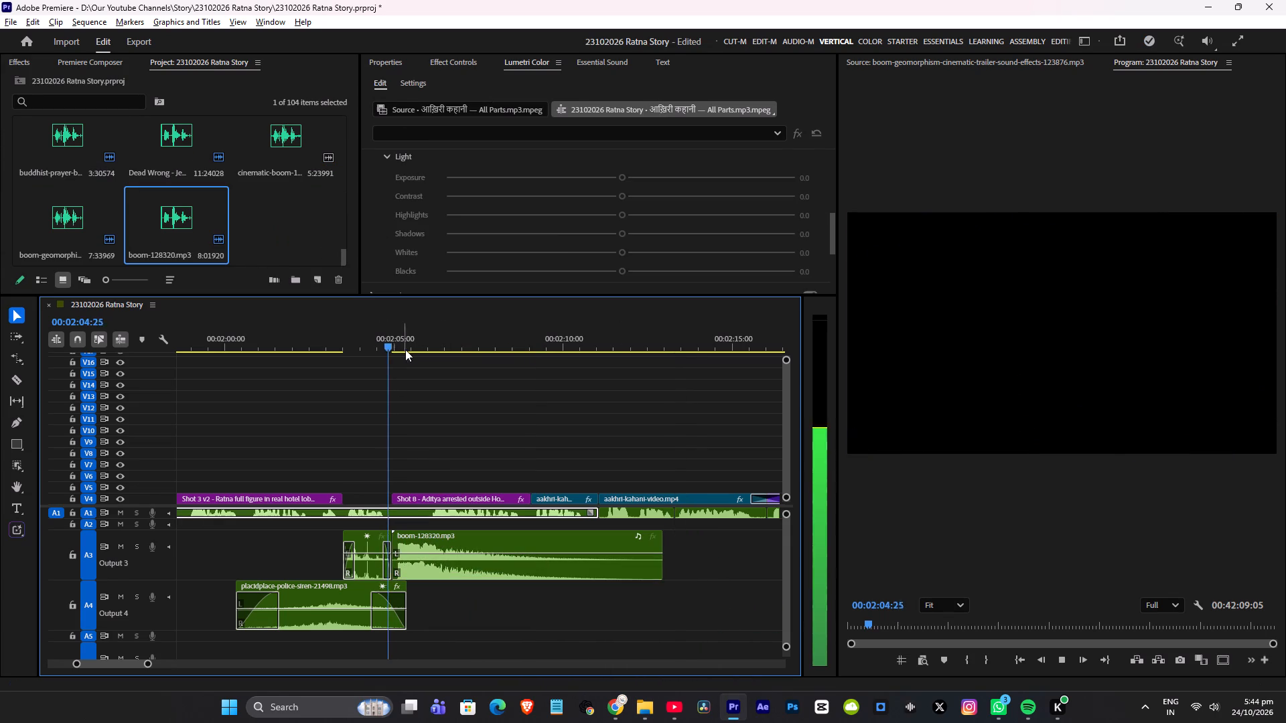
scroll(478, 361, "up", 4)
scroll(549, 368, "up", 4)
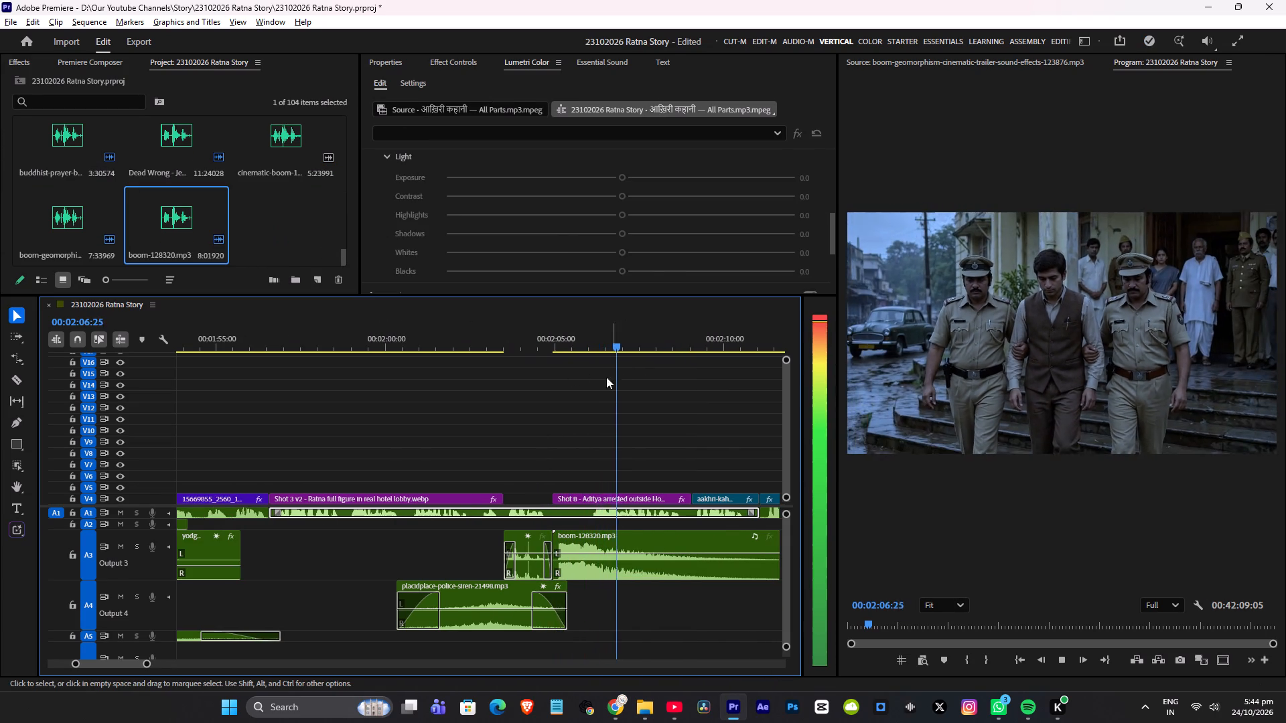
key("space")
left_click(519, 344)
key("space")
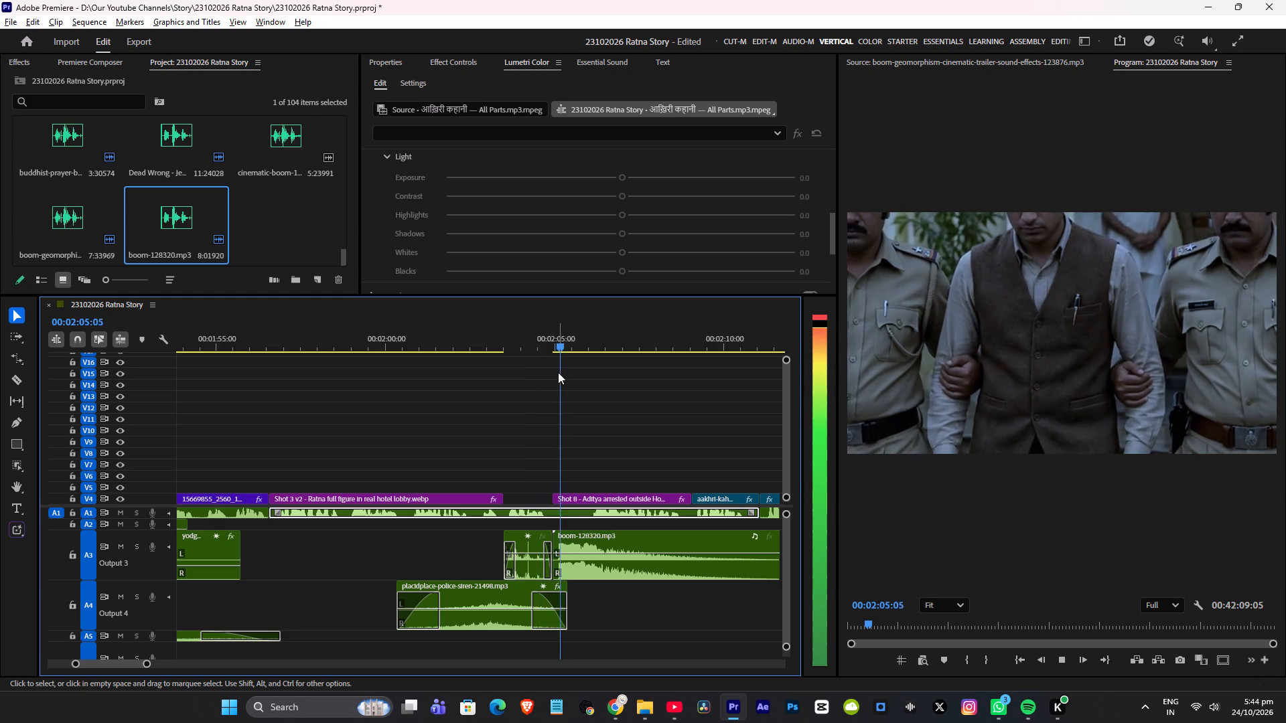
key("space")
Move the boom-128320.mp3 clip from A3 to A2 and nudge it six frames earlier, starting at 00:02:04:25.
scroll(606, 592, "down", 3, "ctrl")
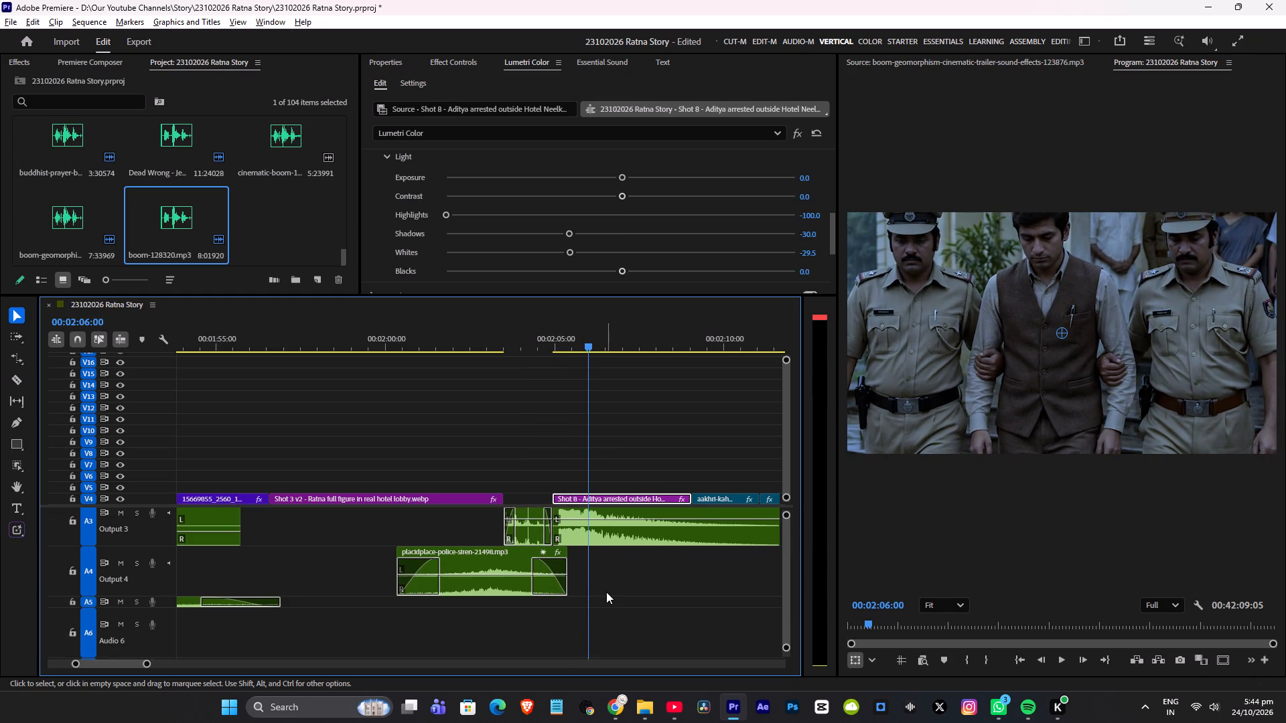
scroll(606, 592, "up", 8, "ctrl")
scroll(569, 539, "down", 7)
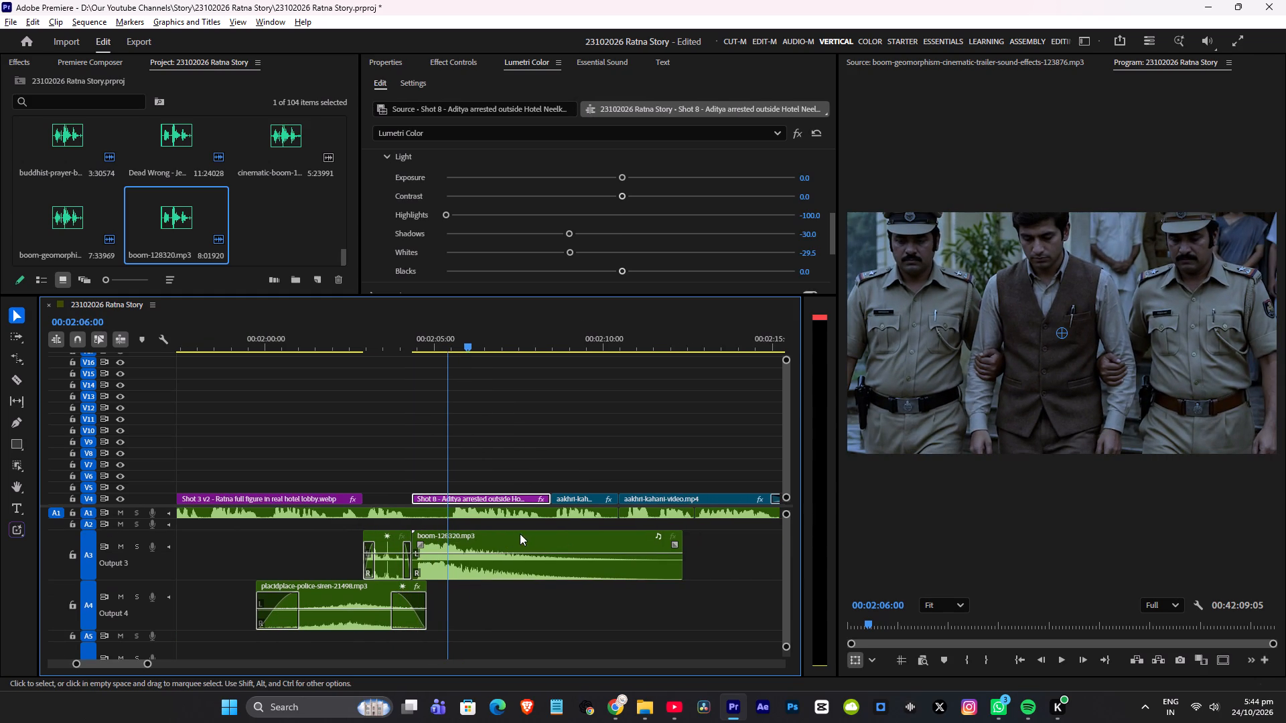
left_click(430, 531)
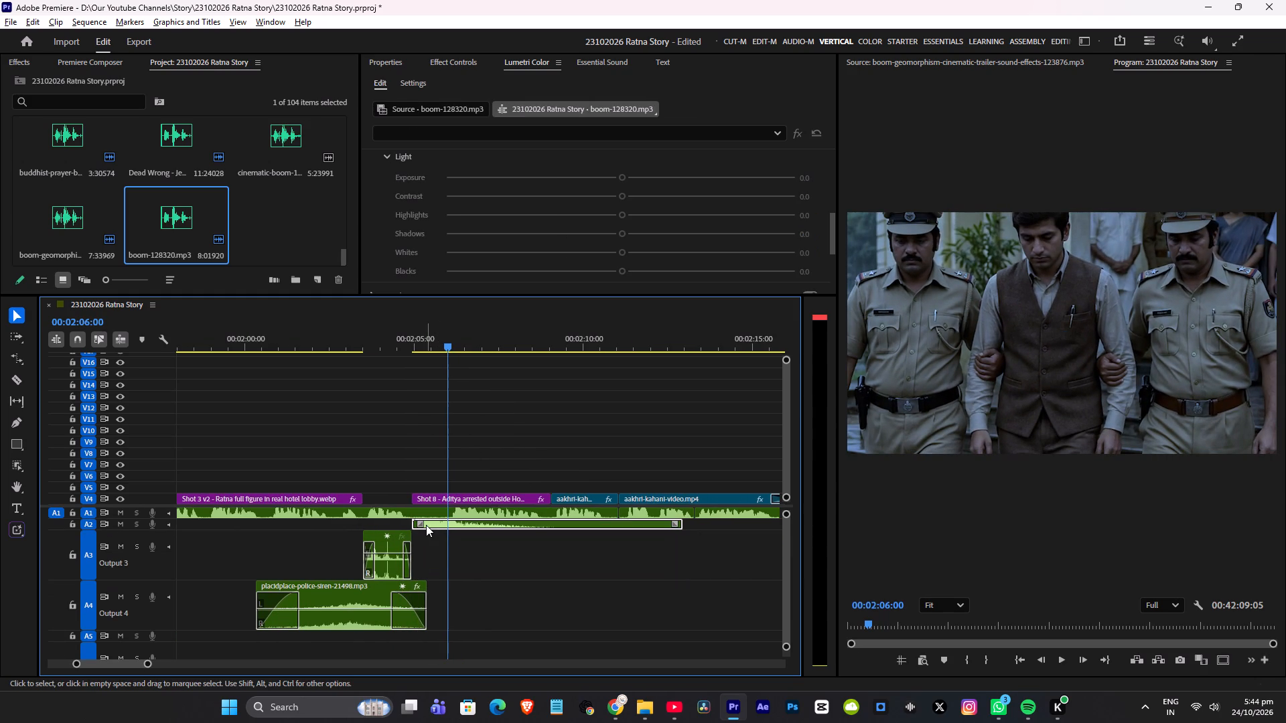
key("alt+Left")
key("alt+Left")
key("alt+Left")
key("alt+Left")
key("alt+Left")
key("alt+Left")
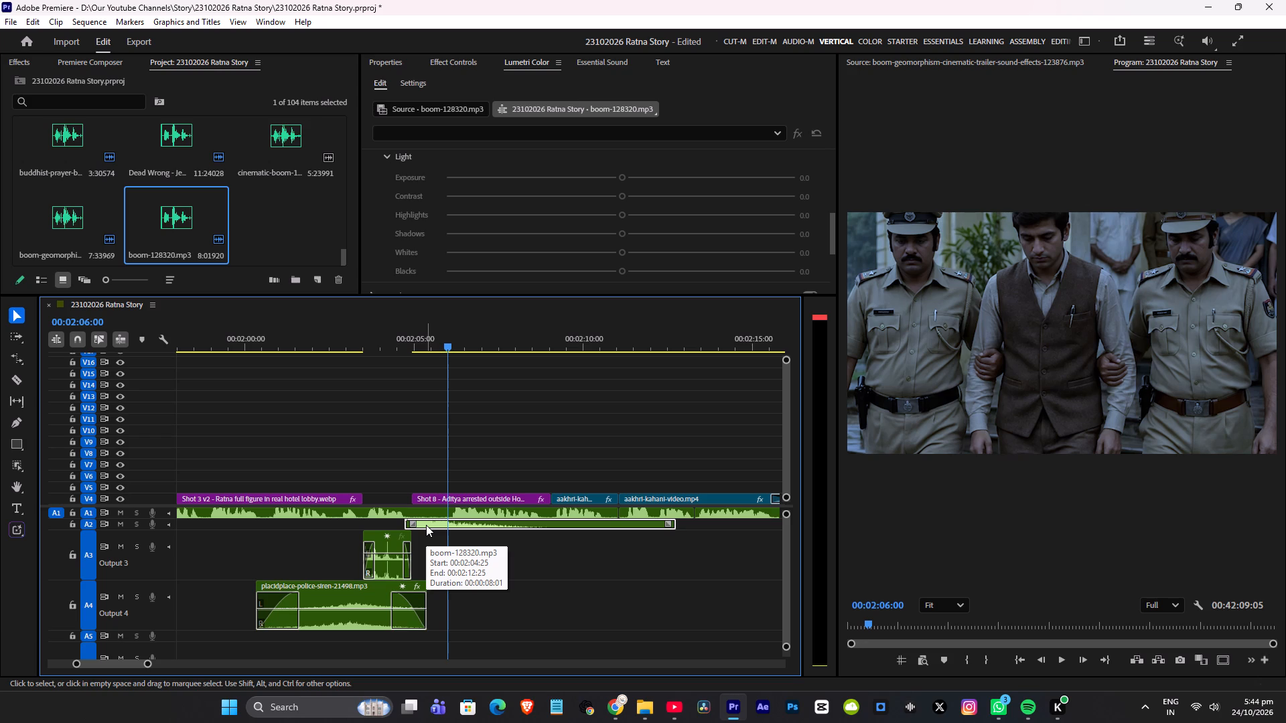
Lower the boom-128320.mp3 clip on A2 by two large volume steps, save, and replay from just before the arrest shot.
type("{{")
key("ctrl+s")
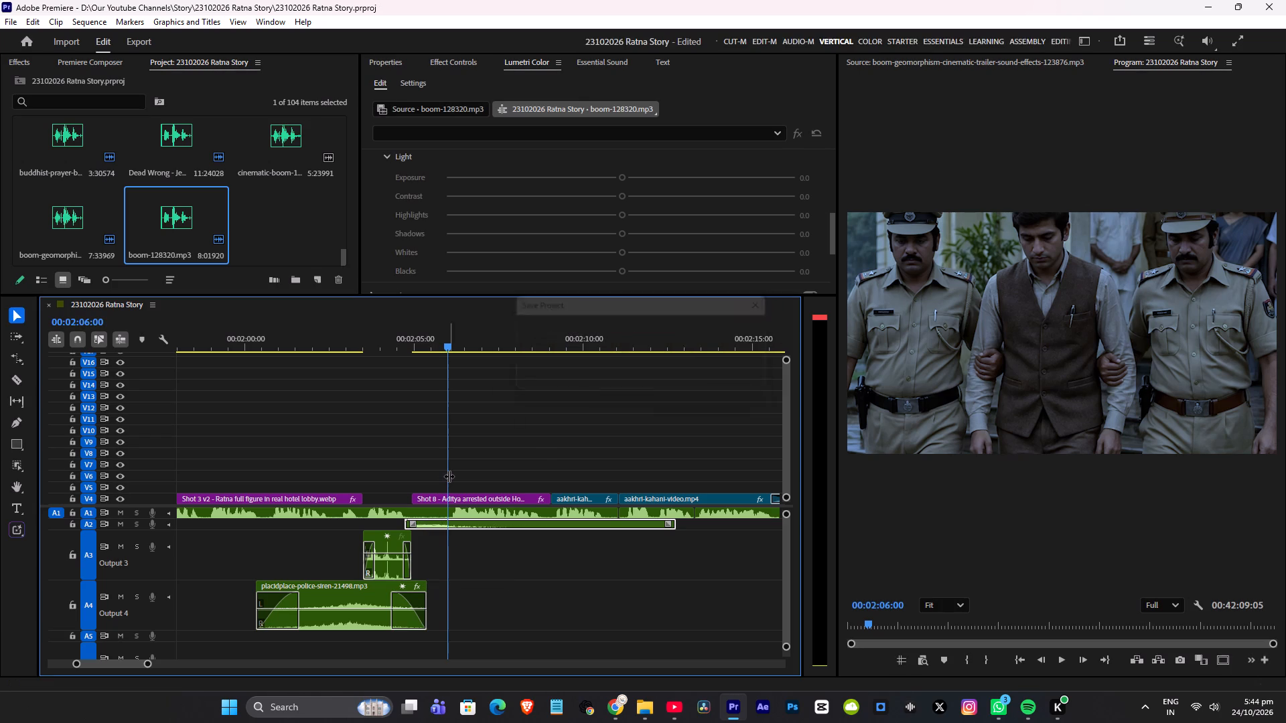
left_click(386, 341)
key("space")
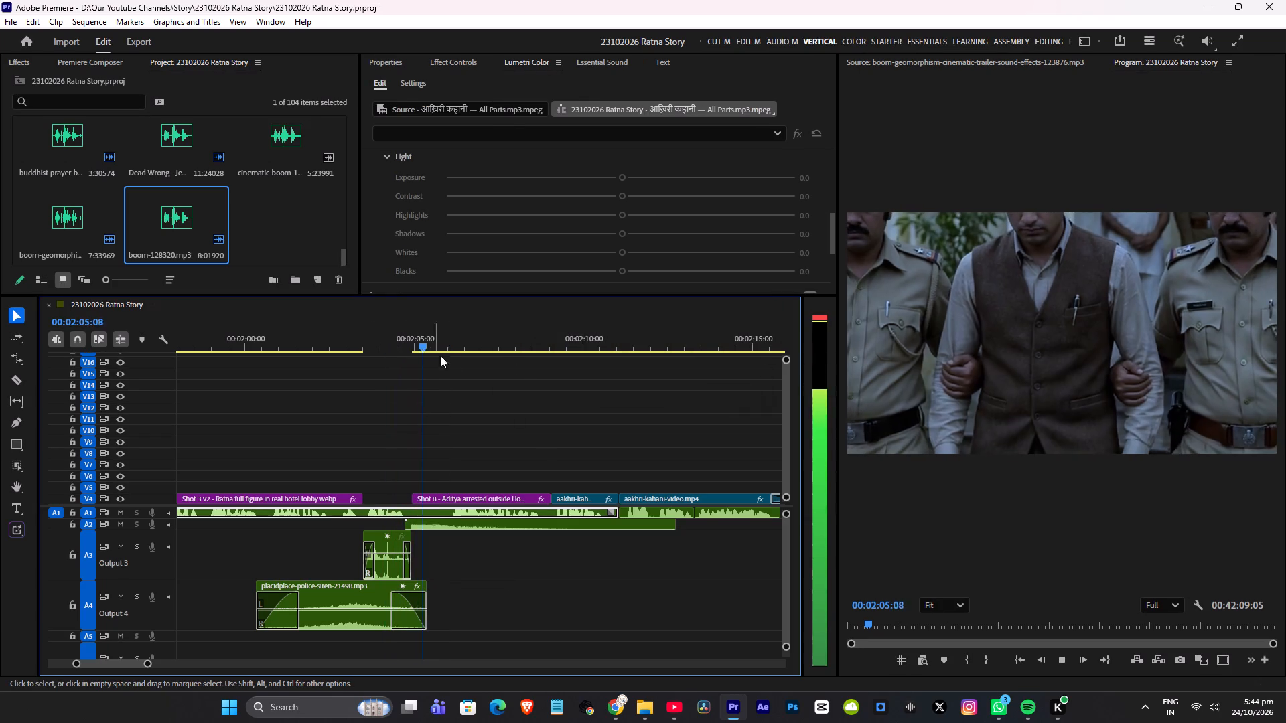
scroll(522, 398, "up", 4, "alt")
key("space")
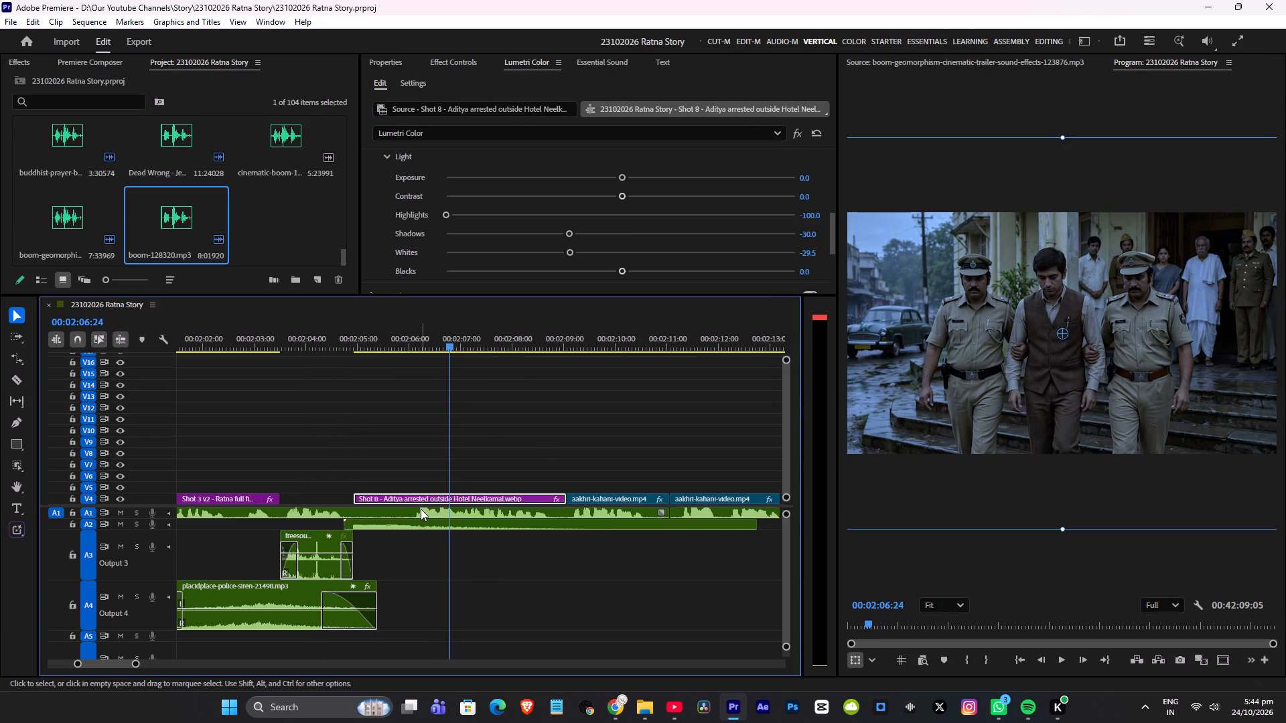
Realign the boom clip on A2 to the start of Shot 8, nudge it two frames earlier, save, and replay the cut.
left_click(365, 525)
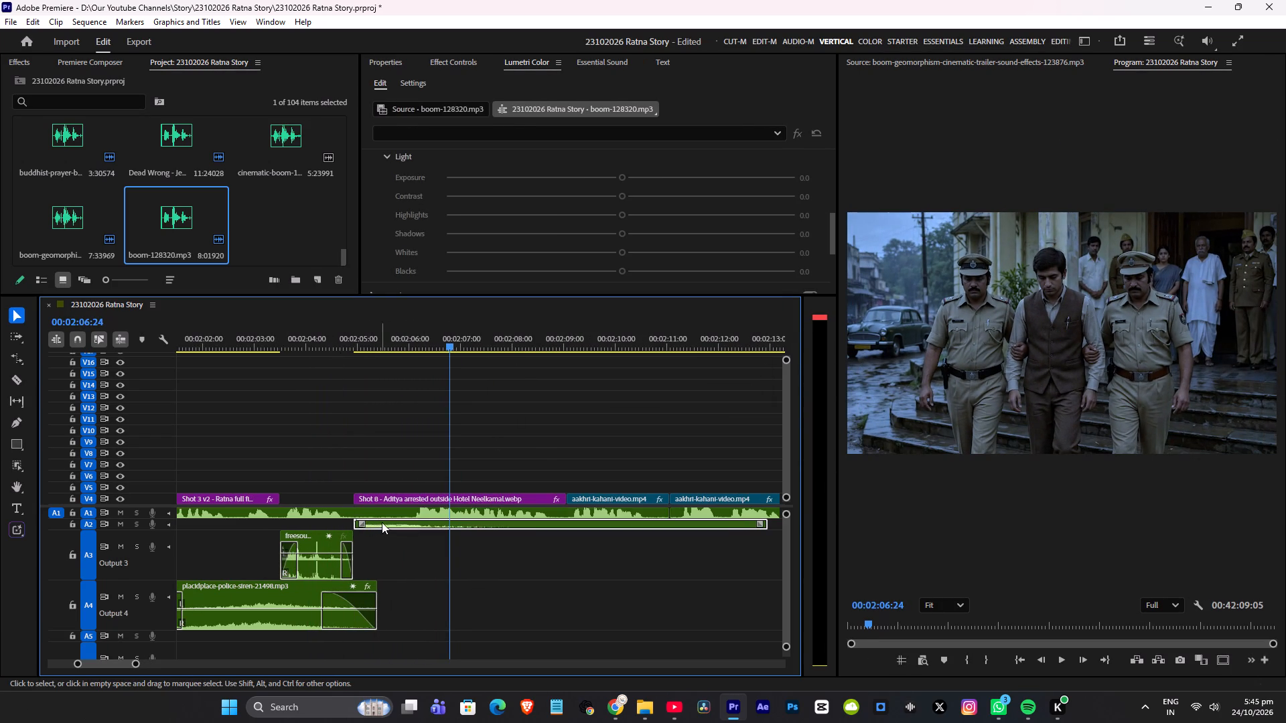
key("alt+Left")
key("alt+Left")
key("ctrl+s")
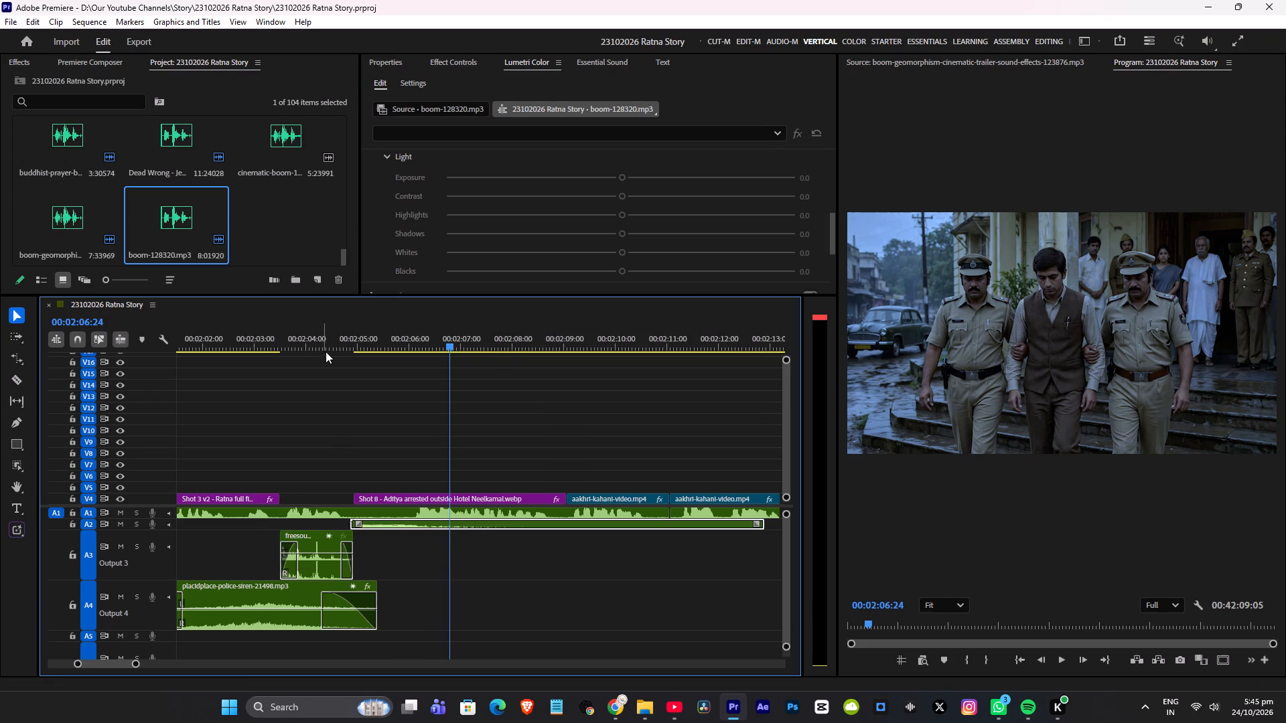
left_click(332, 345)
key("space")
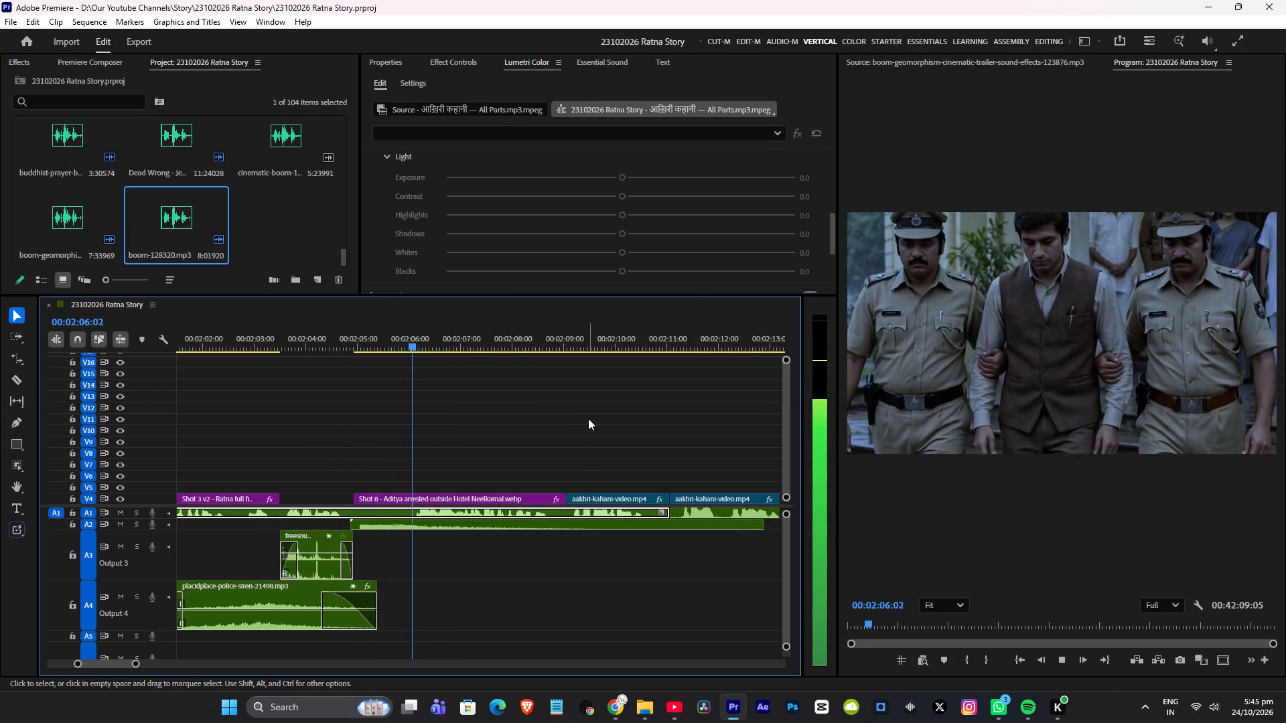
scroll(592, 420, "down", 3)
key("space")
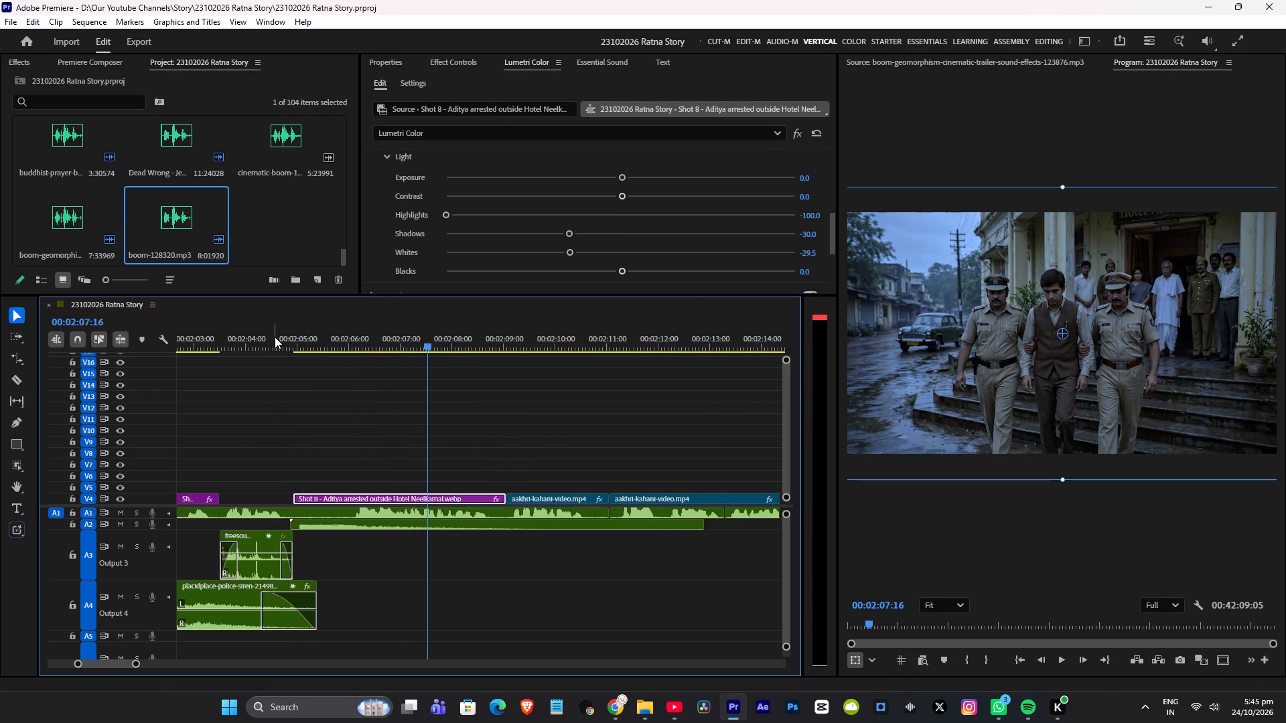
Replay the cut into Shot 8, nudge the boom clip on A2 one frame later, save, and replay from just before the arrest shot.
left_click(273, 337)
key("space")
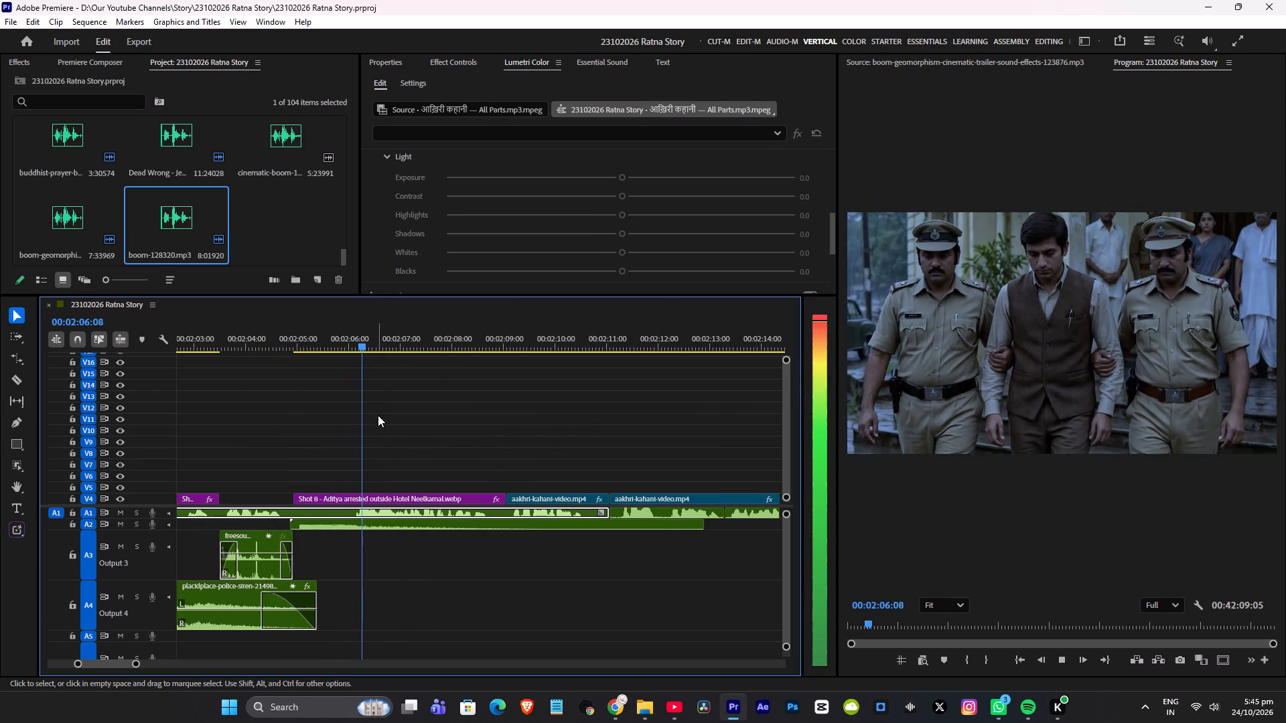
key("space")
left_click(317, 523)
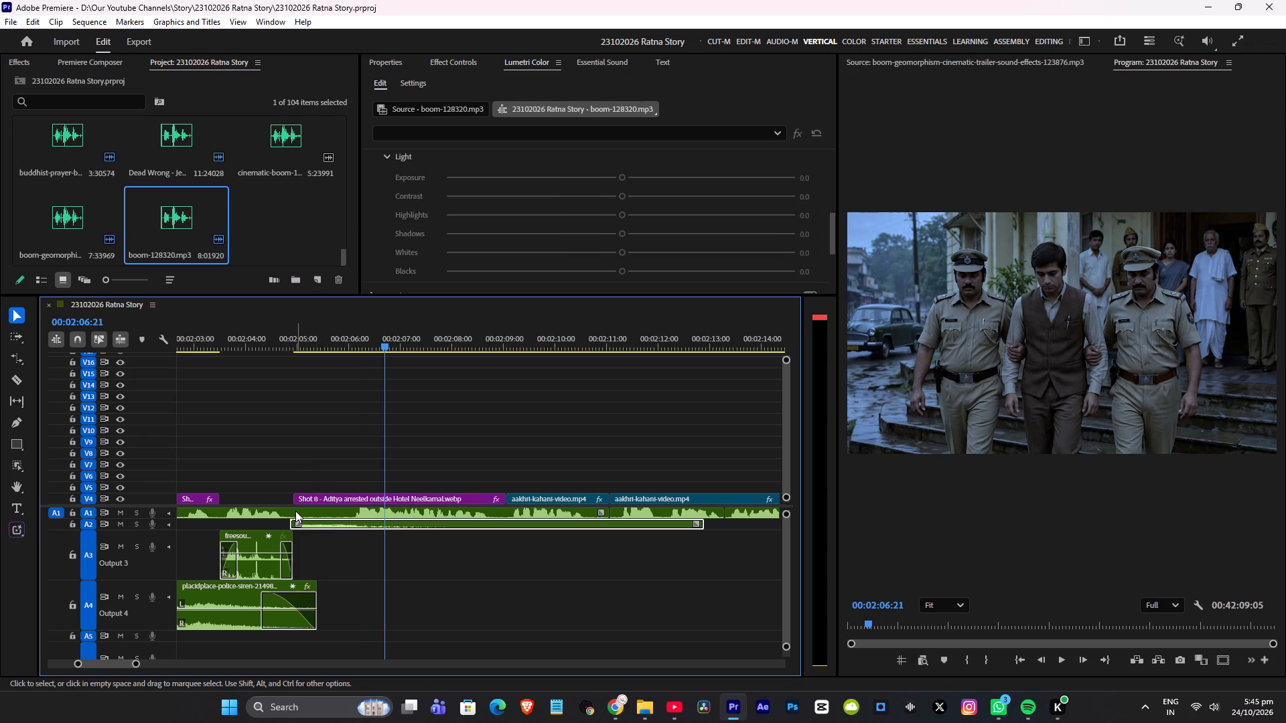
key("alt+Right")
key("ctrl+s")
left_click(273, 338)
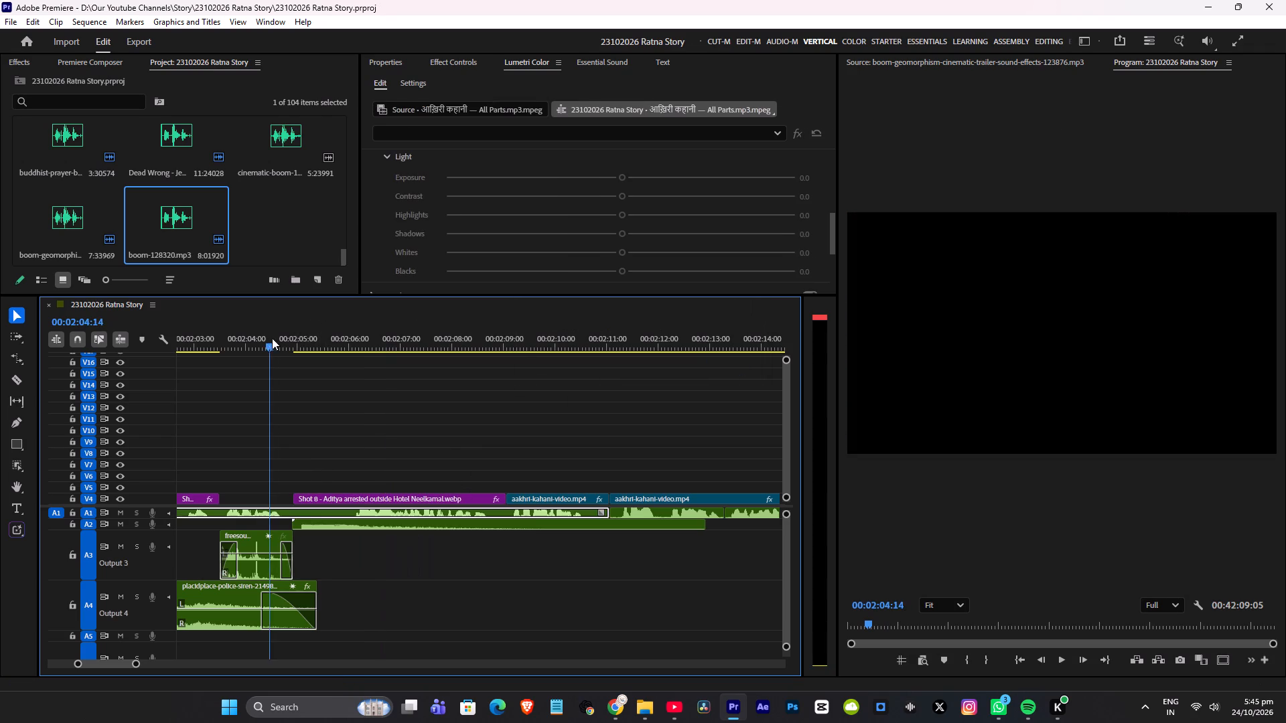
key("space")
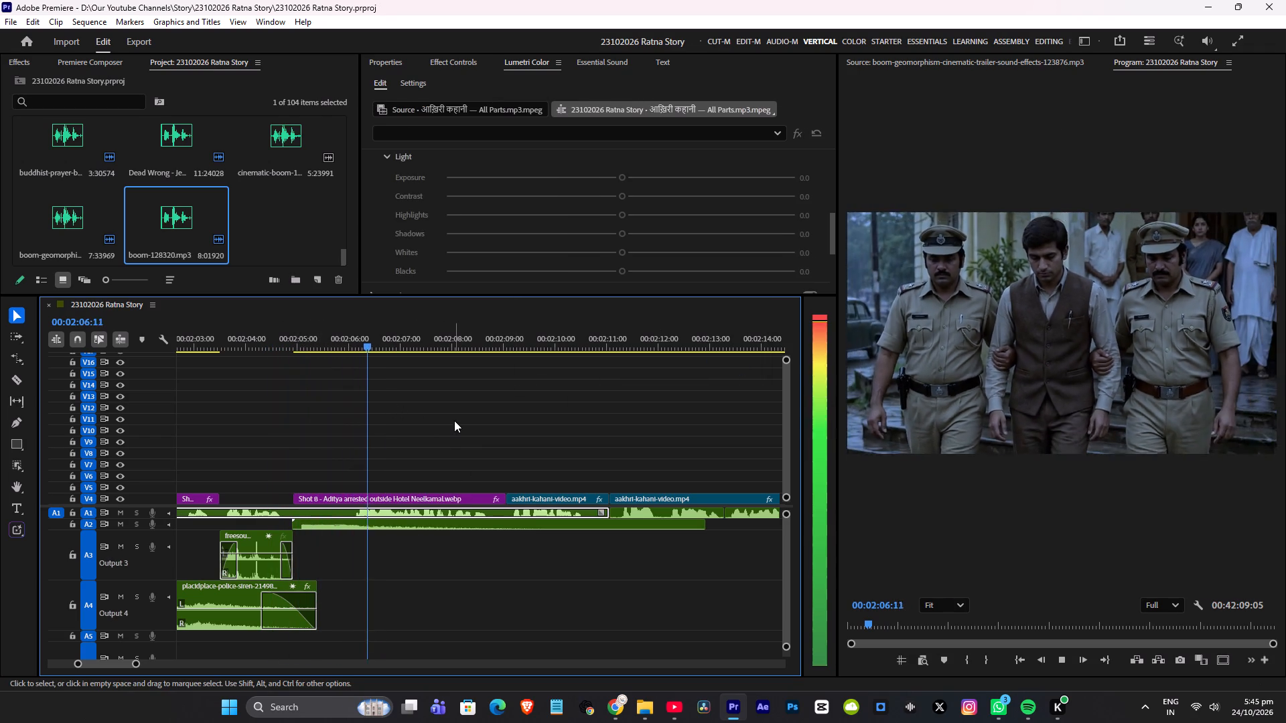
scroll(465, 417, "down", 9)
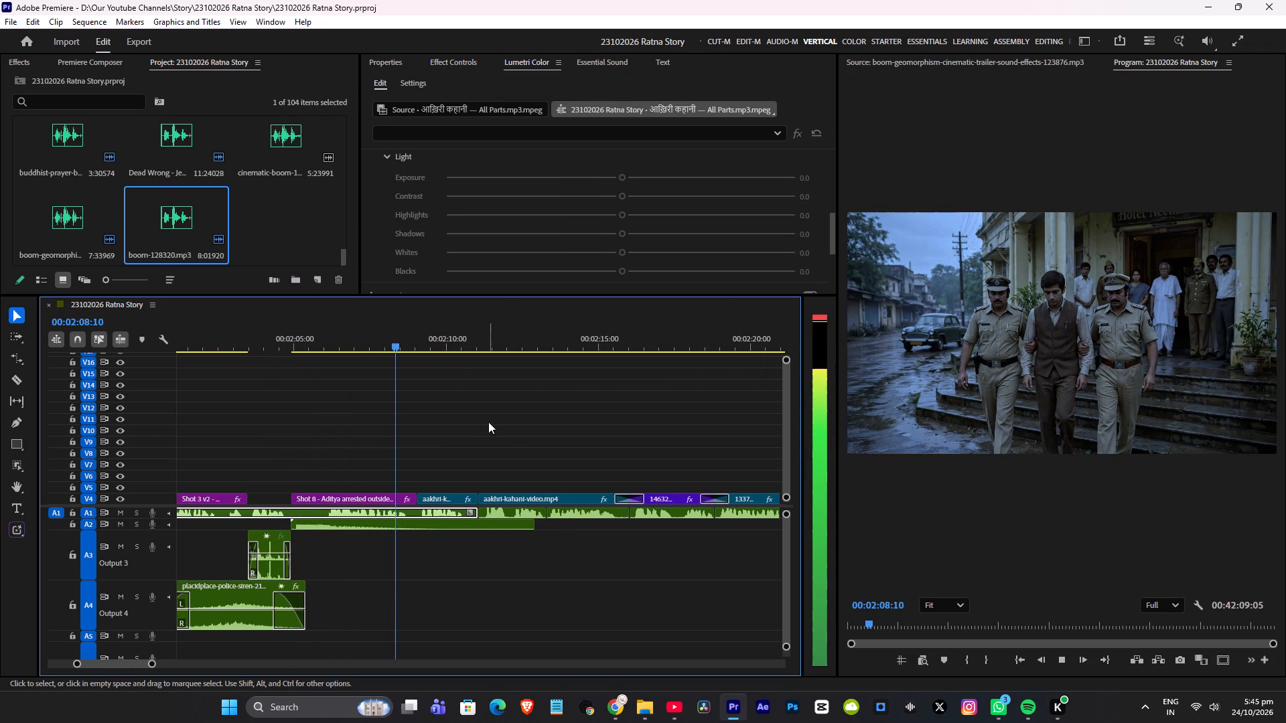
key("space")
Save during playback from just before Shot 8 and review the following shots, mostly full screen, pausing at the necklace-box performance scene.
left_click(254, 341)
key("space")
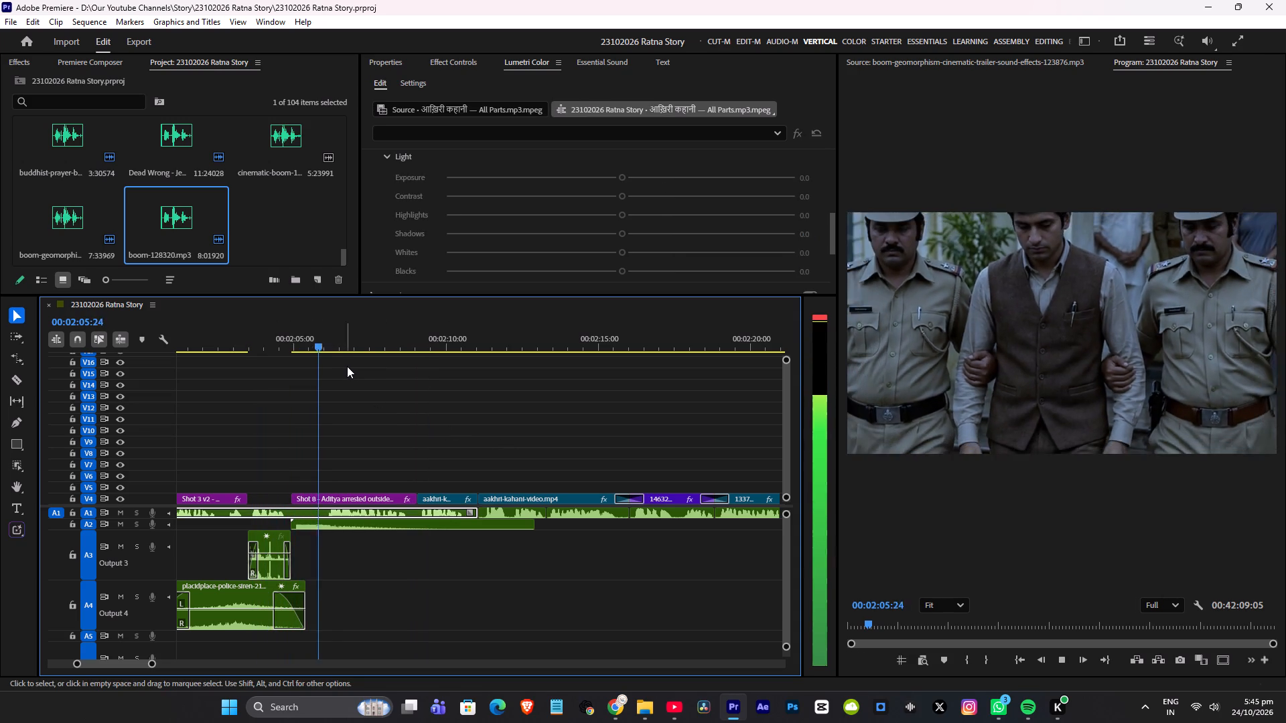
key("ctrl+s")
key("space")
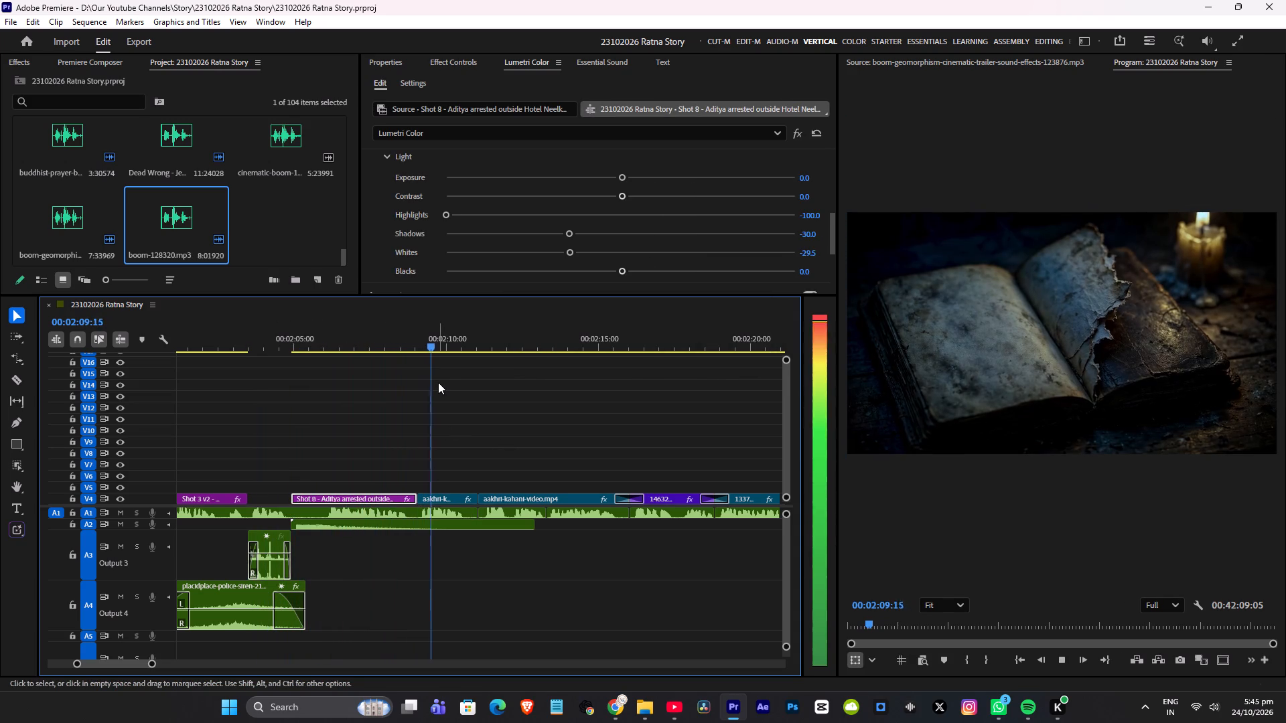
key("ctrl+grave")
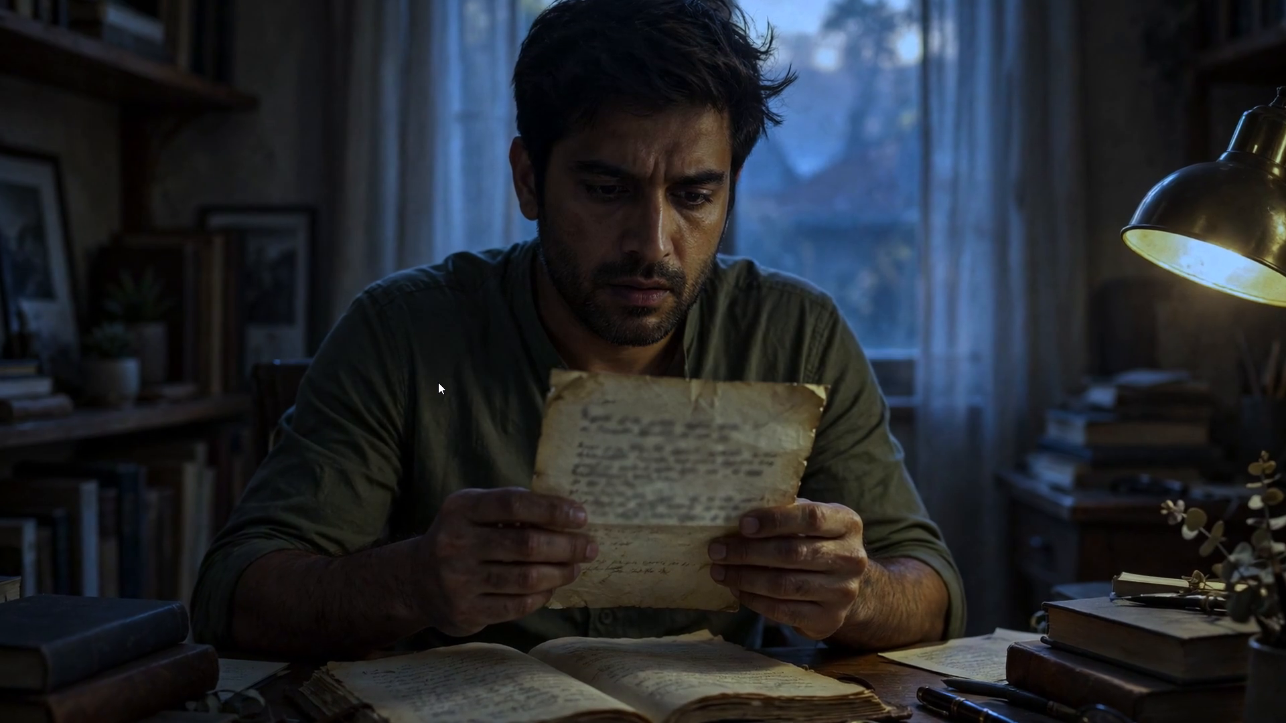
key("ctrl+grave")
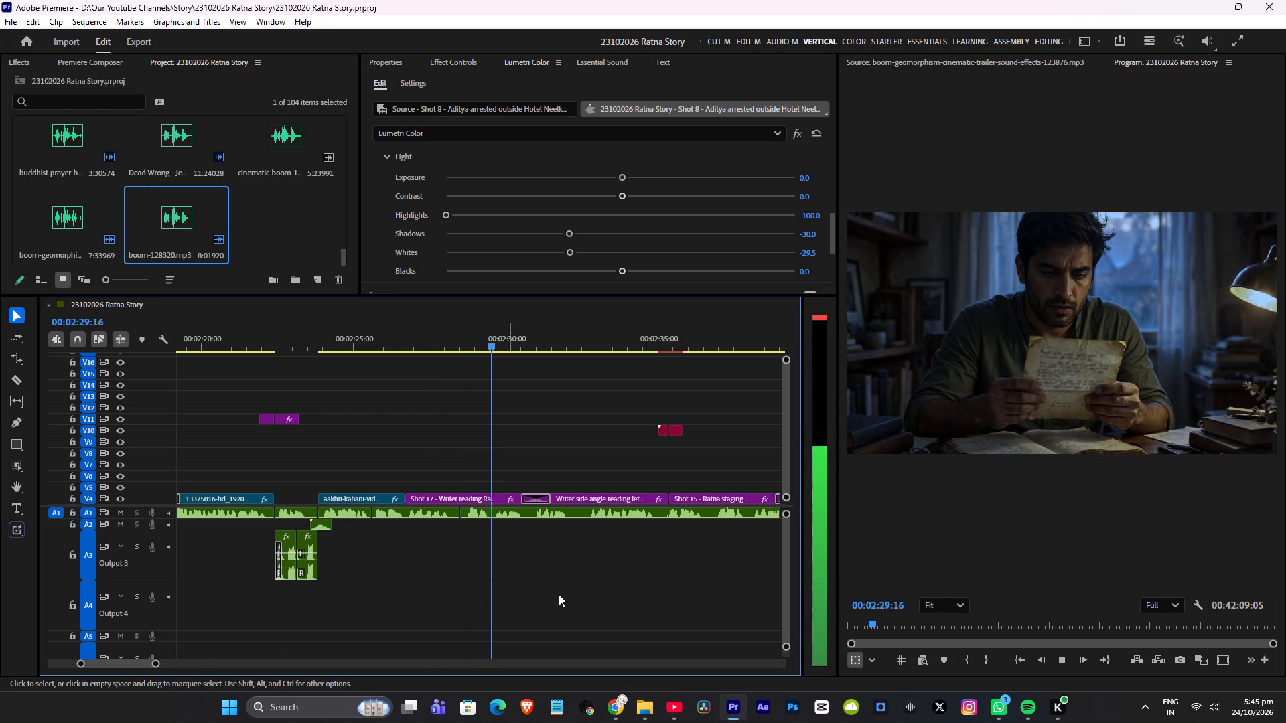
scroll(561, 592, "down", 14, "ctrl")
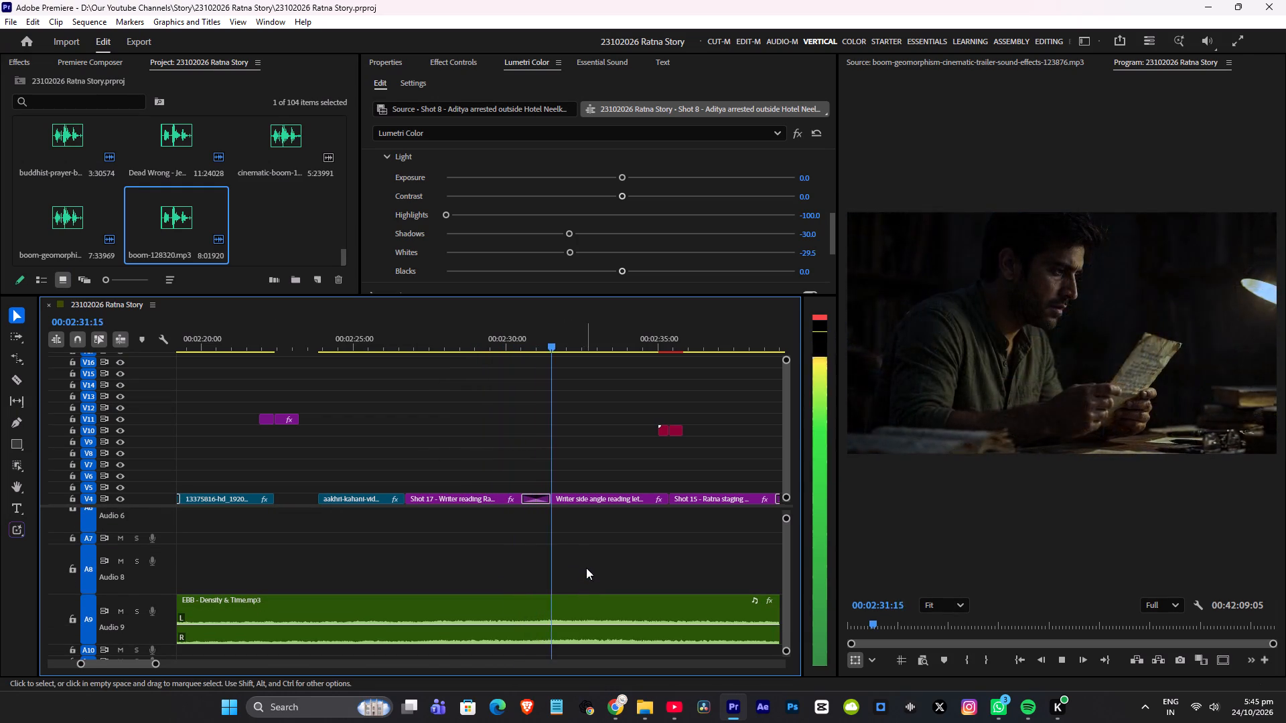
key("ctrl+grave")
key("ctrl+grave")
key("ctrl+grave")
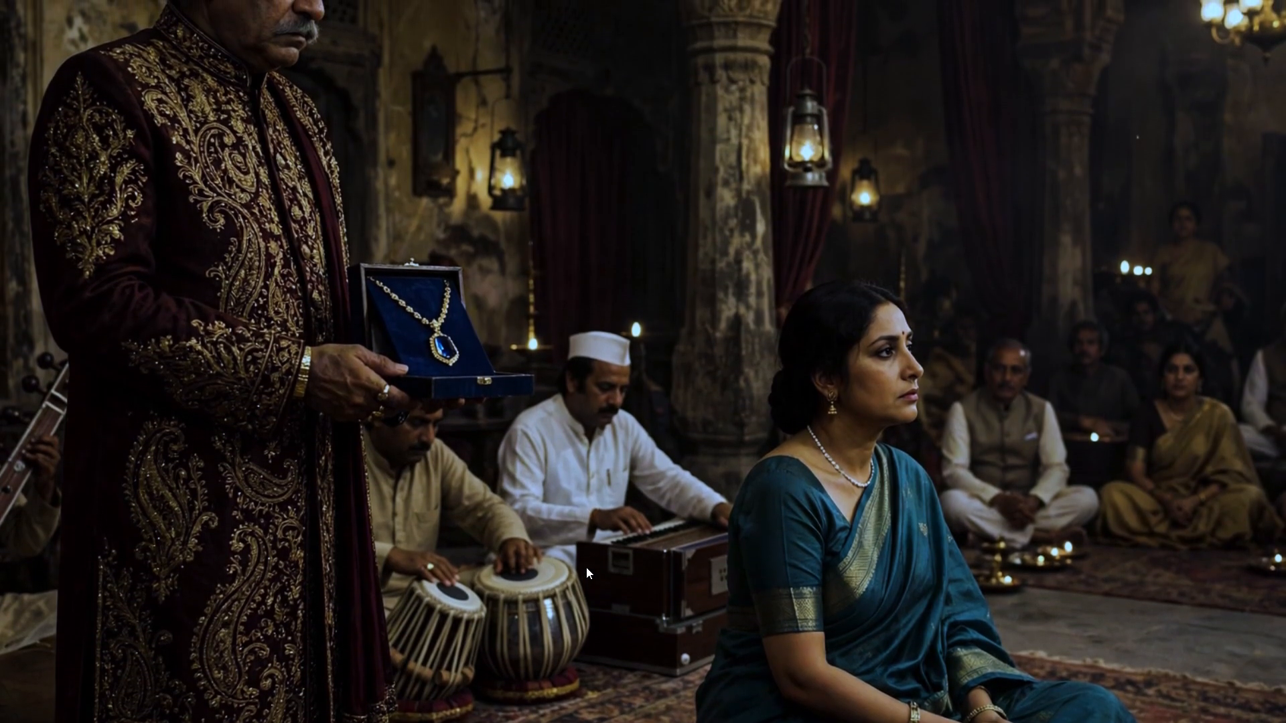
key("space")
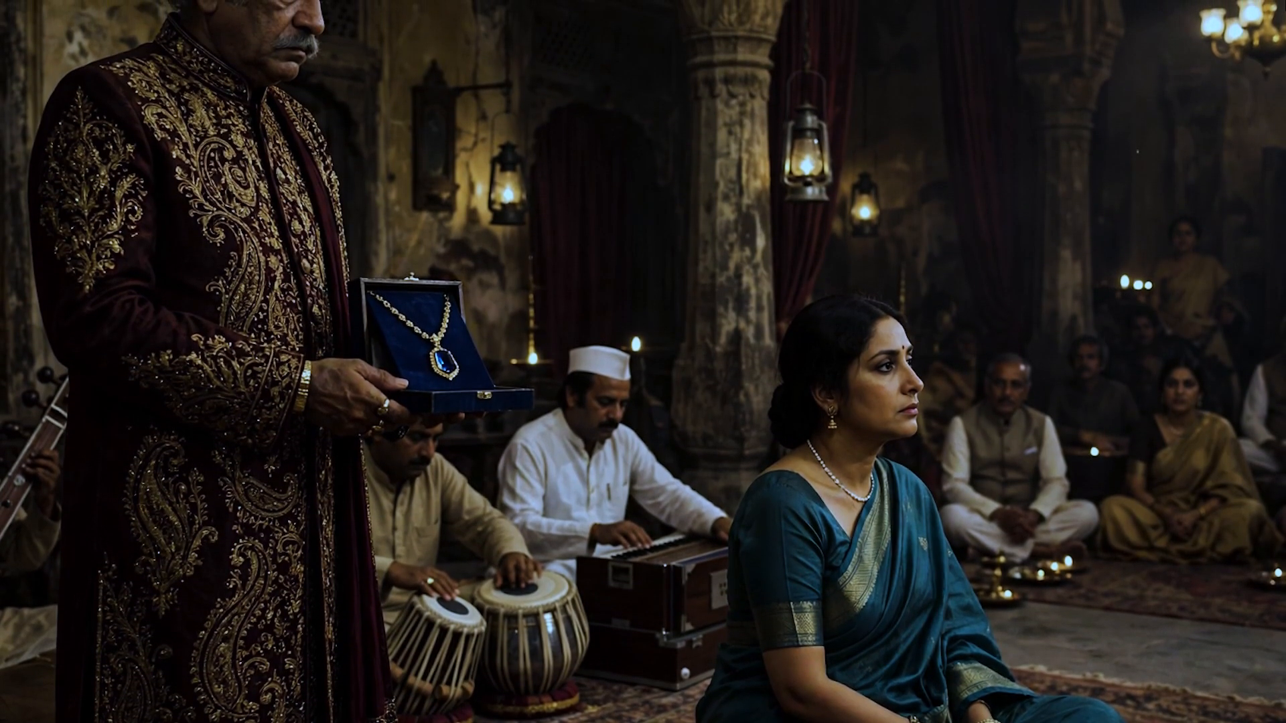
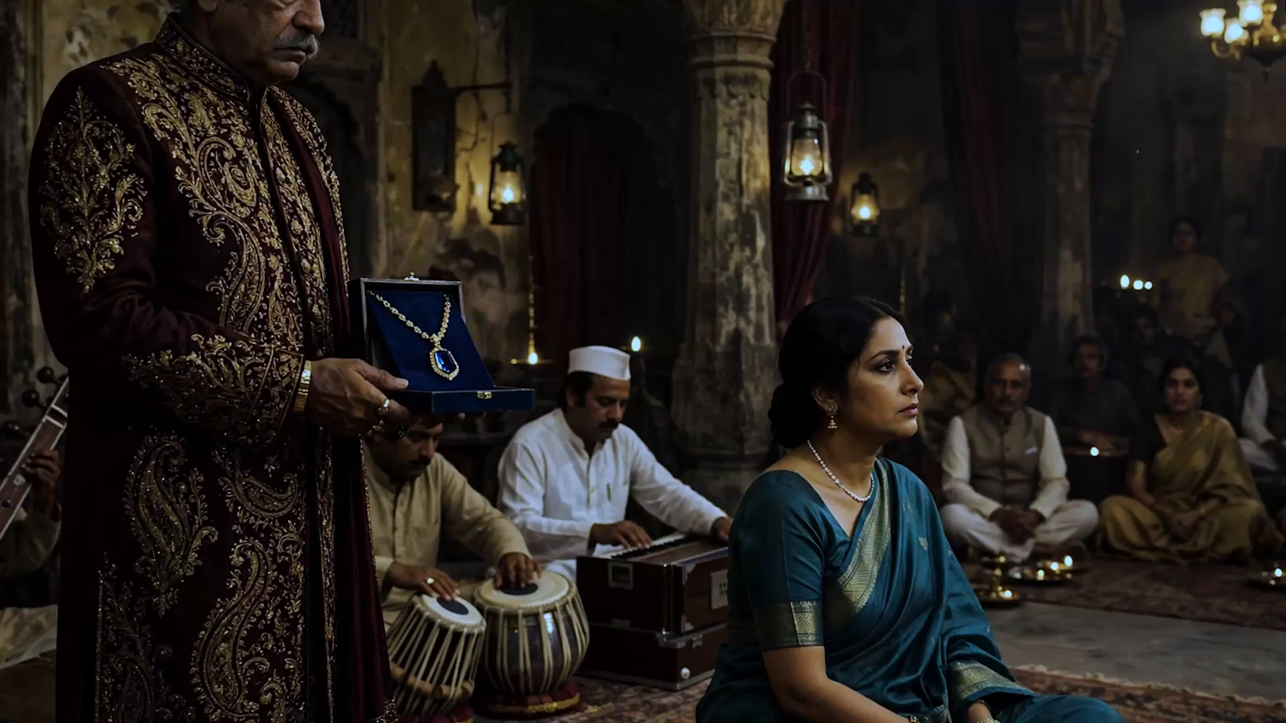
Replay Shot 12 full screen and in the timeline from about 00:02:46 to find where the cut to the necklace should come.
key("ctrl+grave")
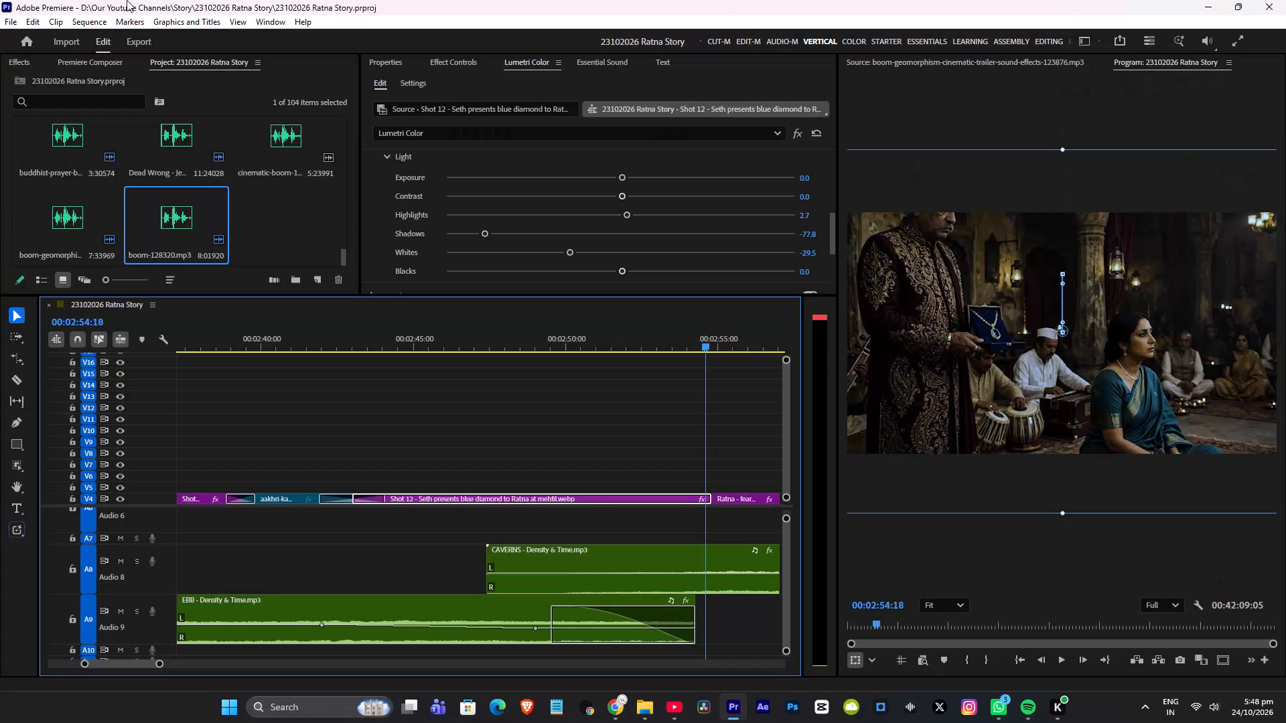
left_click(456, 333)
key("ctrl+grave")
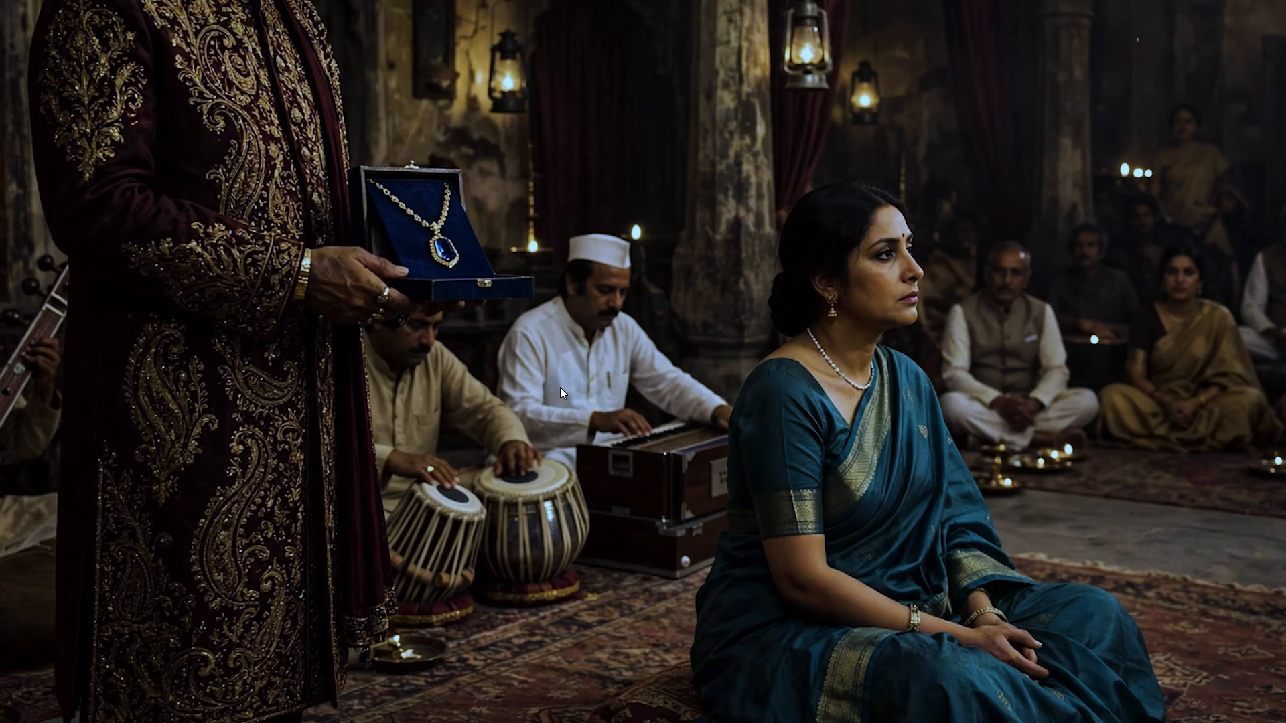
key("space")
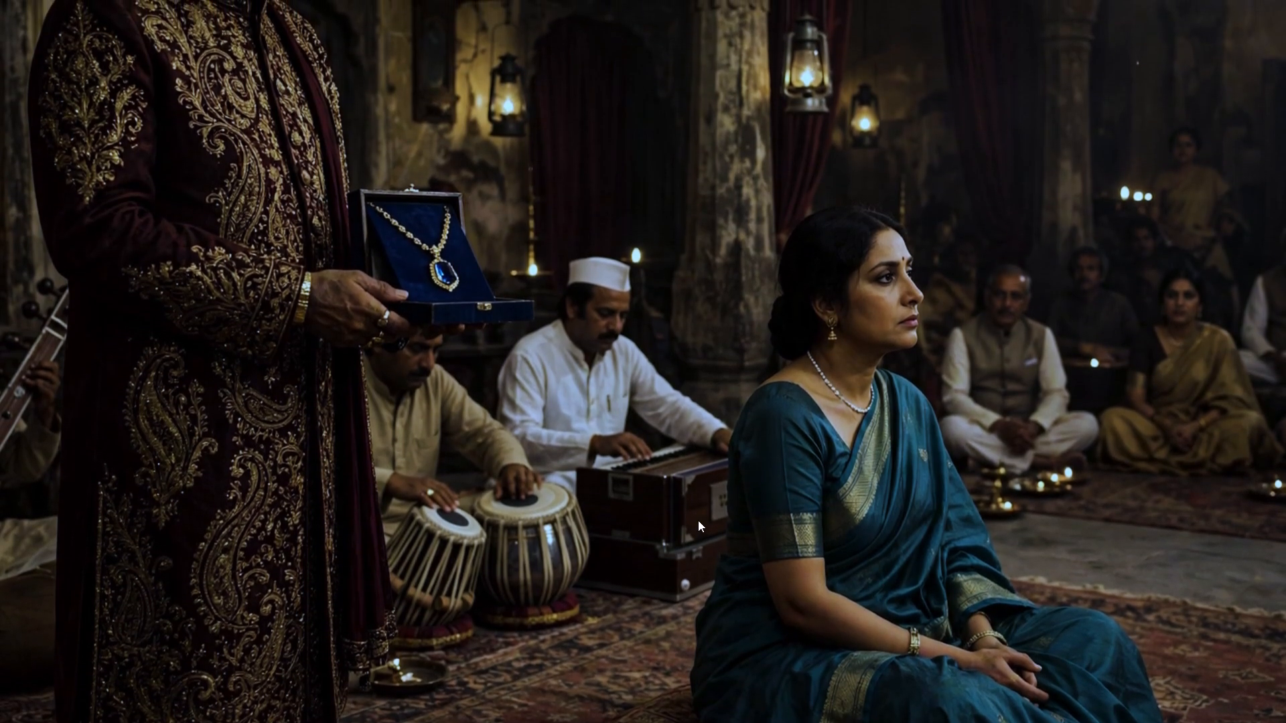
key("ctrl+grave")
key("space")
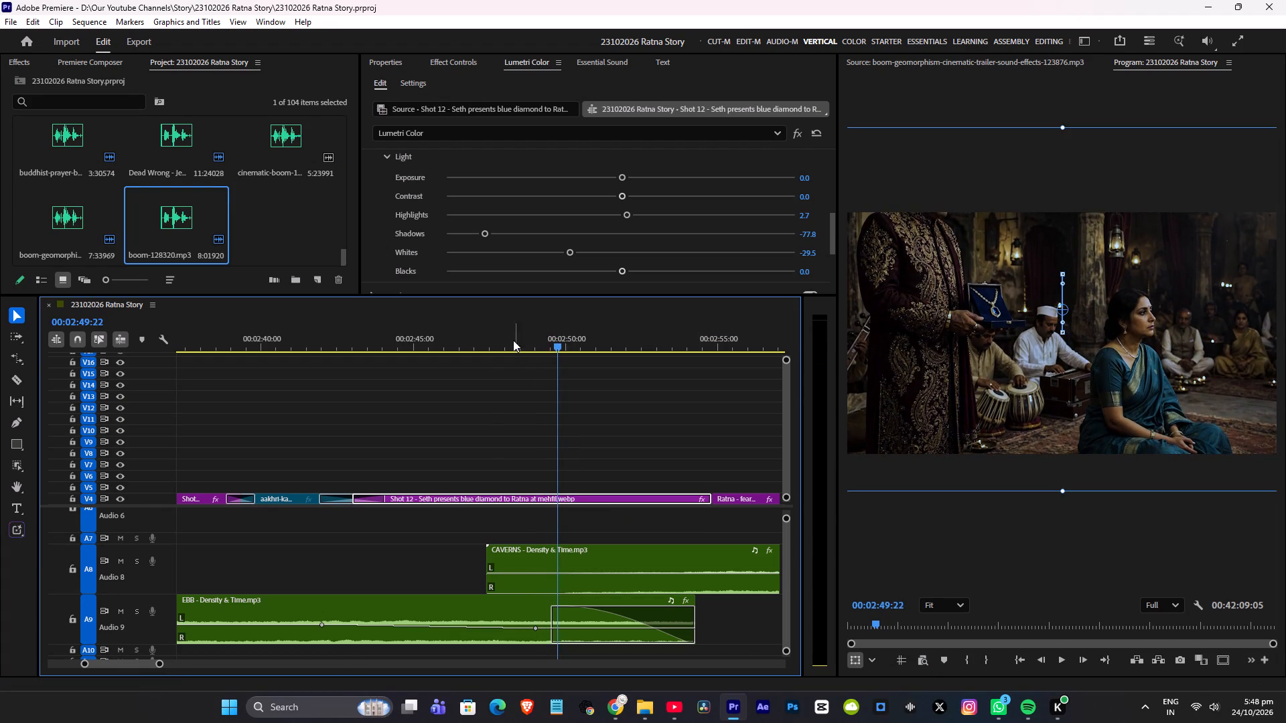
left_click(484, 328)
key("space")
key("space")
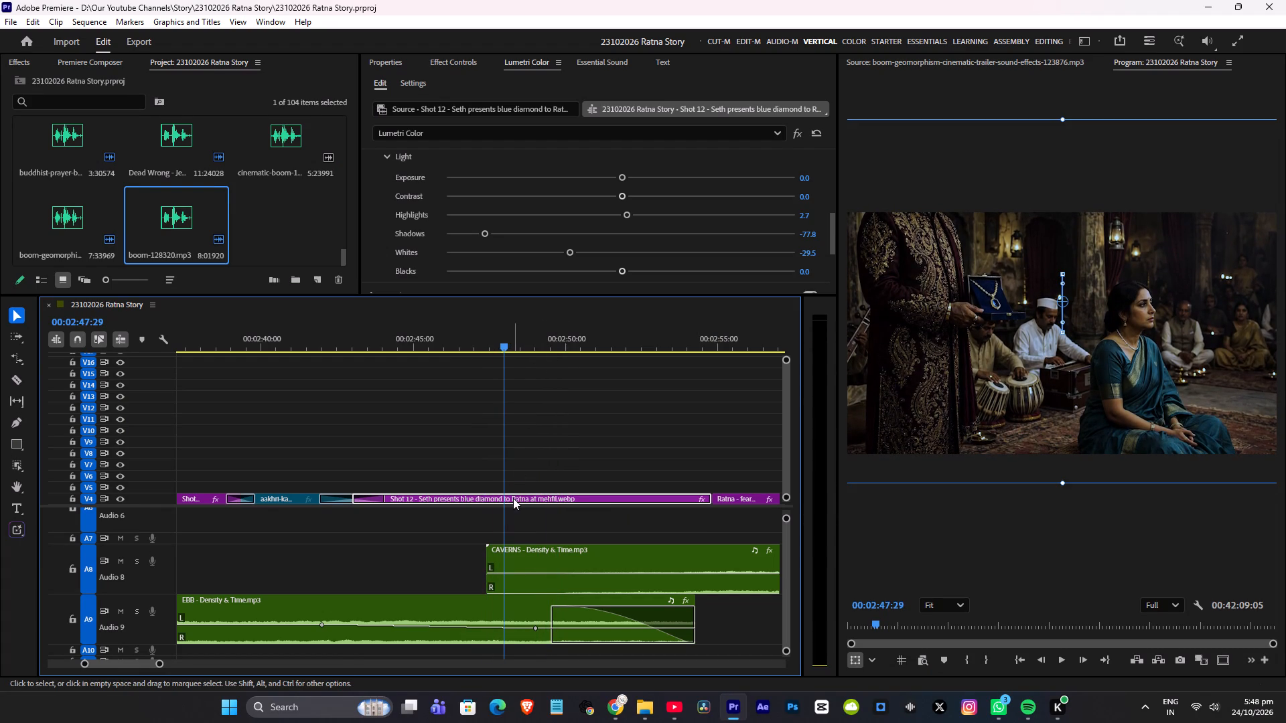
Play from 00:02:46:29 and split the Shot 12 clip on V4 at 00:02:47:25.
left_click(513, 498)
left_click(472, 331)
key("space")
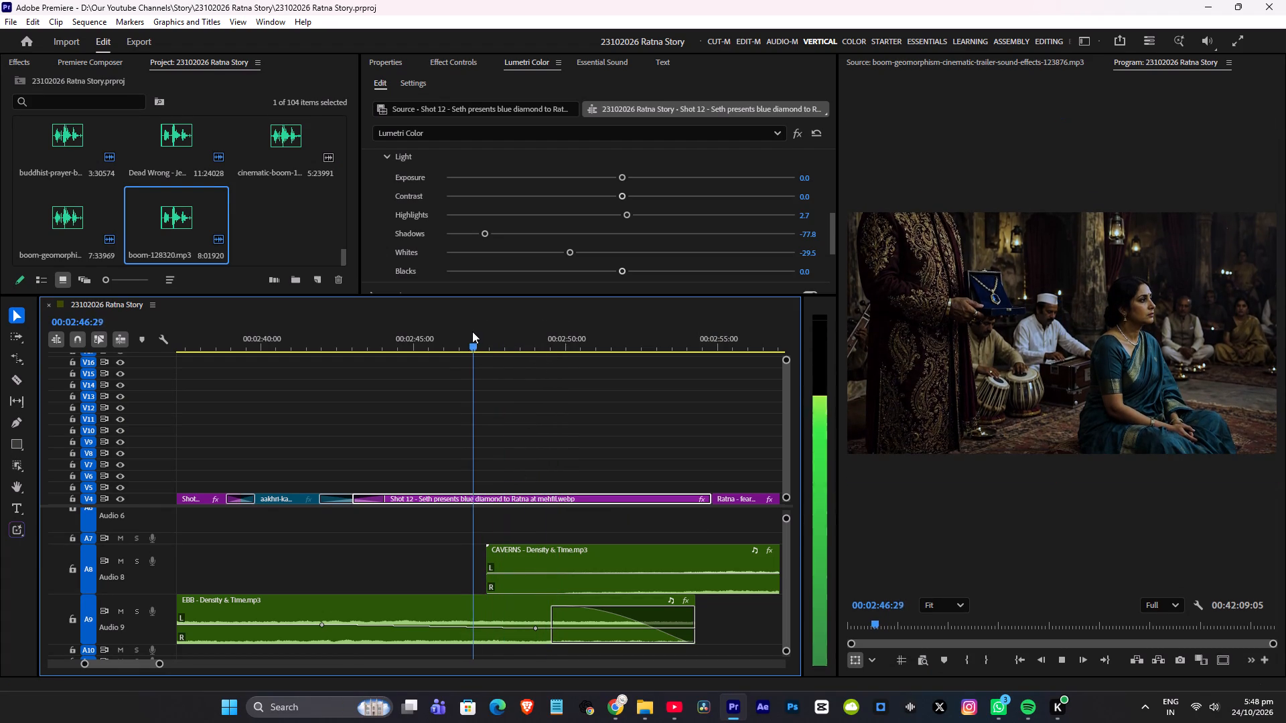
key("space")
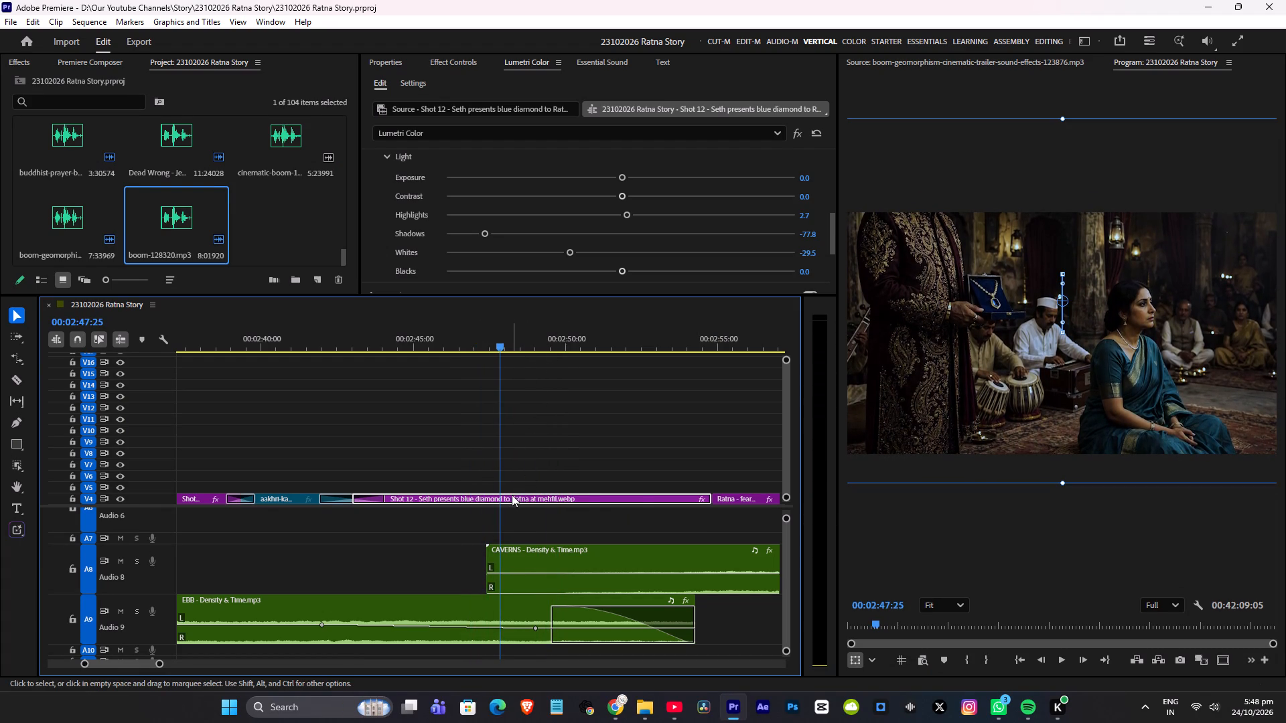
key("z")
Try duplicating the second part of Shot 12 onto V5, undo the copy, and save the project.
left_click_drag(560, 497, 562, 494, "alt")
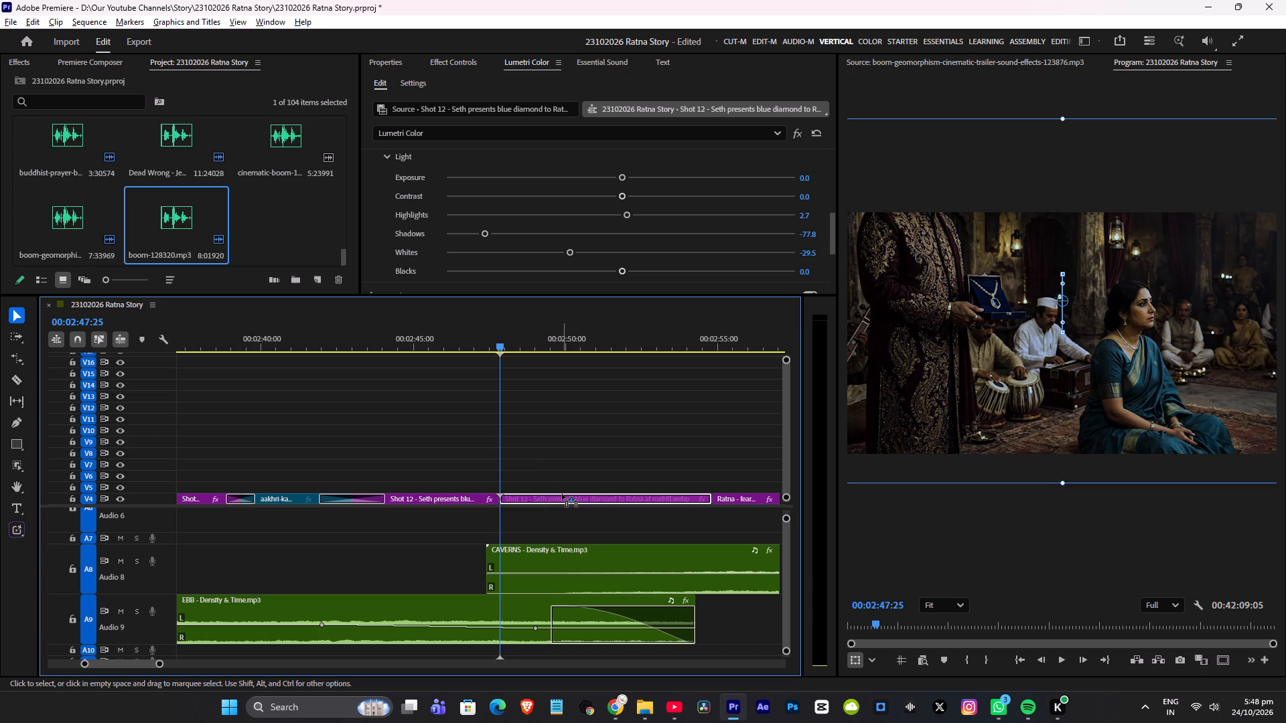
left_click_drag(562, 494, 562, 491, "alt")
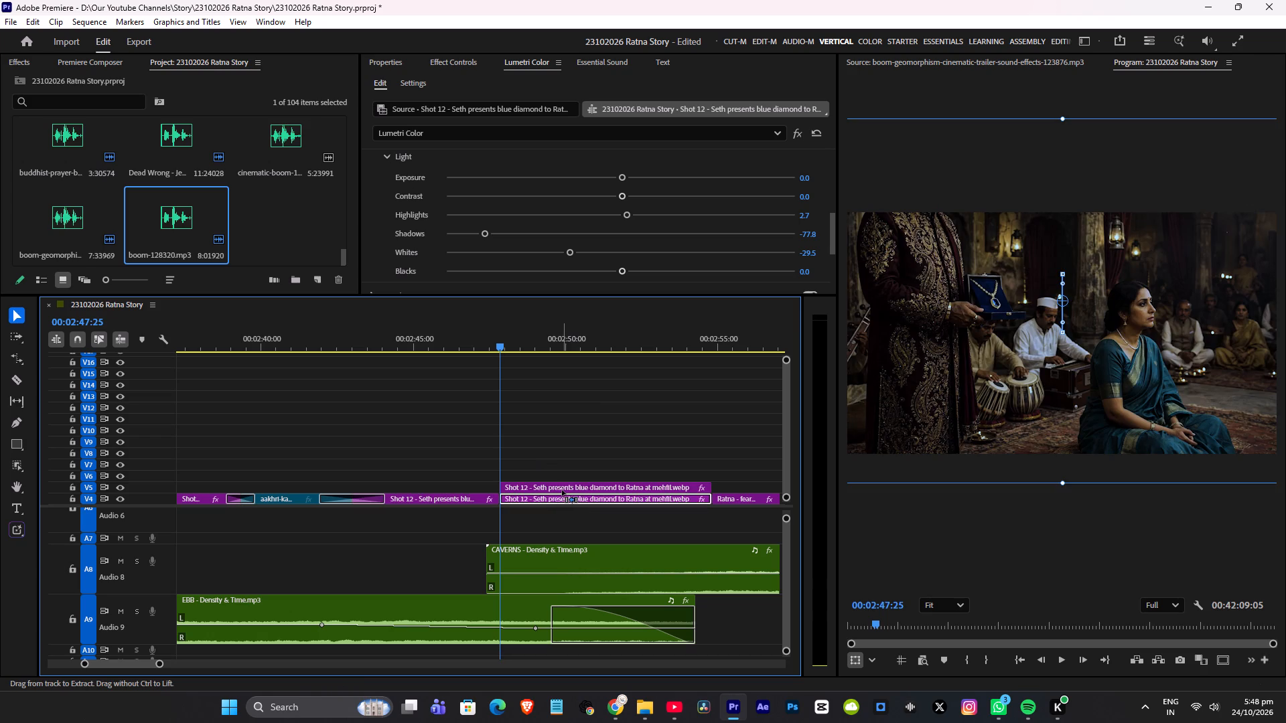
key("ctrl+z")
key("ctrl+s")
Copy the three adjustment layers on V7, V9 and V10 over the glowing necklace shot at about 00:01:14.
scroll(563, 453, "down", 11, "alt")
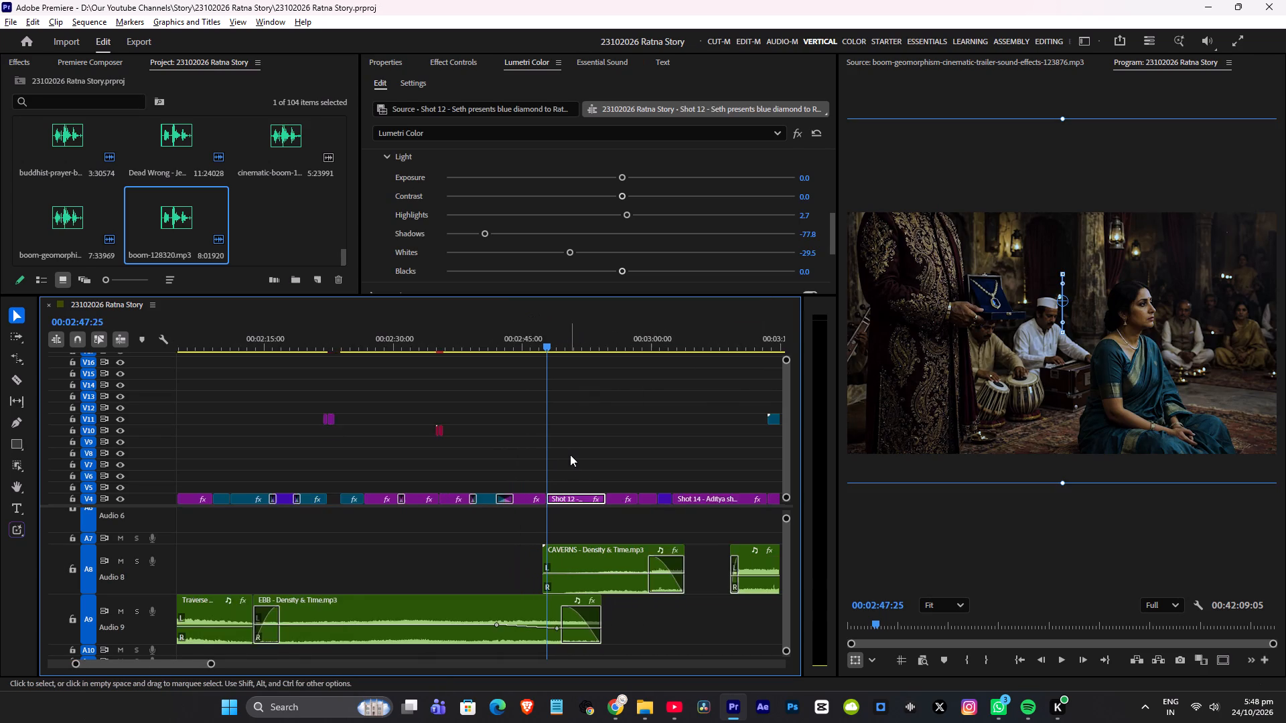
scroll(570, 455, "down", 15, "alt")
scroll(506, 459, "up", 12, "alt")
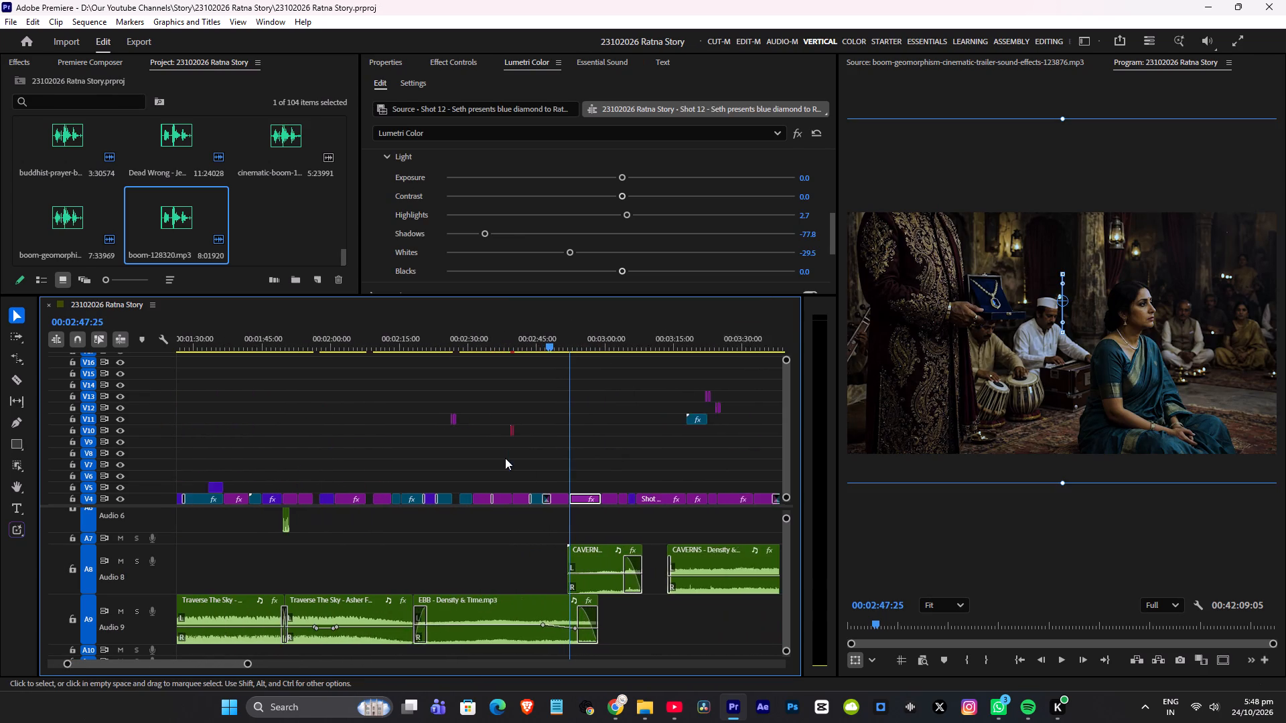
scroll(505, 458, "up", 4, "alt")
left_click(323, 341)
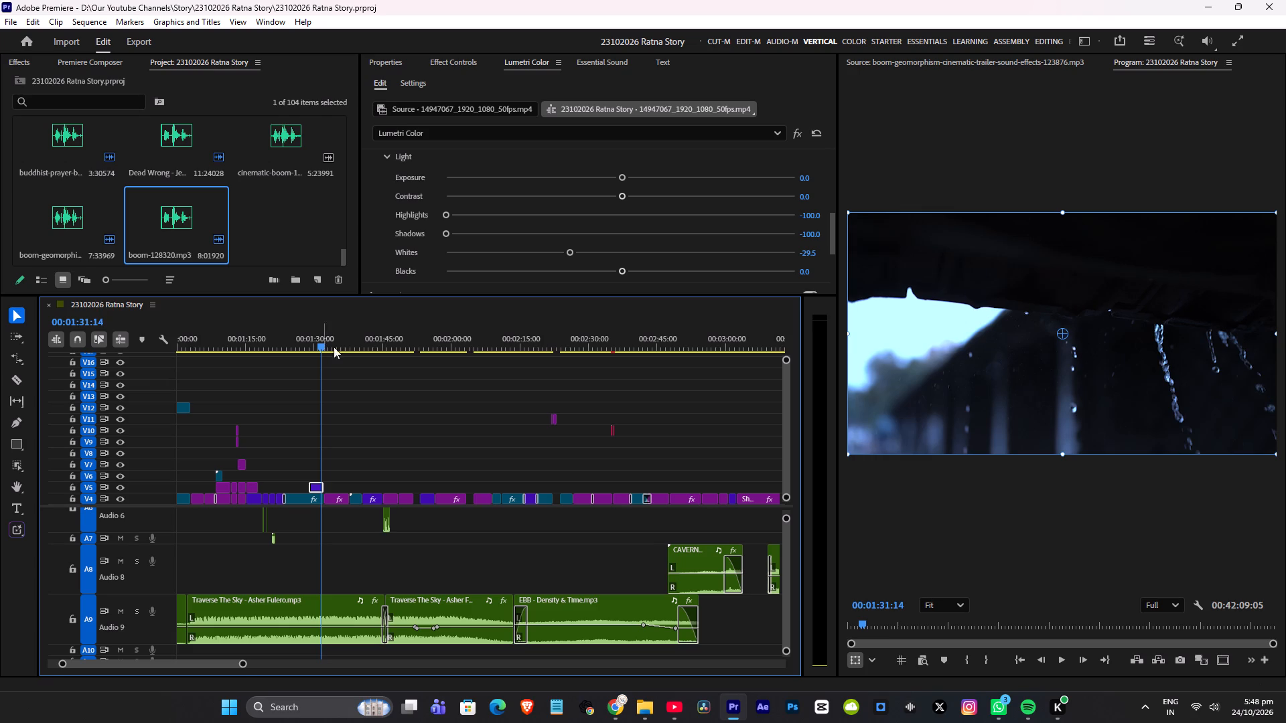
left_click_drag(312, 343, 295, 347)
scroll(363, 396, "up", 13)
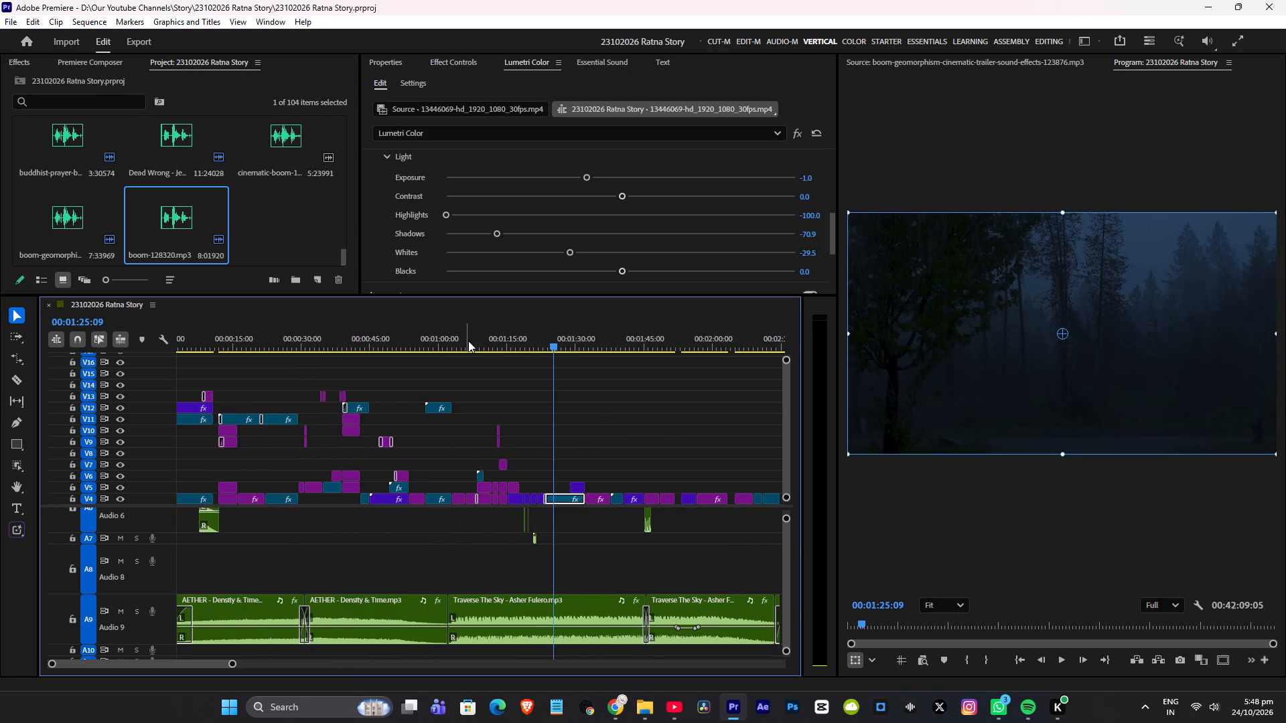
left_click_drag(472, 341, 501, 344)
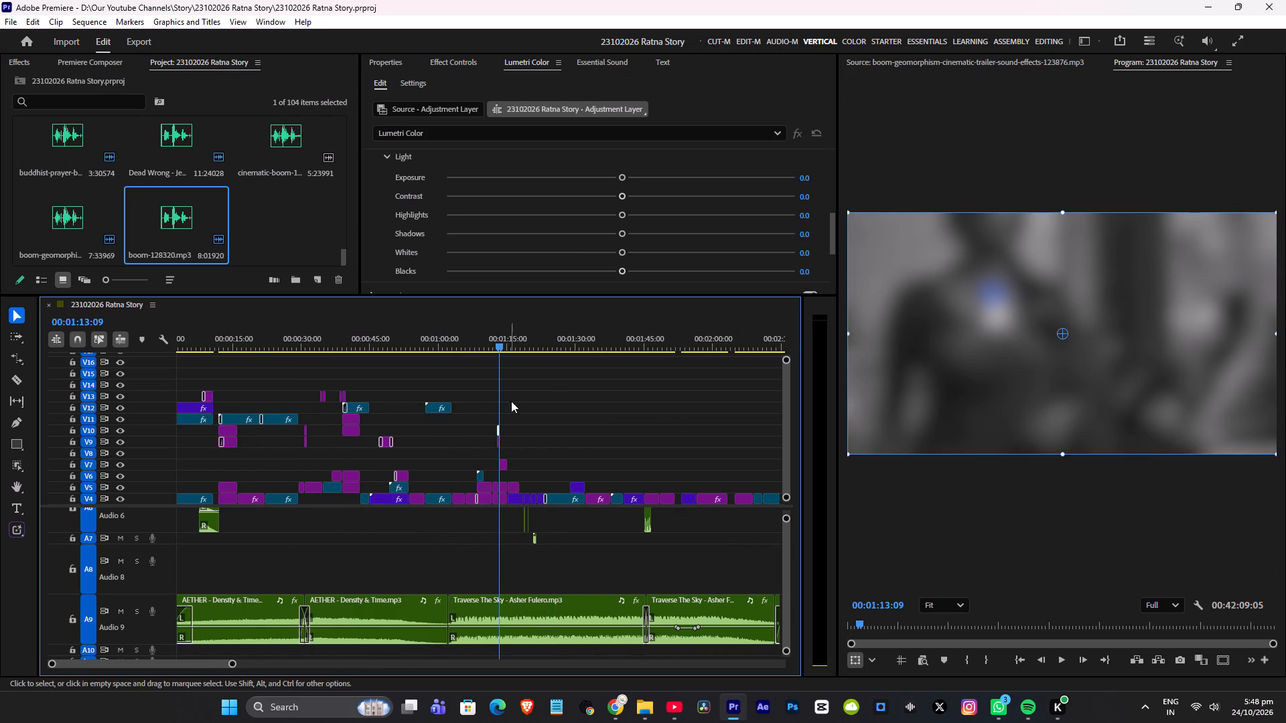
scroll(510, 408, "down", 6)
key("space")
key("space")
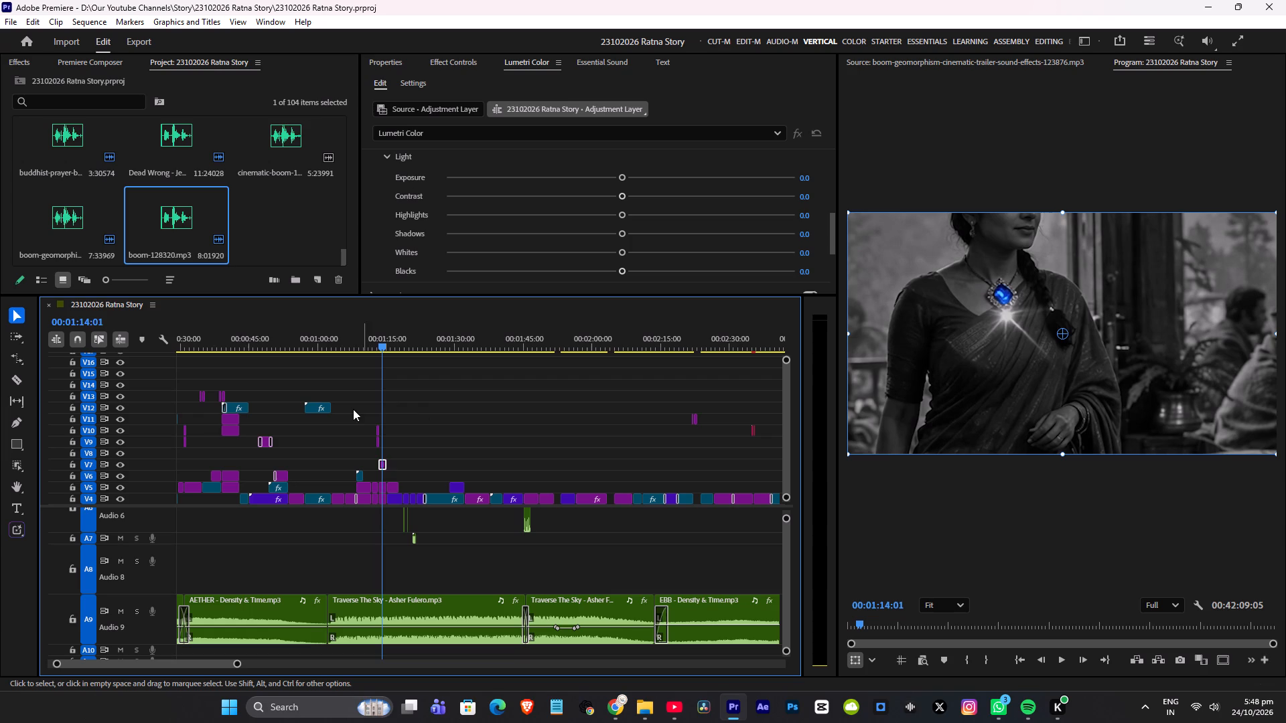
left_click_drag(364, 409, 406, 462)
key("ctrl+c")
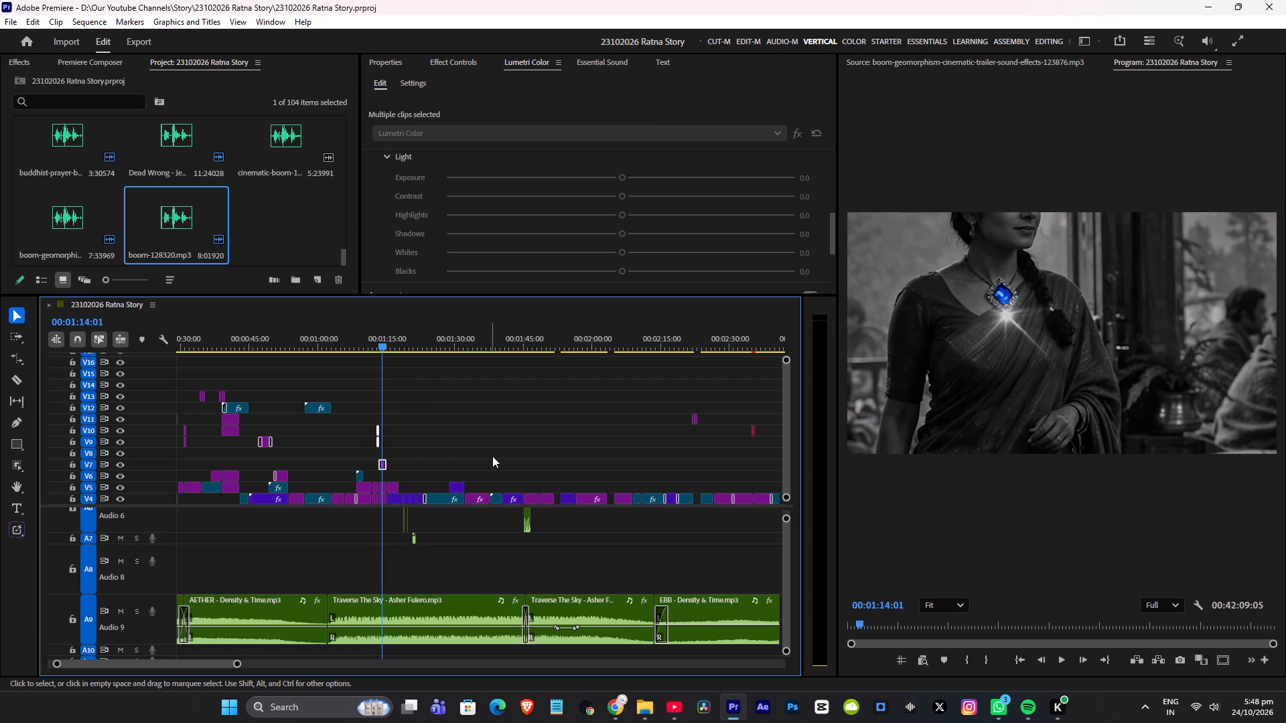
Paste the copied adjustment layers above the second part of Shot 12 at 00:02:48:00.
scroll(493, 456, "down", 11)
left_click(567, 341)
scroll(606, 371, "down", 4)
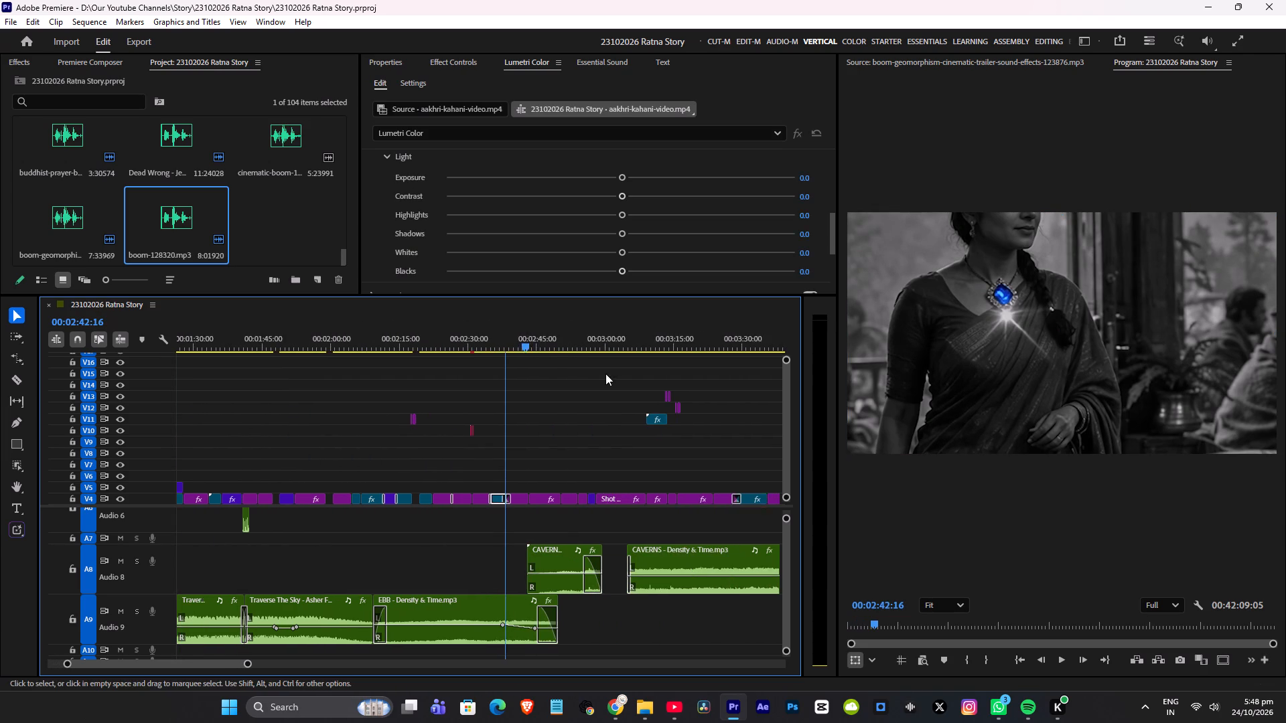
left_click(510, 378)
left_click_drag(505, 340, 543, 342)
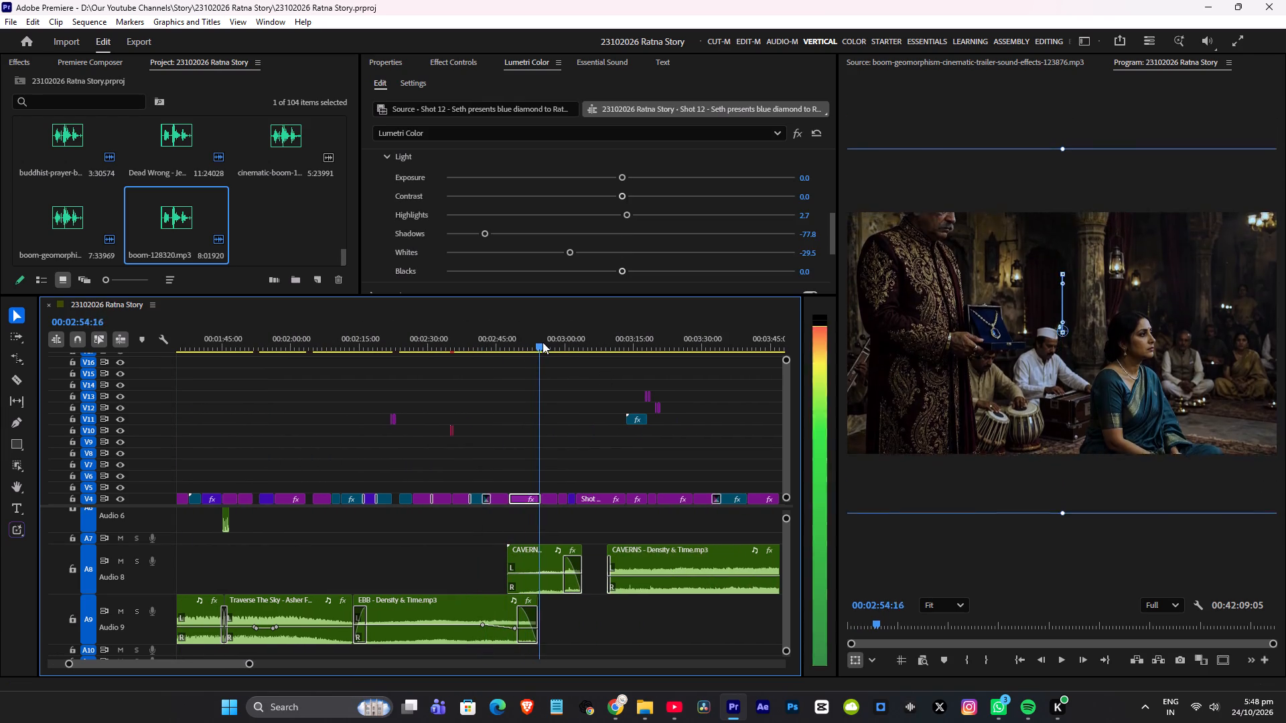
left_click_drag(543, 342, 544, 342)
scroll(549, 387, "up", 9, "alt")
left_click(451, 343)
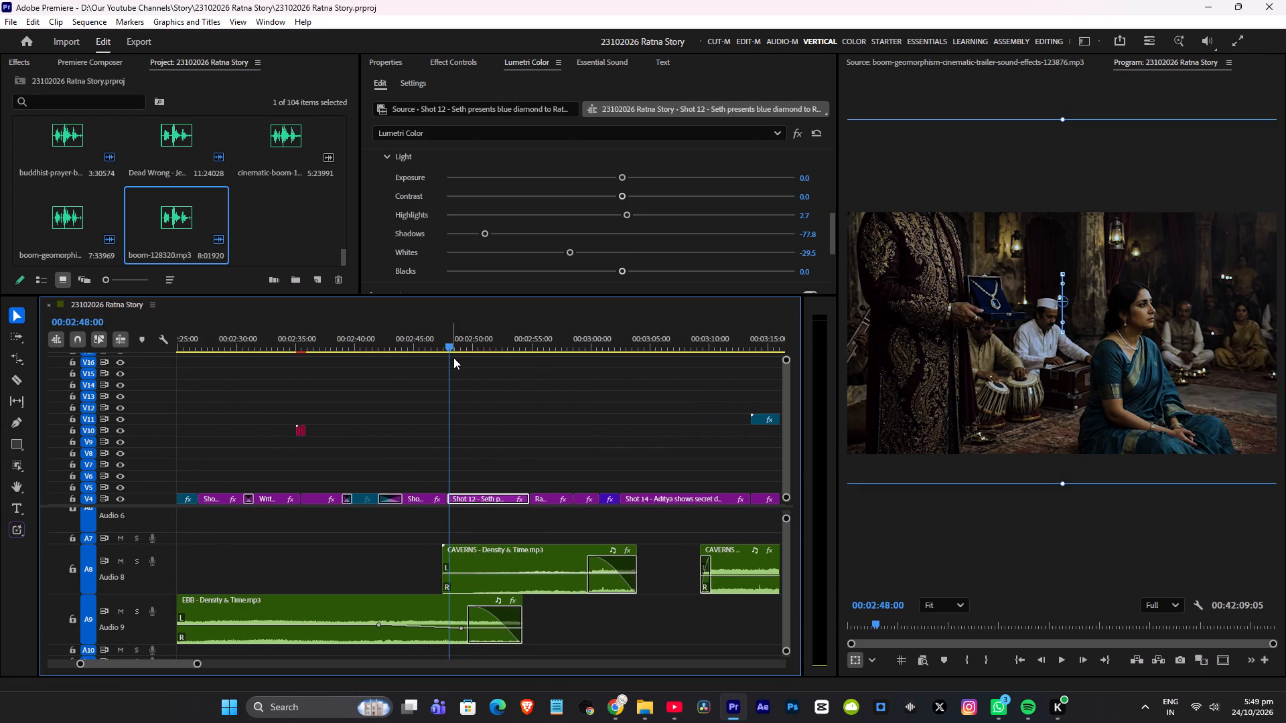
left_click(476, 387)
key("ctrl+v")
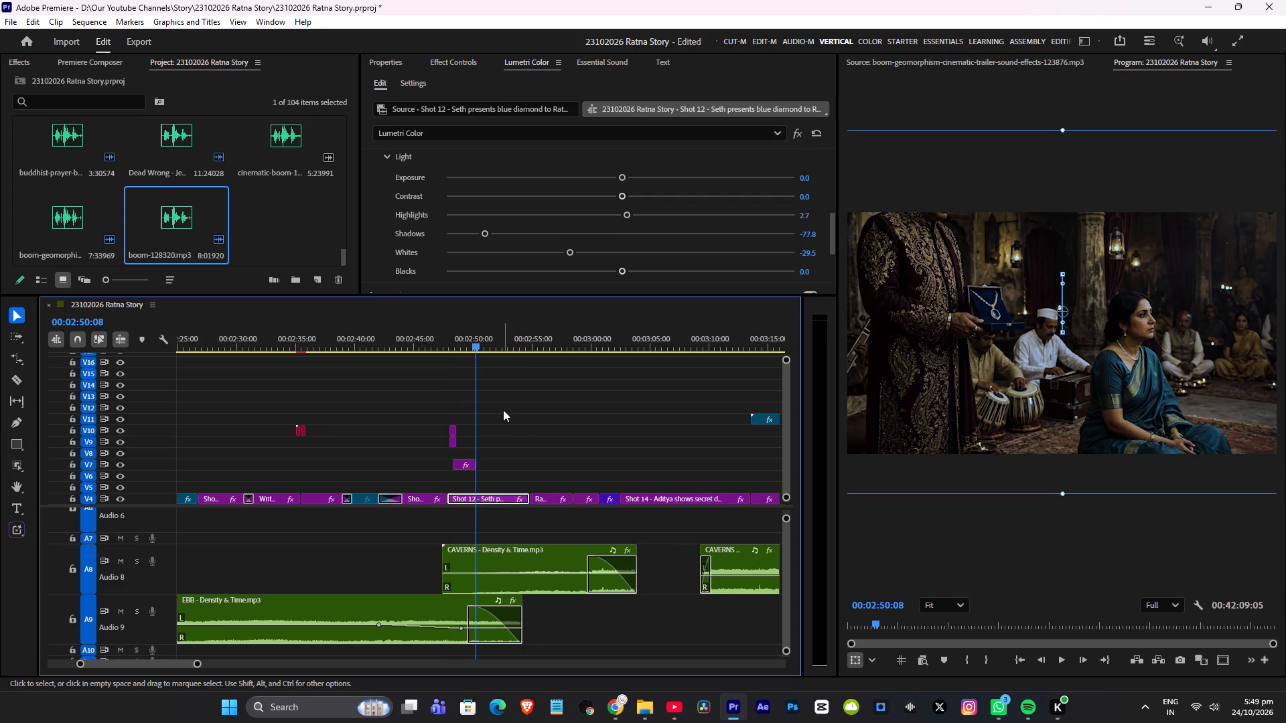
Replay the transition within Shot 12 and extend the V7 adjustment layer to the end of Shot 12.
scroll(472, 429, "up", 8, "alt")
left_click(405, 340)
key("space")
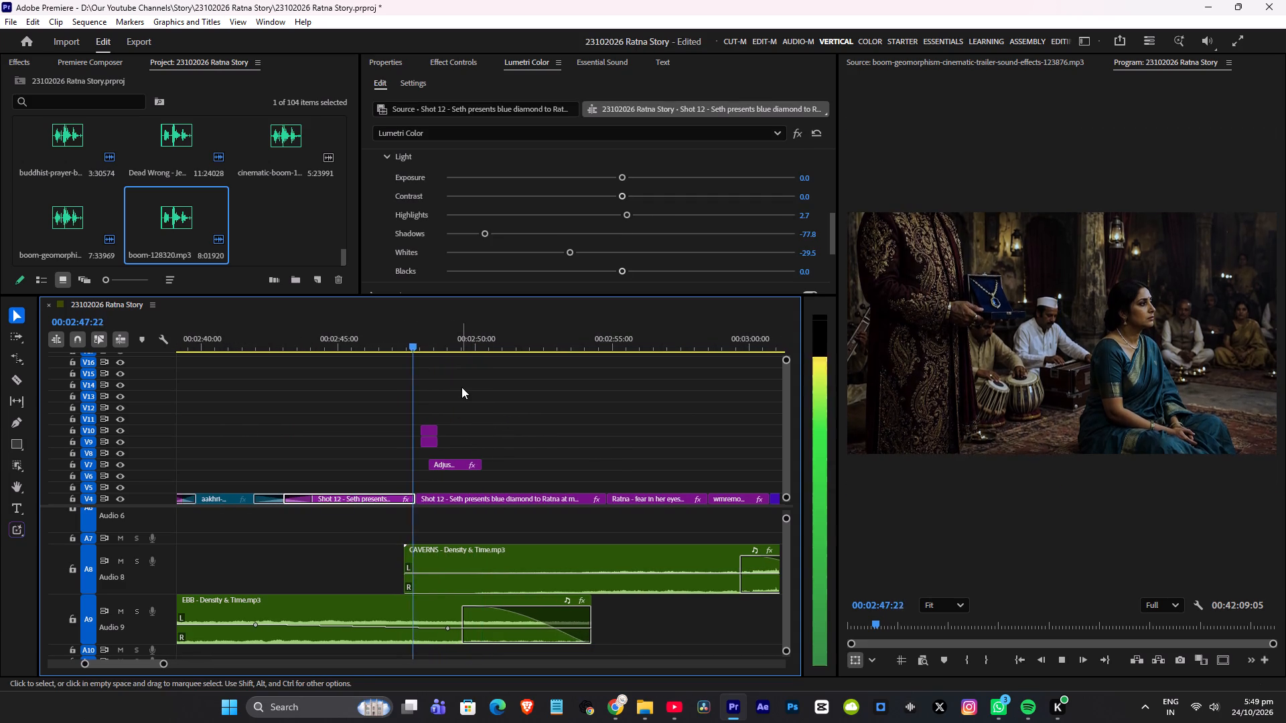
scroll(462, 388, "up", 9, "alt")
scroll(517, 399, "up", 3)
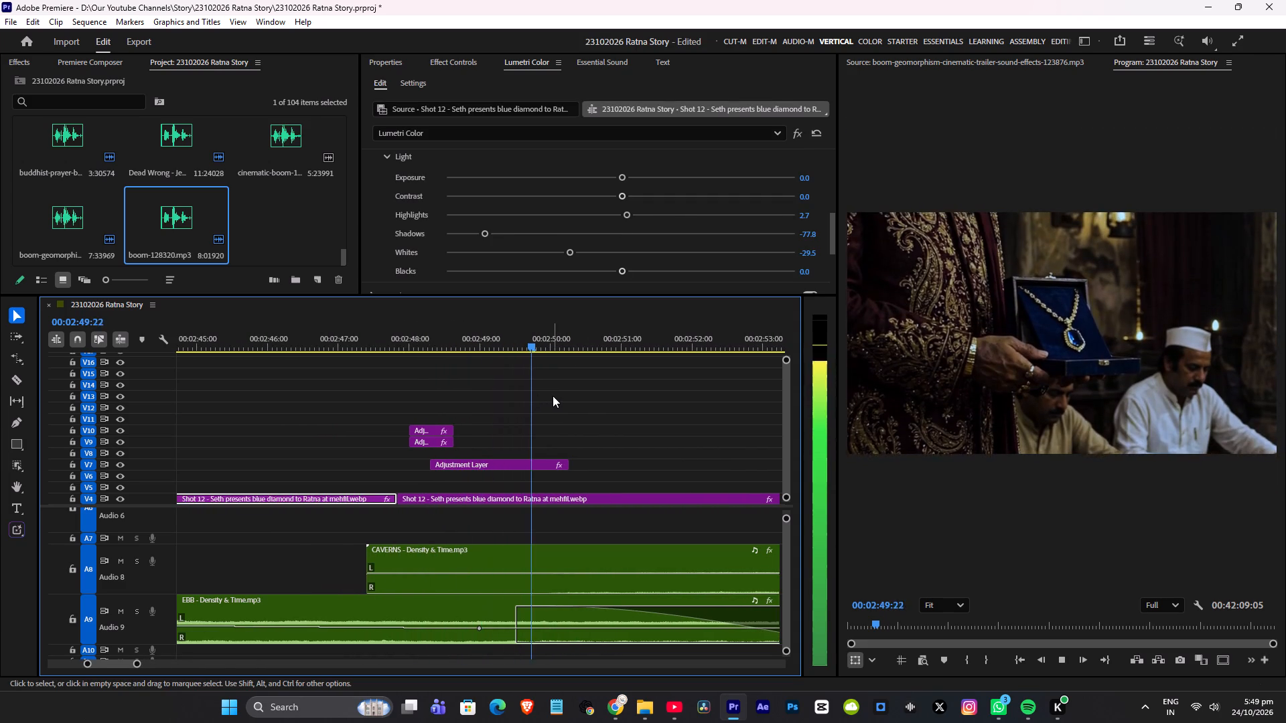
scroll(553, 397, "down", 15, "alt")
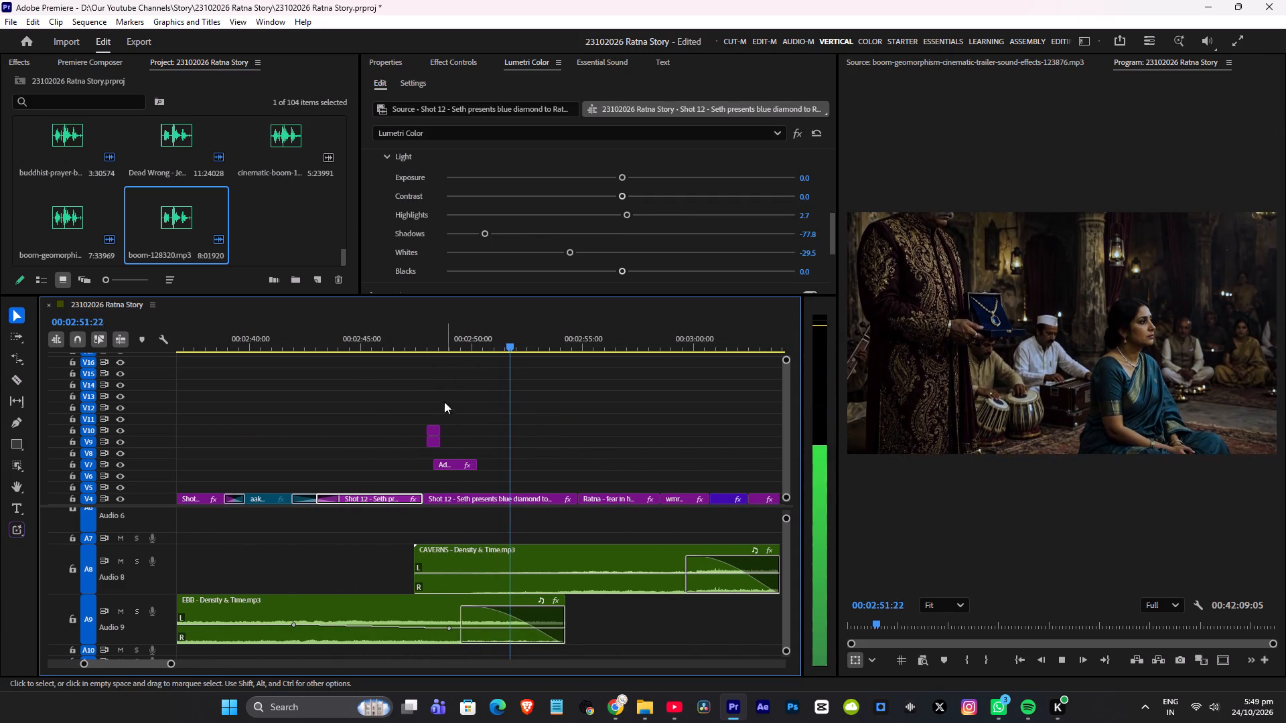
key("space")
left_click(380, 332)
key("space")
scroll(476, 399, "up", 5, "alt")
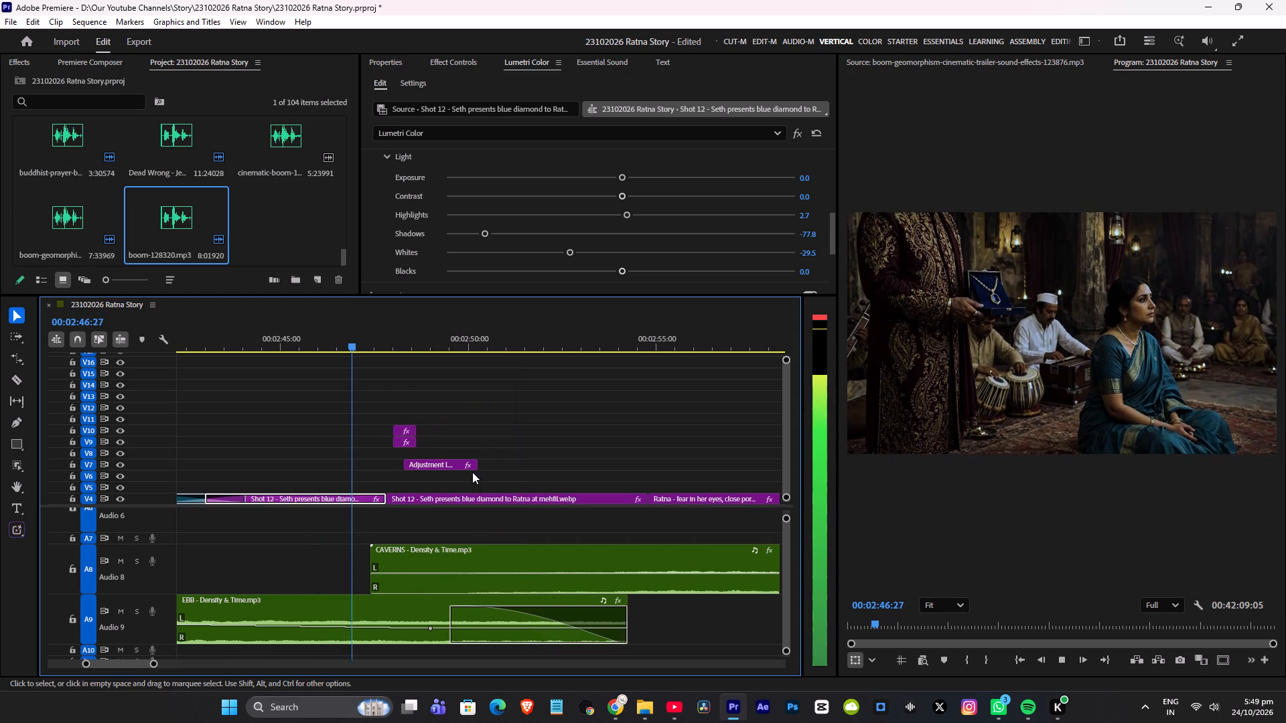
key("space")
left_click_drag(476, 464, 641, 463)
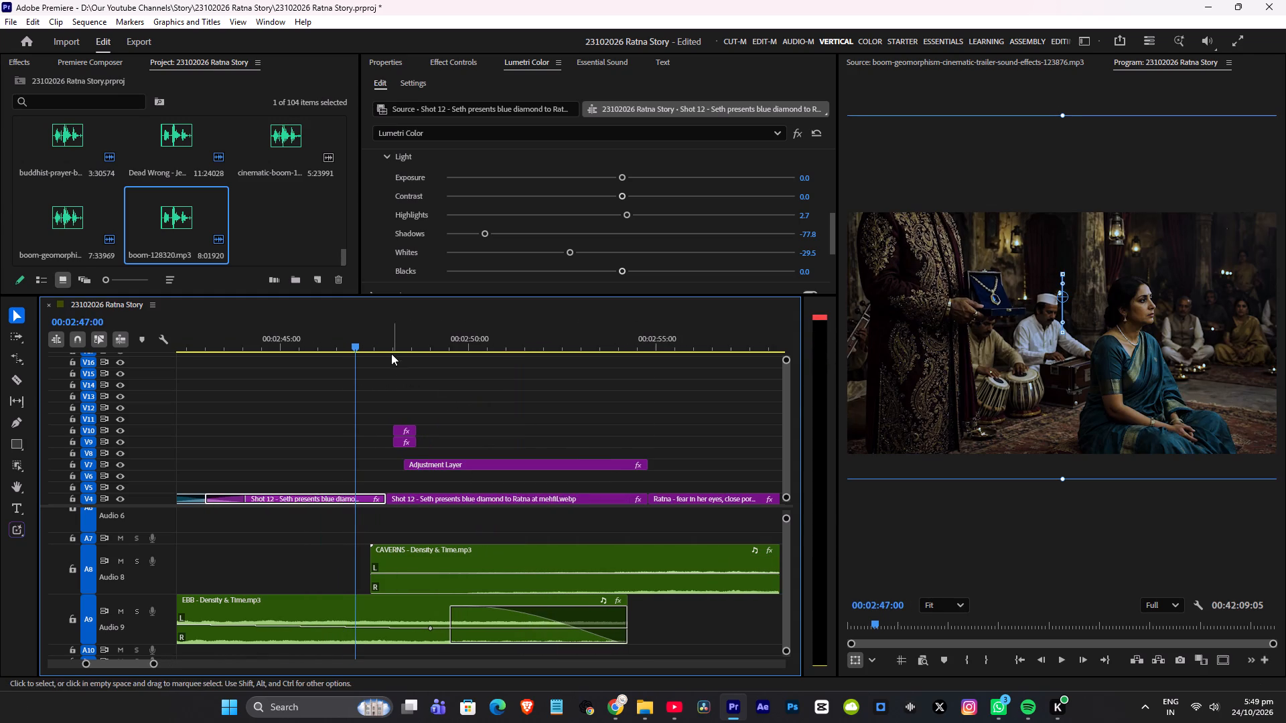
Shift all three adjustment layers earlier so V7 starts at the Shot 12 split, re-extend their ends by the same amount, replay, and save.
left_click_drag(392, 388, 447, 452)
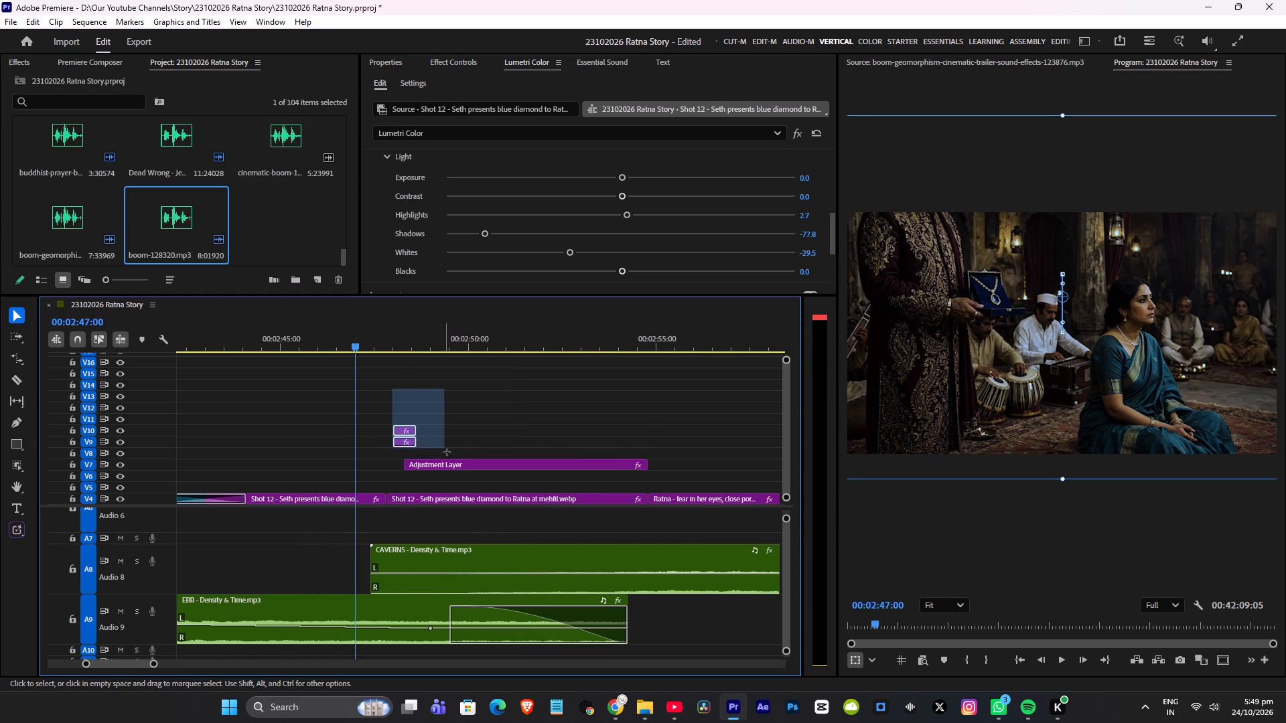
left_click_drag(447, 452, 464, 463)
left_click_drag(468, 464, 452, 464)
left_click_drag(631, 465, 650, 465)
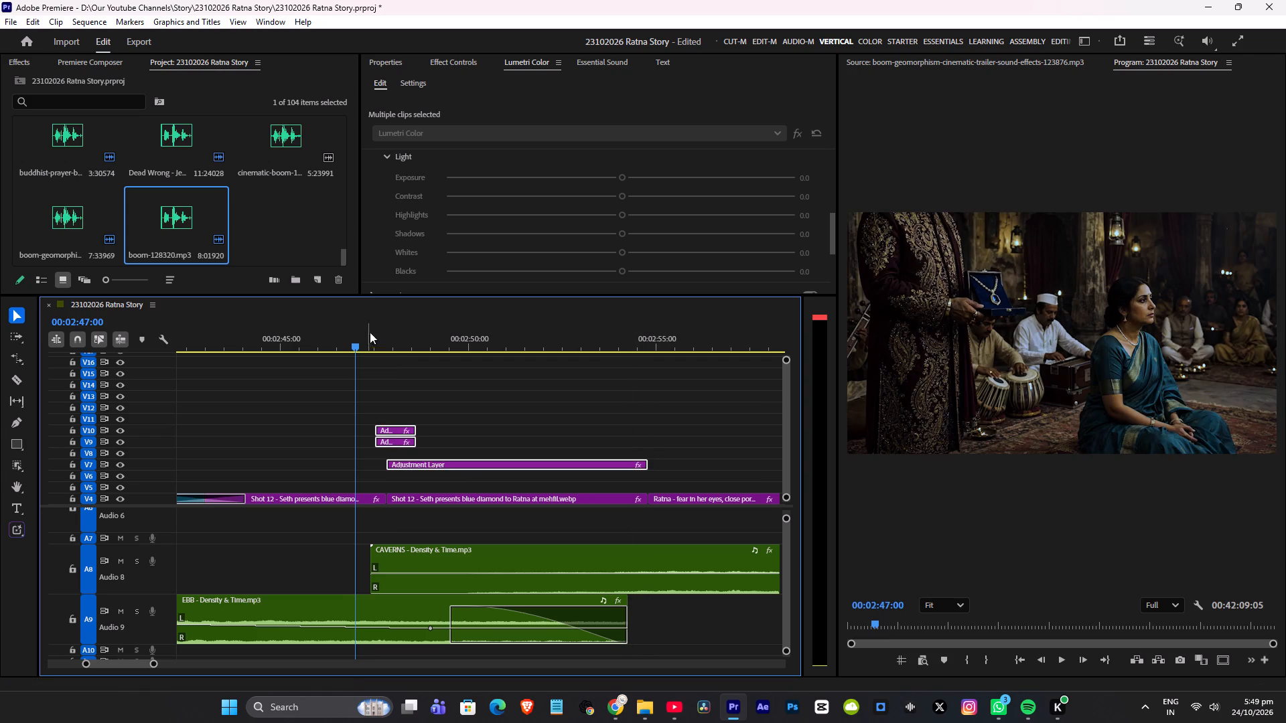
key("space")
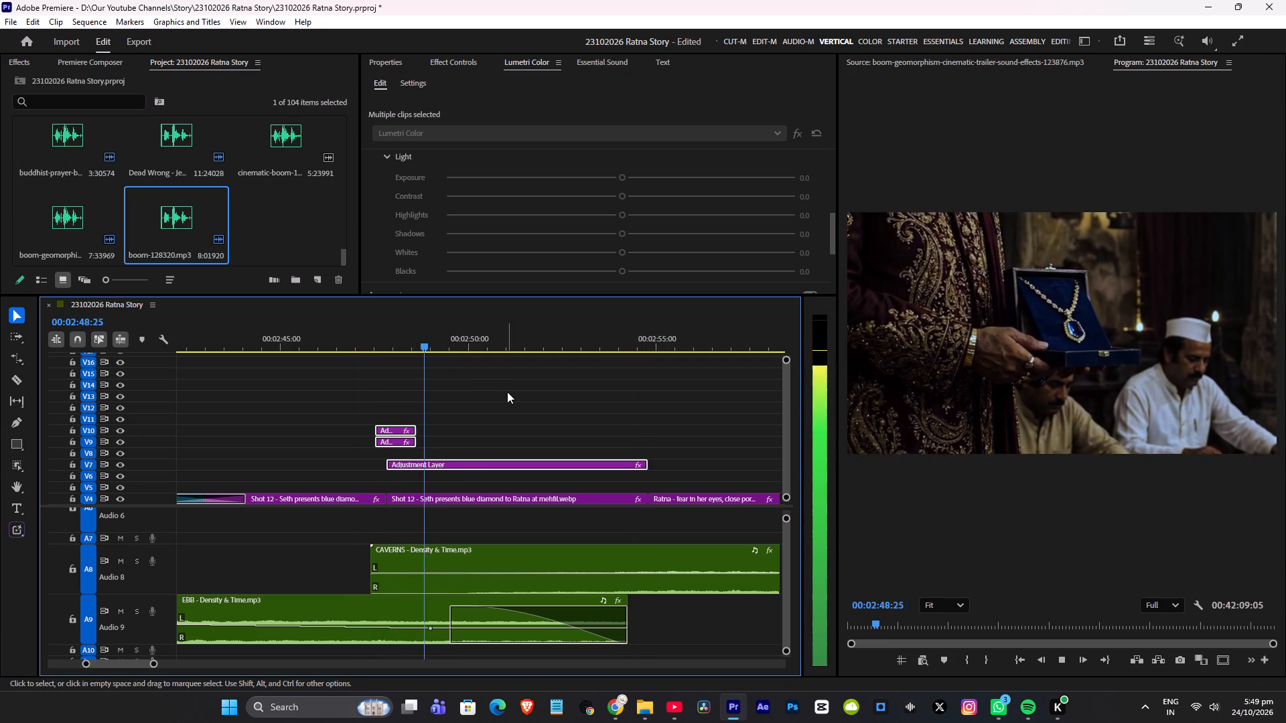
left_click(507, 392)
key("space")
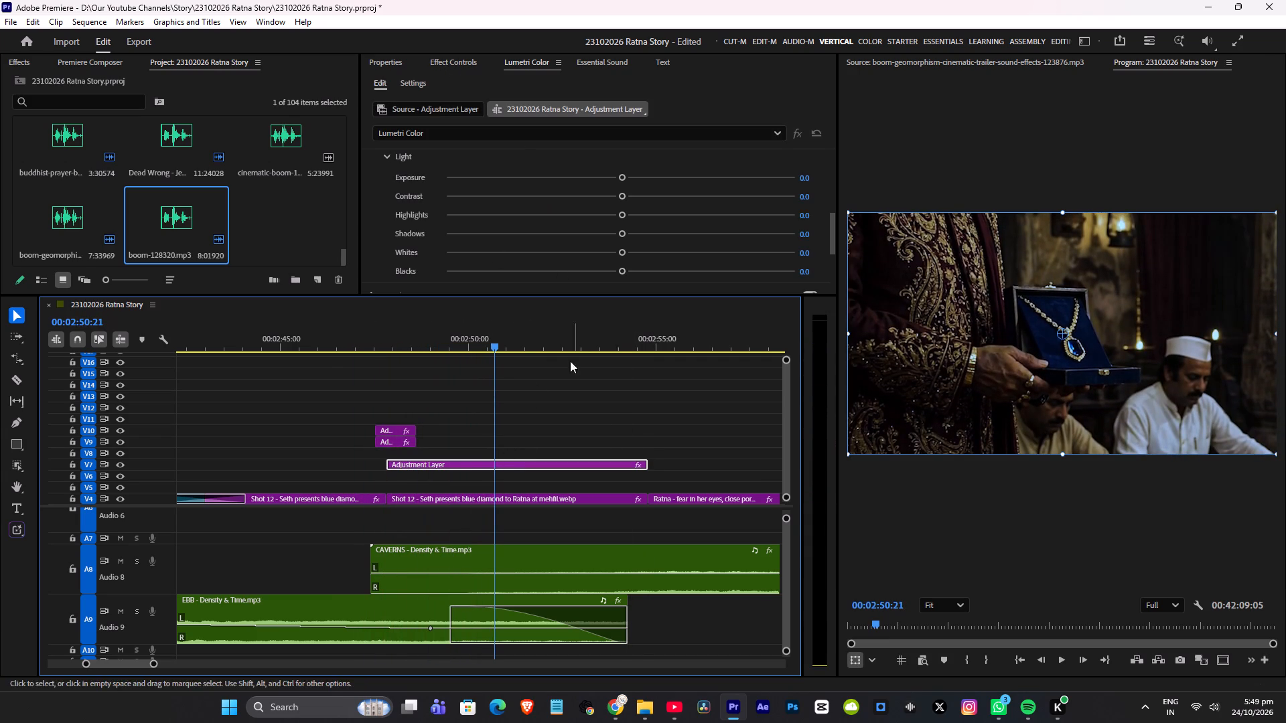
left_click(333, 345)
key("ctrl+s")
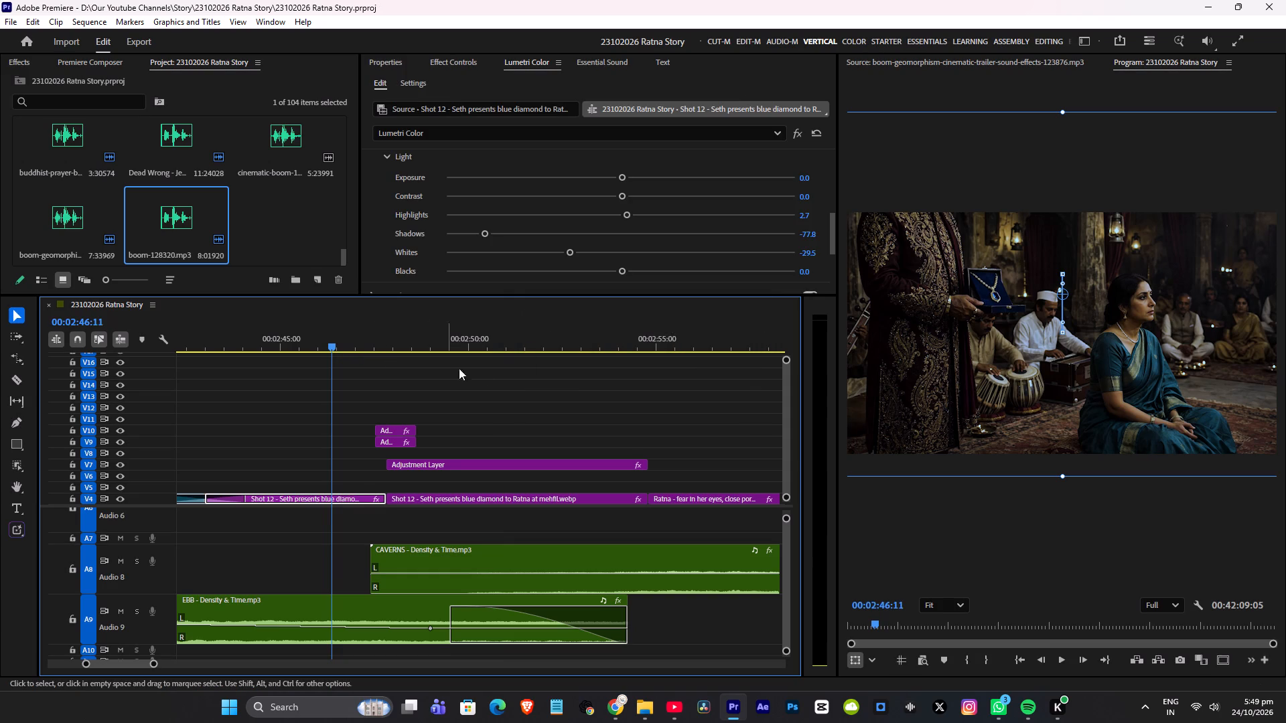
Replay Shot 12's necklace transition through to the close portrait of Ratna, with the program monitor zoom at Fit, and save.
key("space")
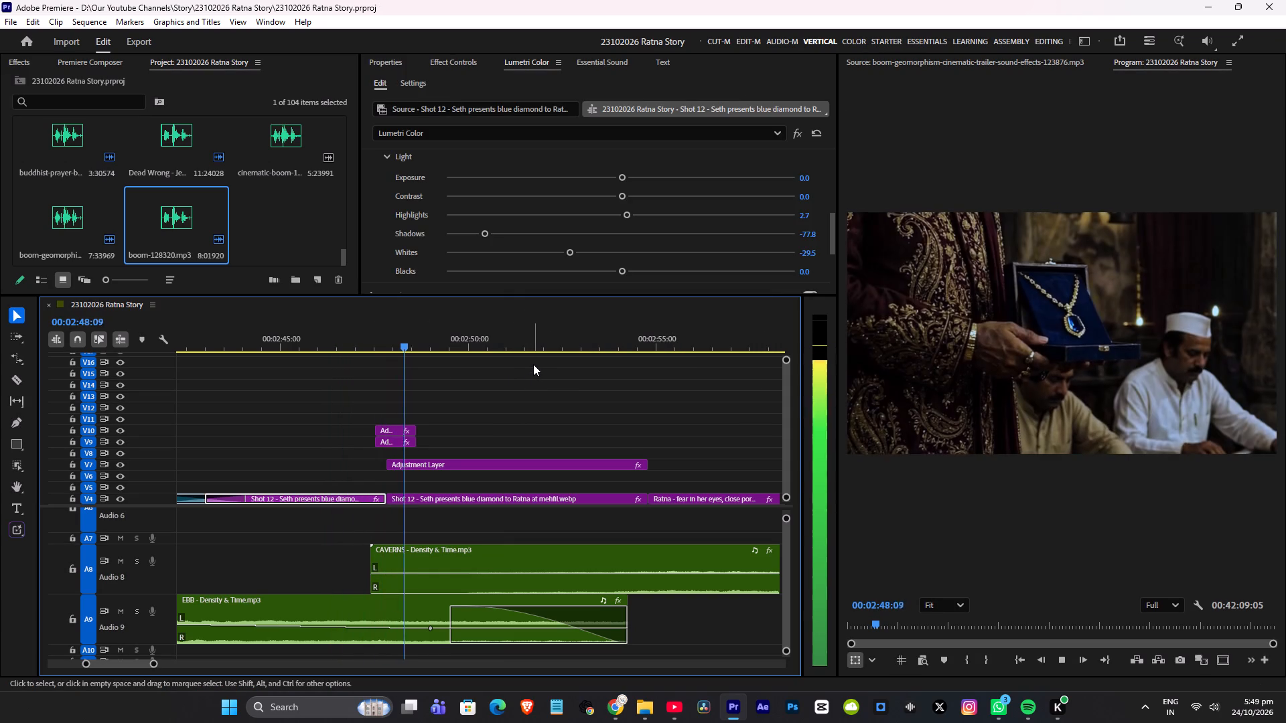
key("space")
left_click(955, 600)
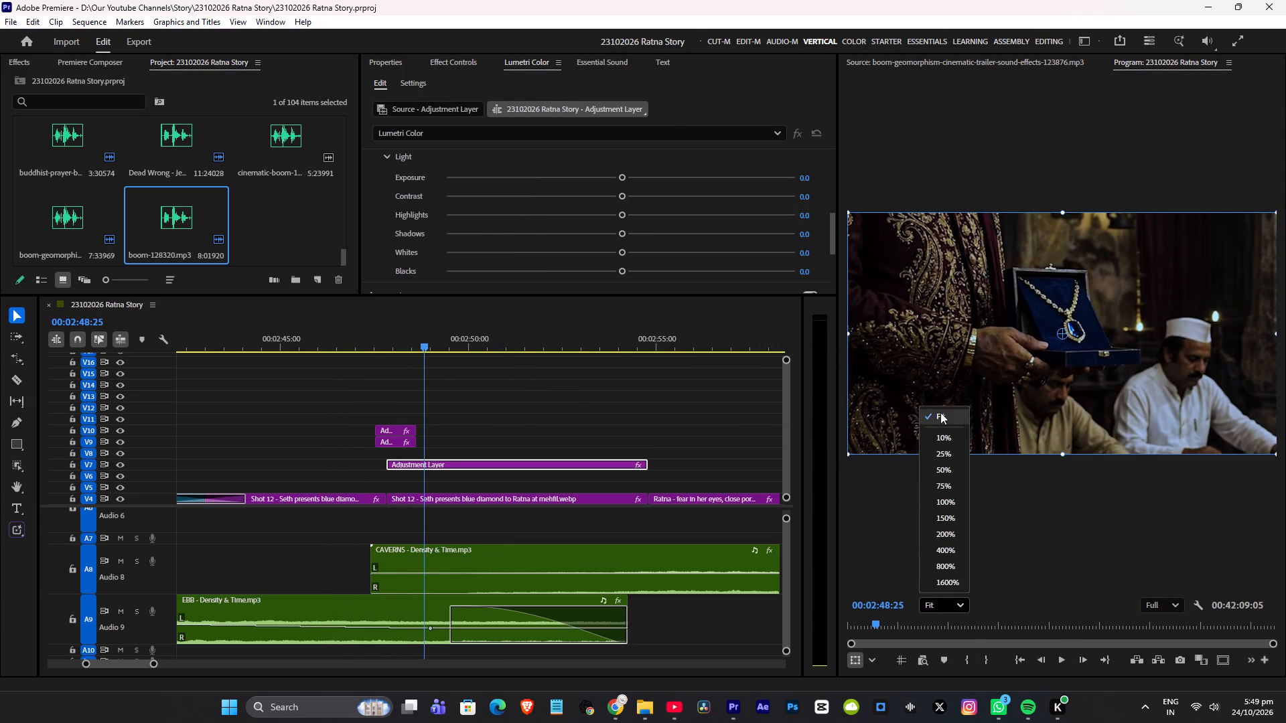
left_click(940, 412)
key("ctrl+s")
left_click(300, 339)
key("space")
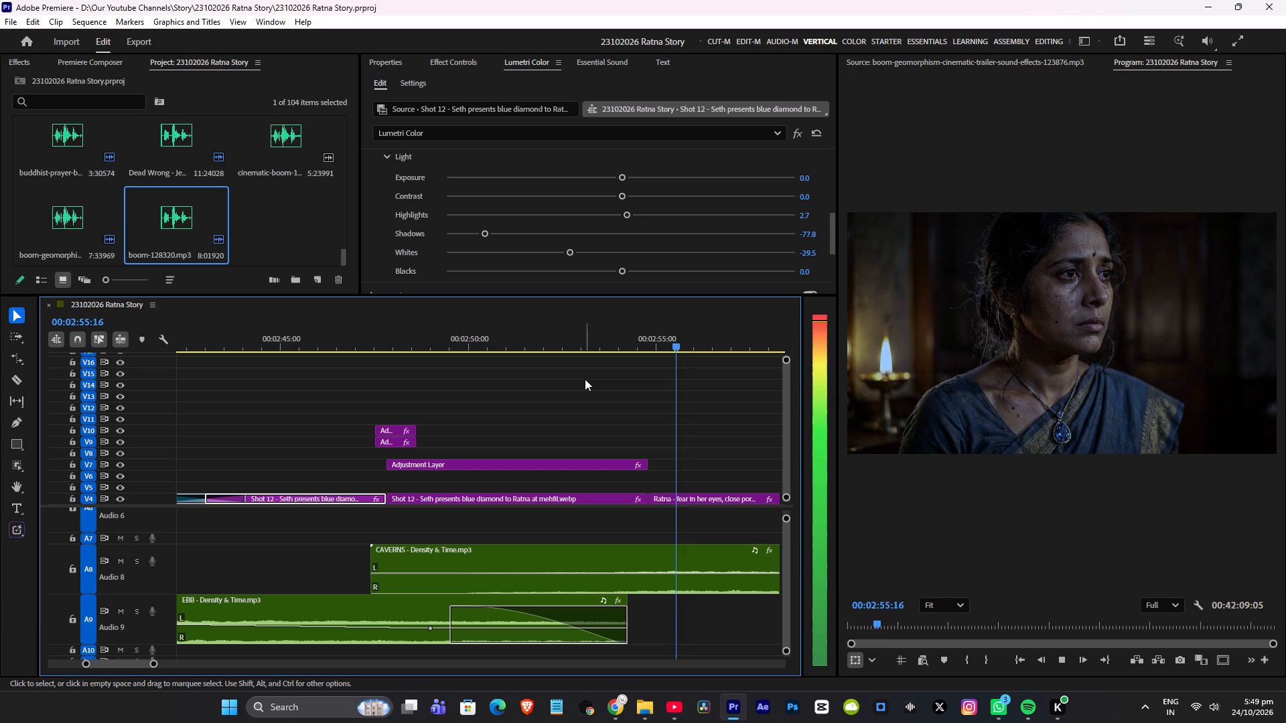
key("ctrl+s")
key("ctrl+s")
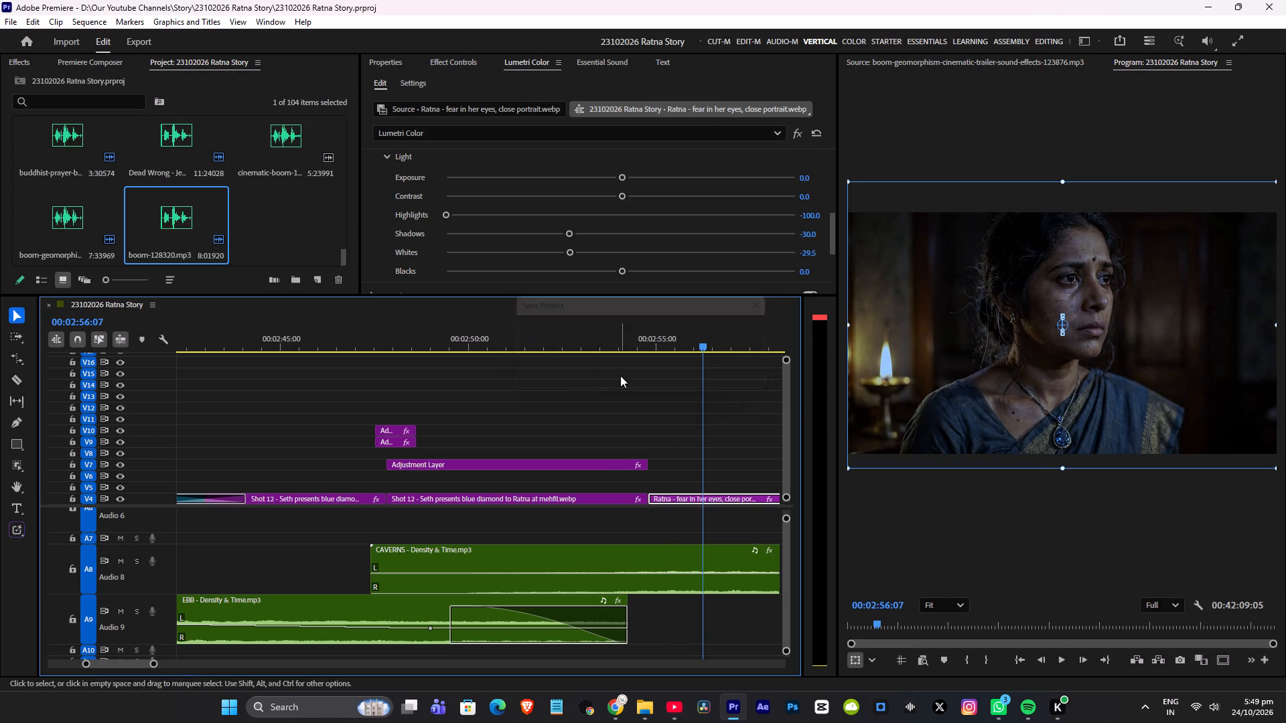
Replay full screen from the end of Shot 12 into the close portrait of Ratna.
left_click(602, 344)
key("ctrl+grave")
key("space")
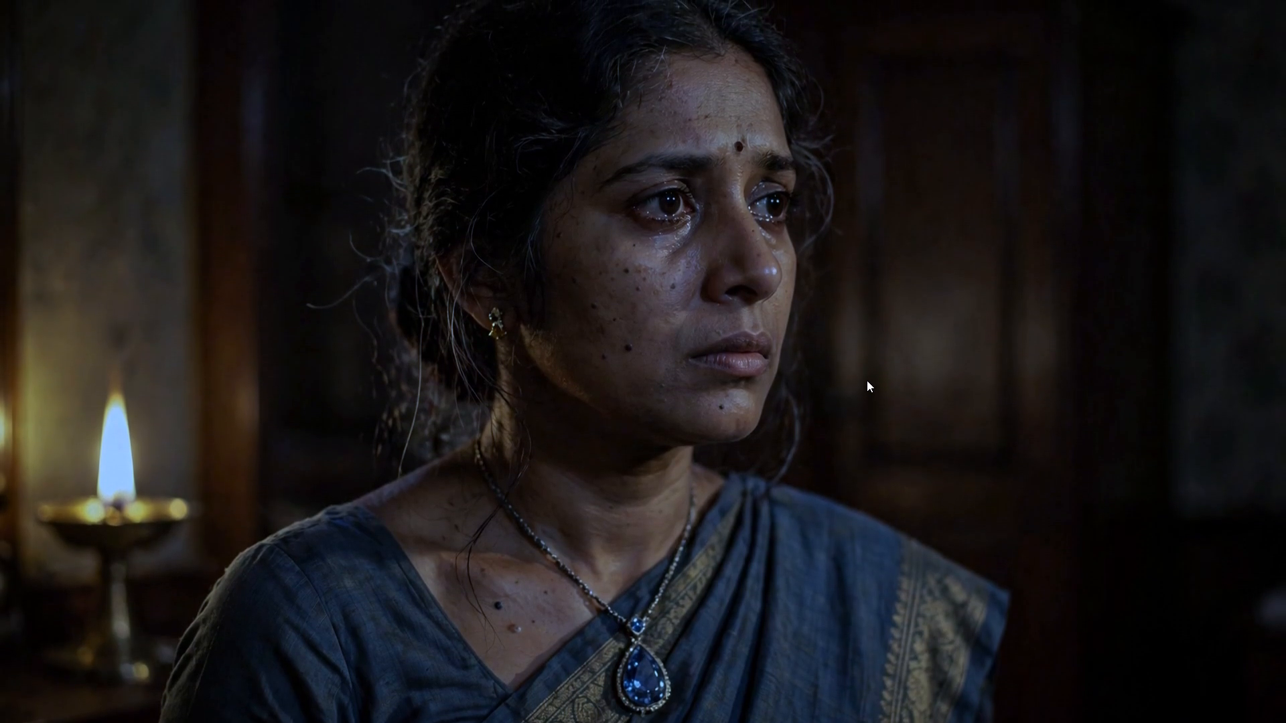
key("space")
key("ctrl+grave")
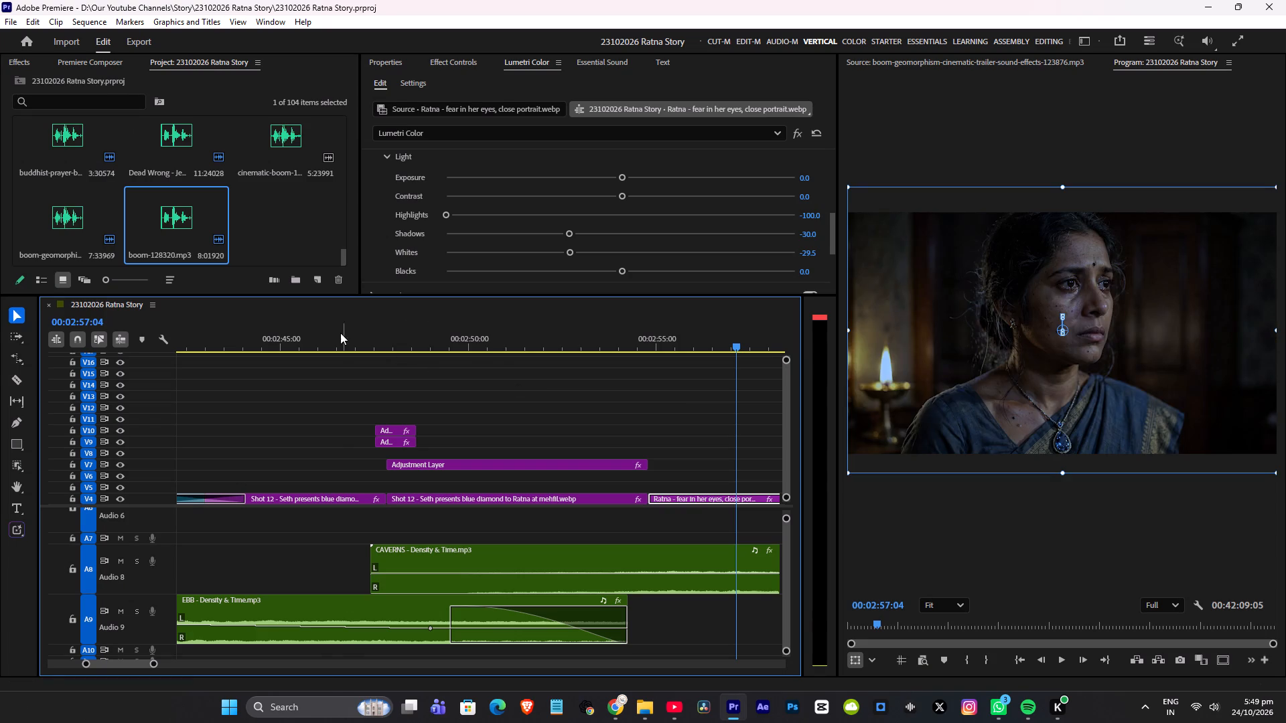
Replay full screen from before Shot 12's necklace zoom transition through to Shot 16, Ratna descending the secret passage.
left_click(340, 333)
key("space")
key("ctrl+grave")
key("space")
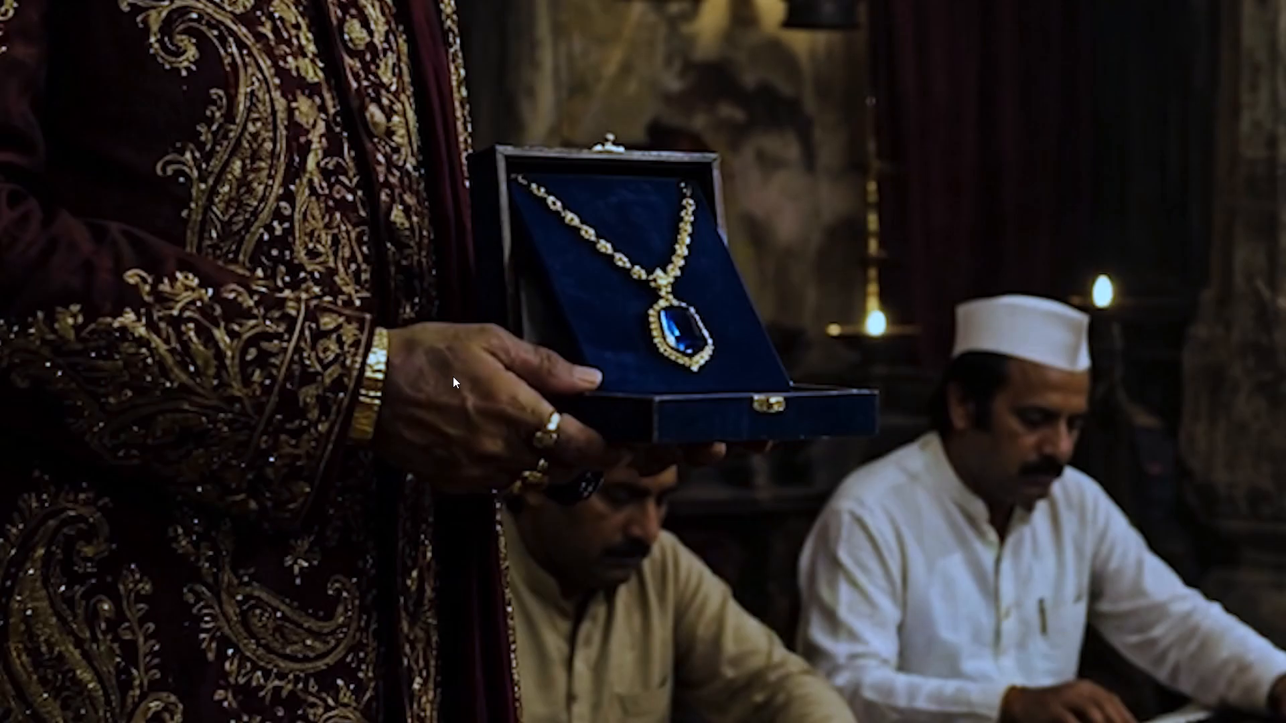
key("ctrl+grave")
left_click(302, 341)
key("ctrl+grave")
key("space")
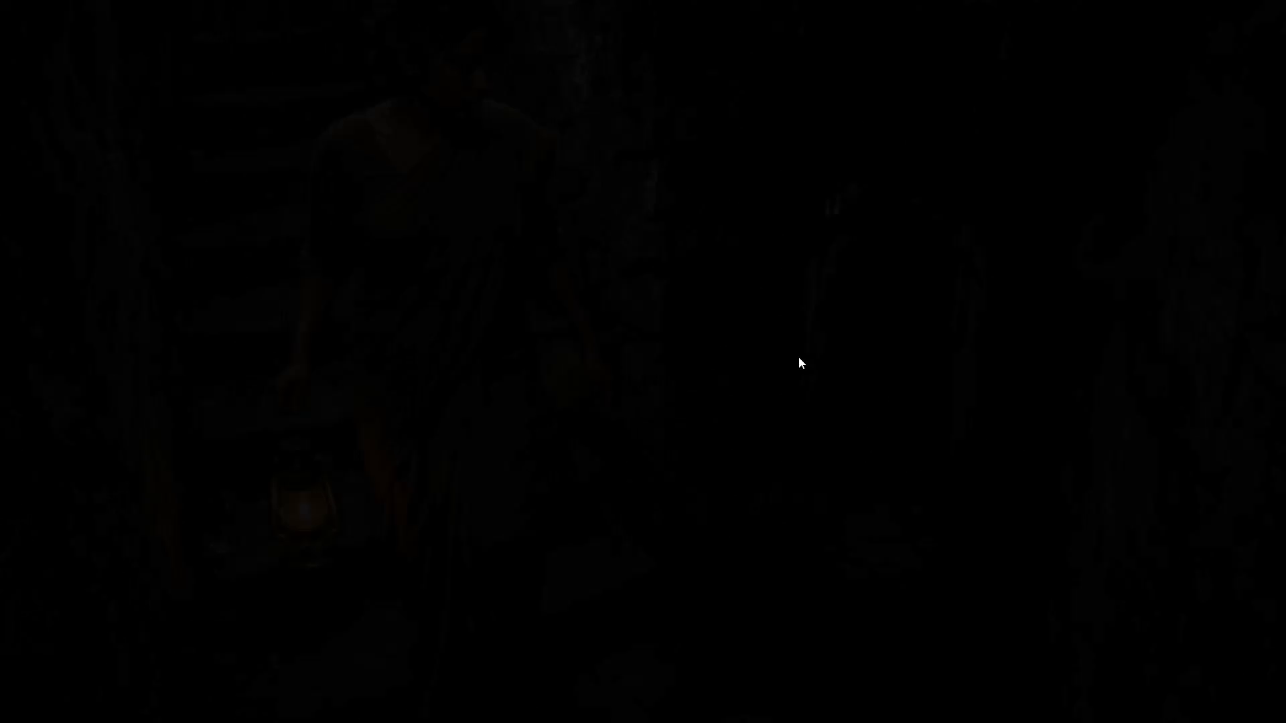
key("space")
key("ctrl+grave")
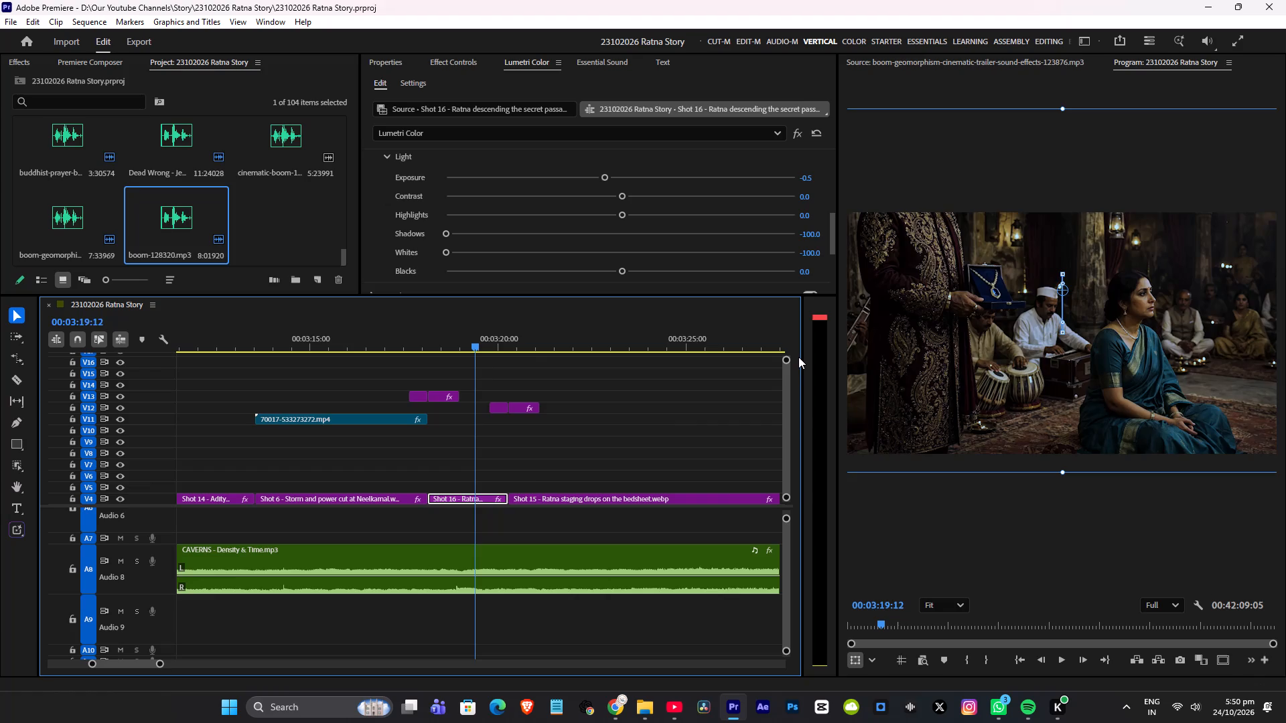
Examine Shot 14's last Position and Scale keyframes at about 00:03:12:22 and their velocity curves in a magnified keyframe view.
scroll(466, 436, "up", 6)
left_click(520, 343)
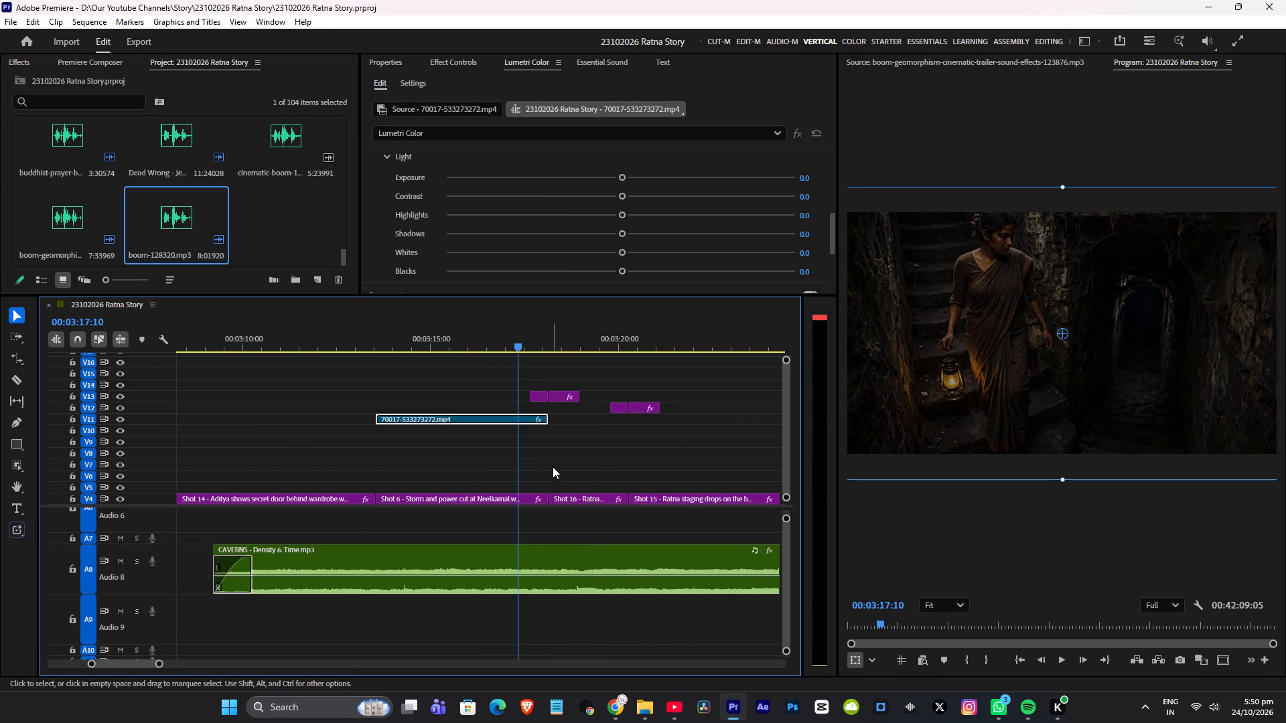
left_click(346, 341)
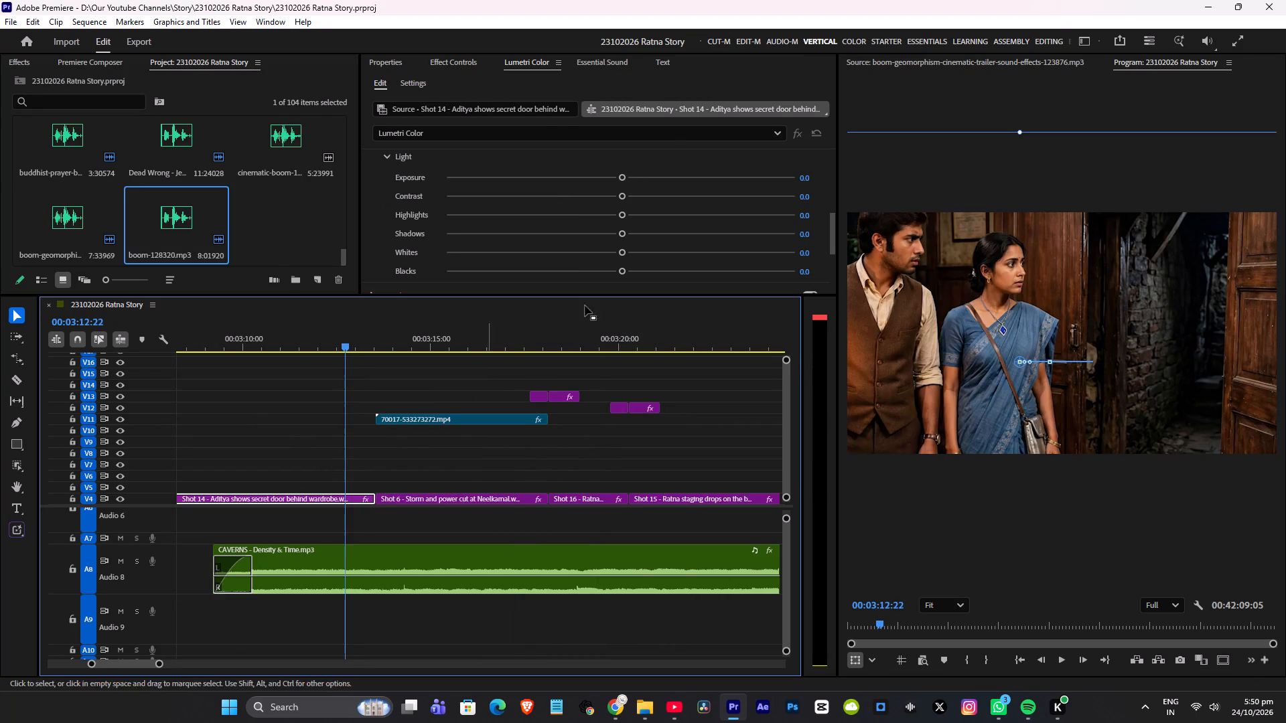
left_click(463, 61)
scroll(715, 153, "down", 2)
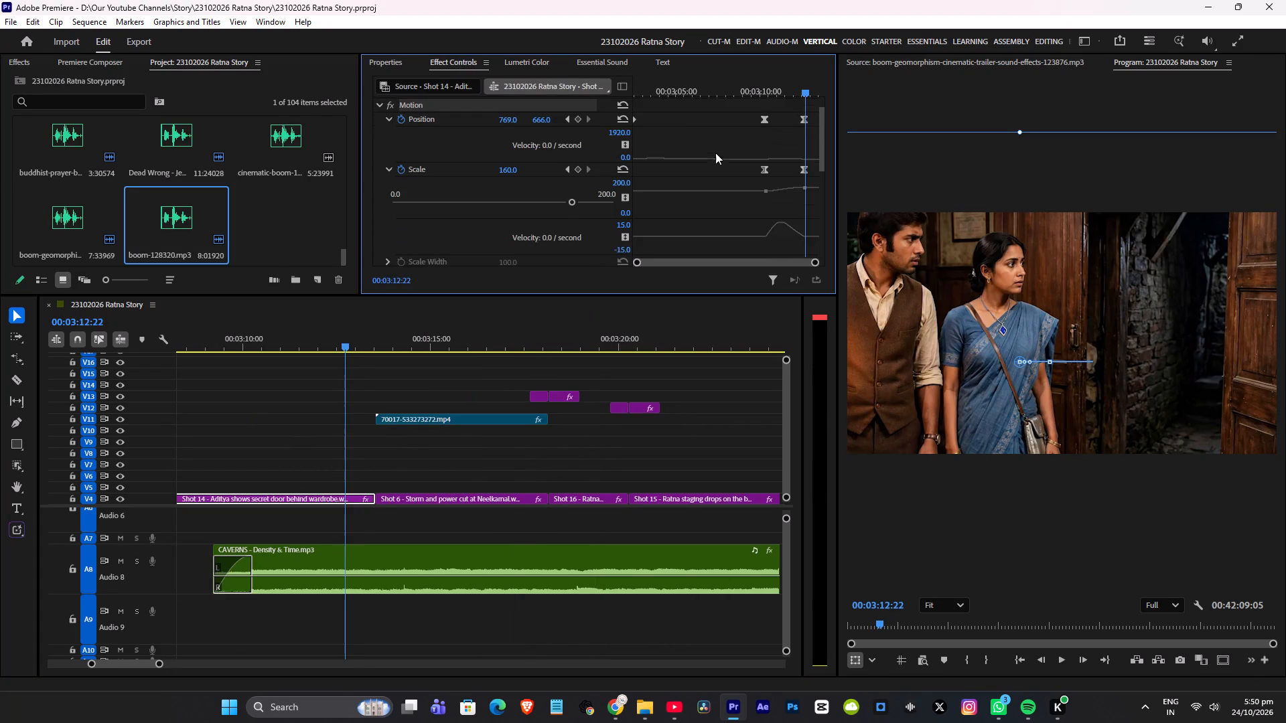
scroll(737, 162, "down", 3)
scroll(813, 171, "up", 5)
left_click(806, 149)
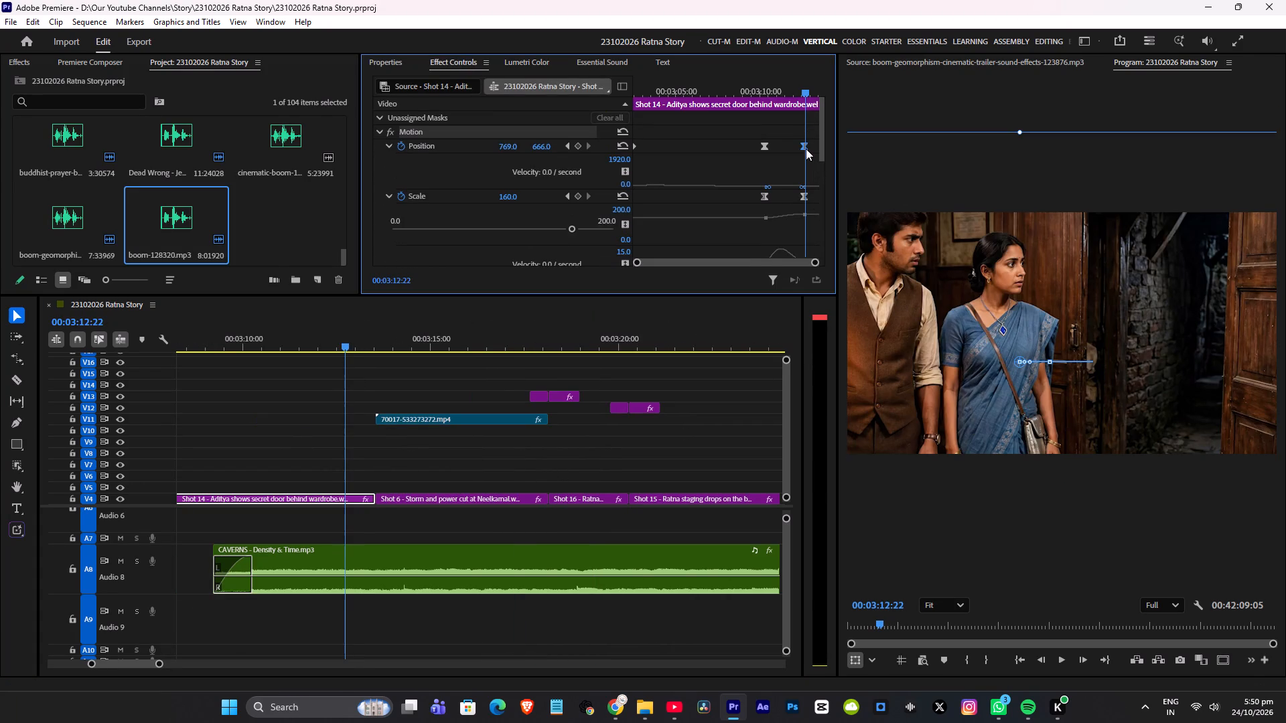
left_click(806, 197)
scroll(790, 226, "down", 3)
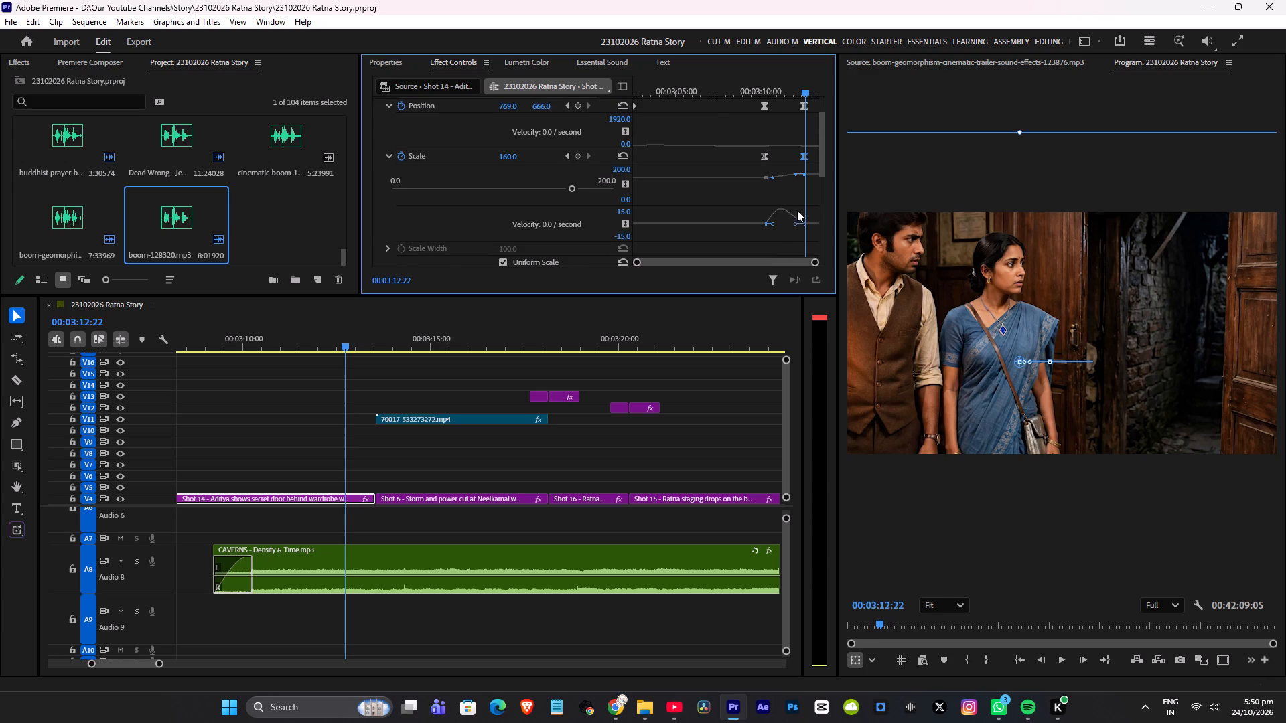
scroll(797, 219, "up", 1)
left_click_drag(814, 263, 731, 272)
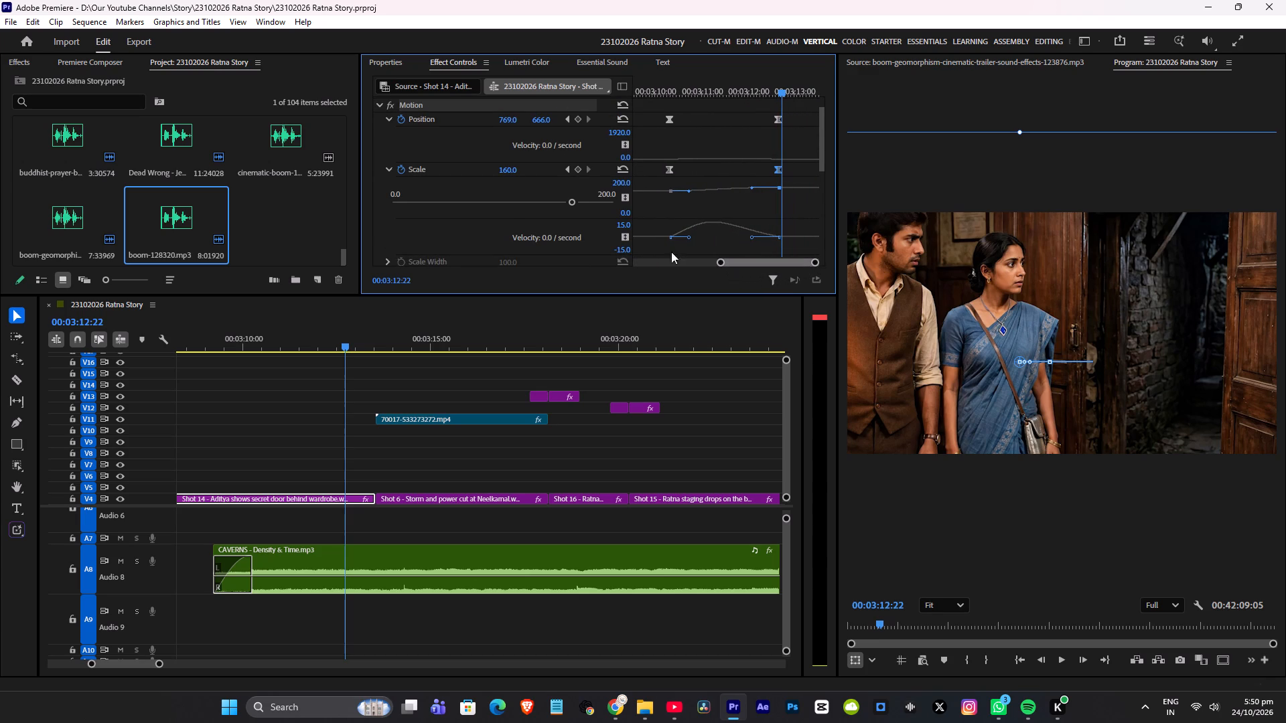
Replay the end of Shot 14's push-in several times to judge how the movement settles.
left_click_drag(320, 337, 336, 340)
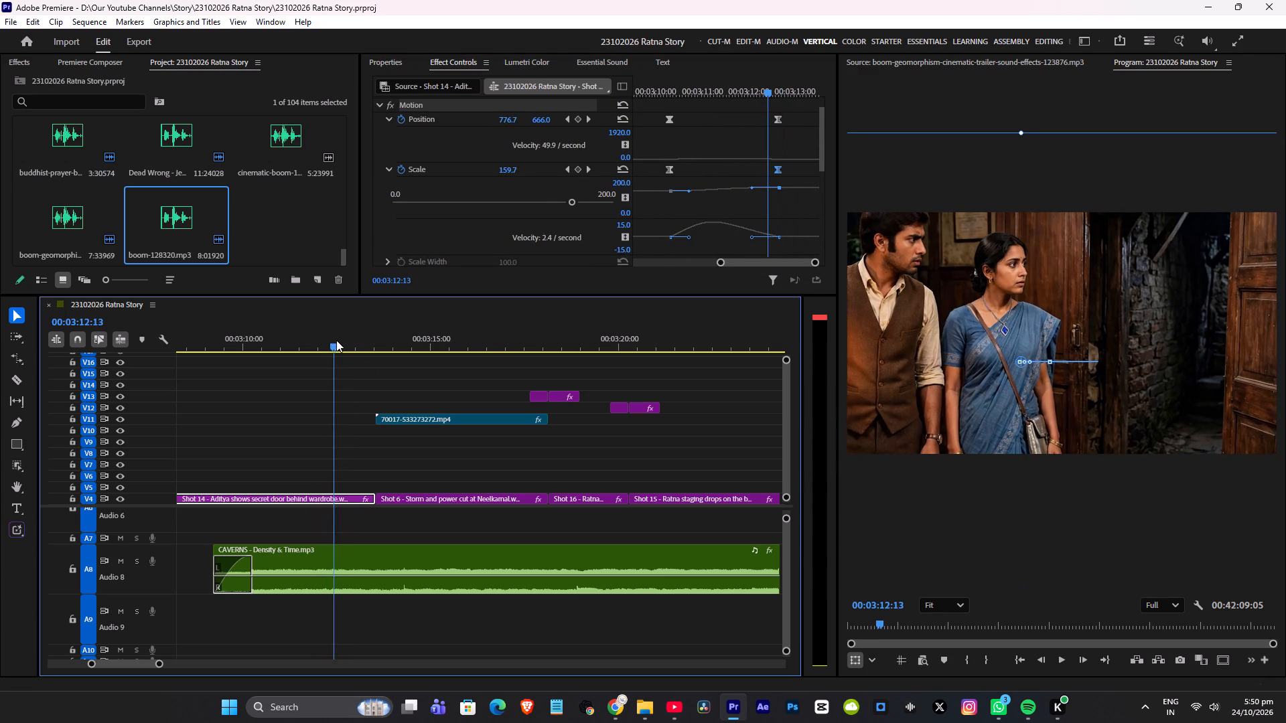
left_click_drag(336, 340, 324, 345)
key("space")
key("space")
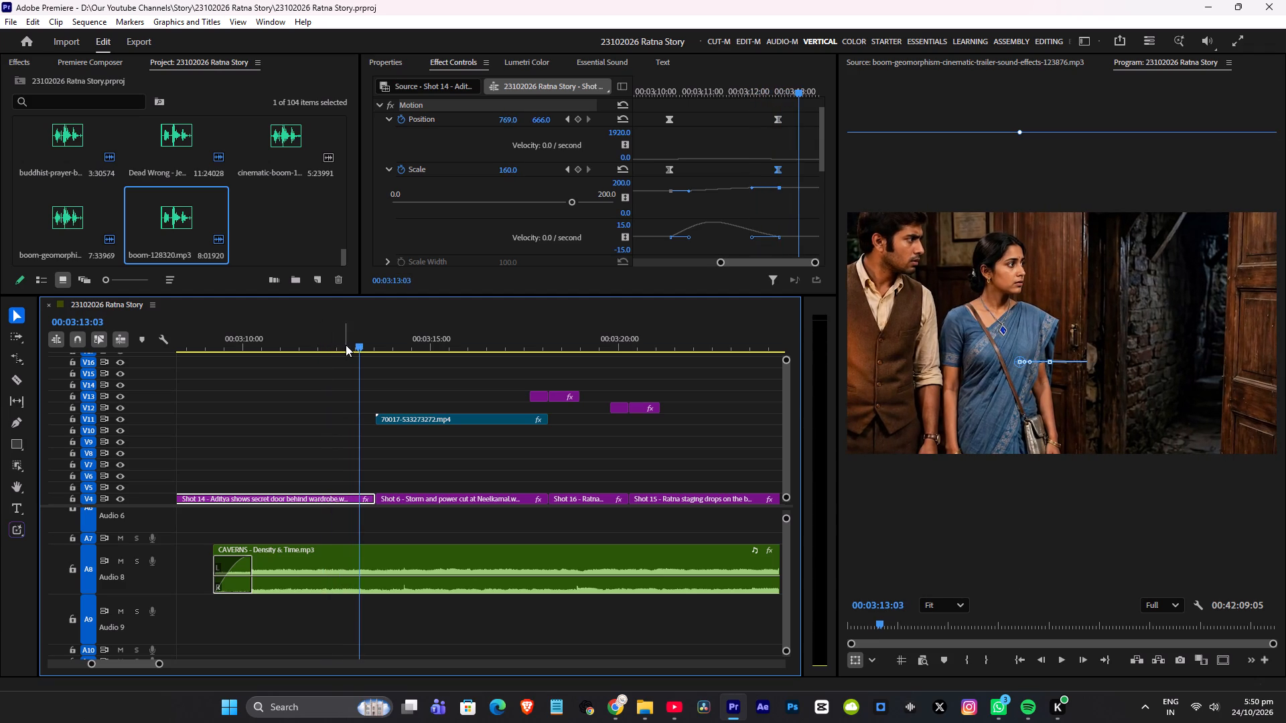
left_click(303, 337)
key("space")
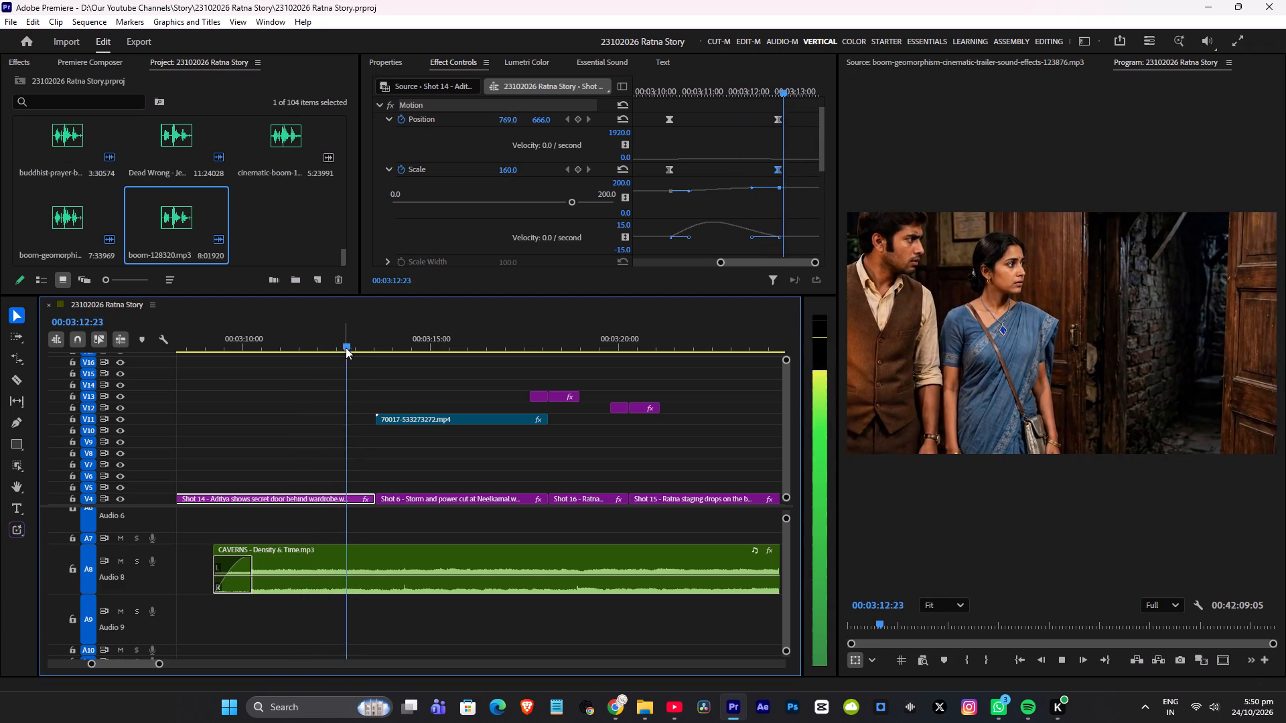
key("space")
left_click(295, 338)
key("space")
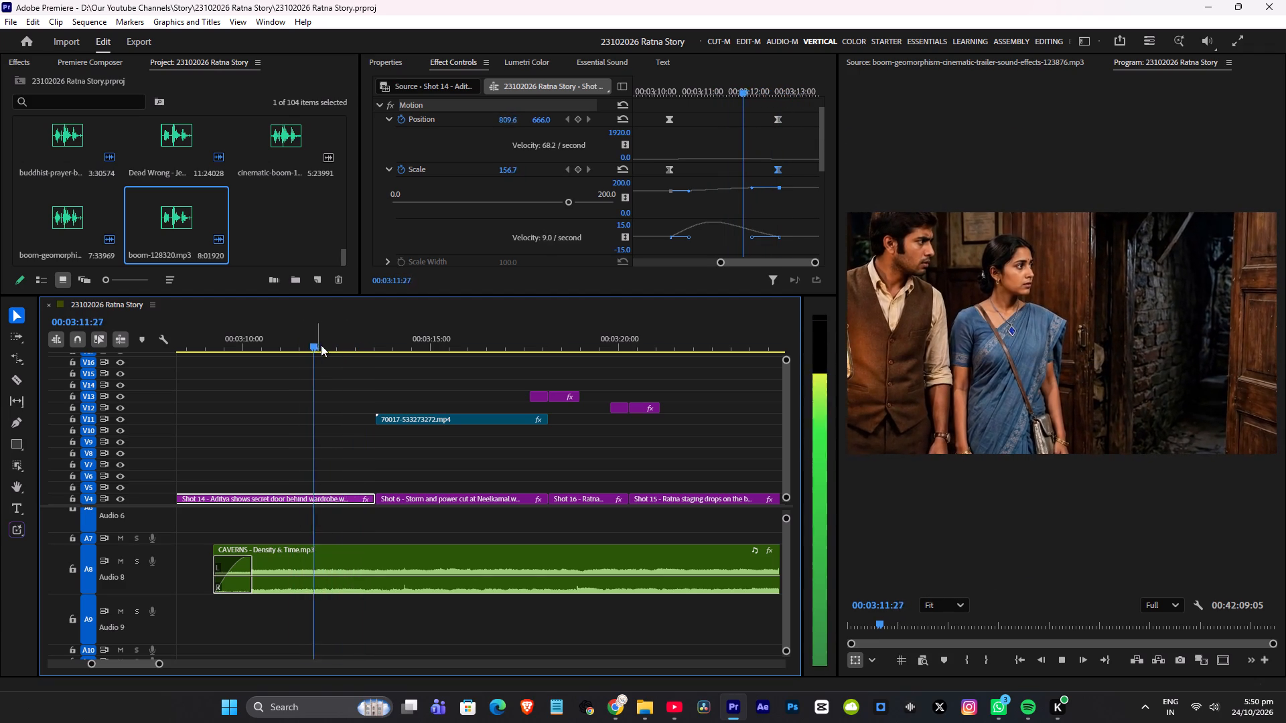
key("space")
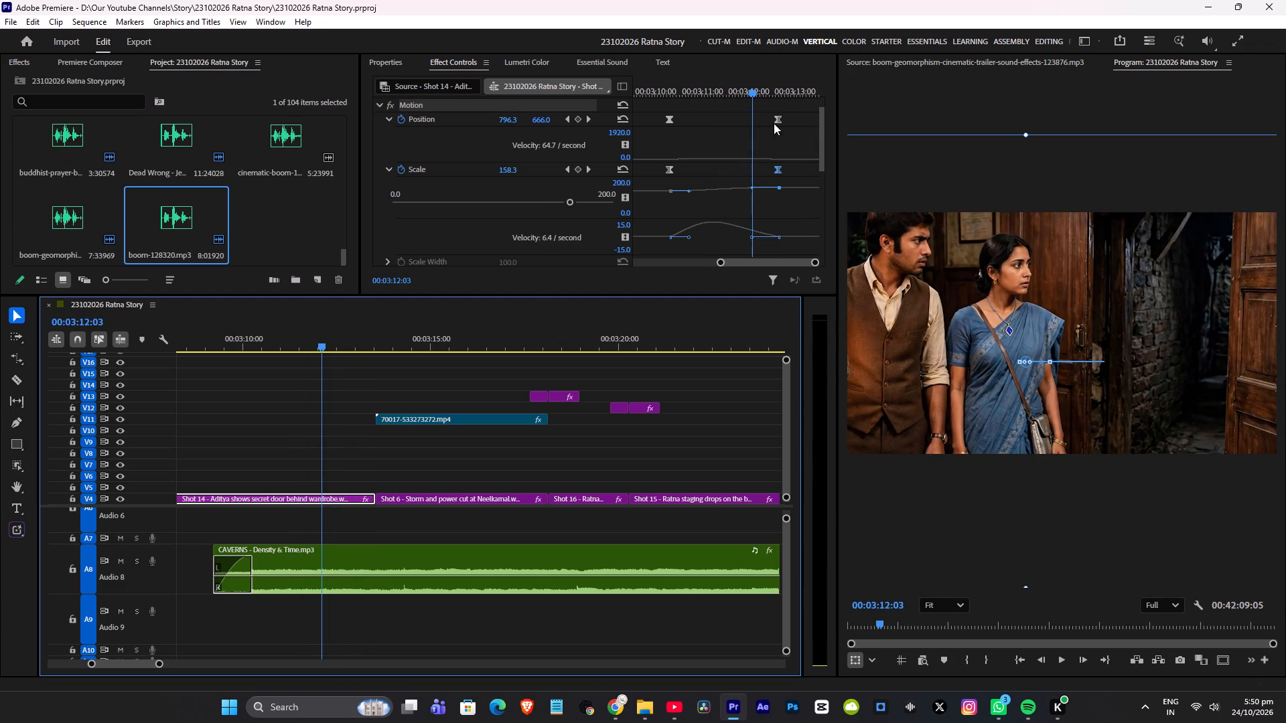
Lengthen the ease into Shot 14's last Position keyframe to about match the Scale easing, replay the move, and save.
left_click(779, 119)
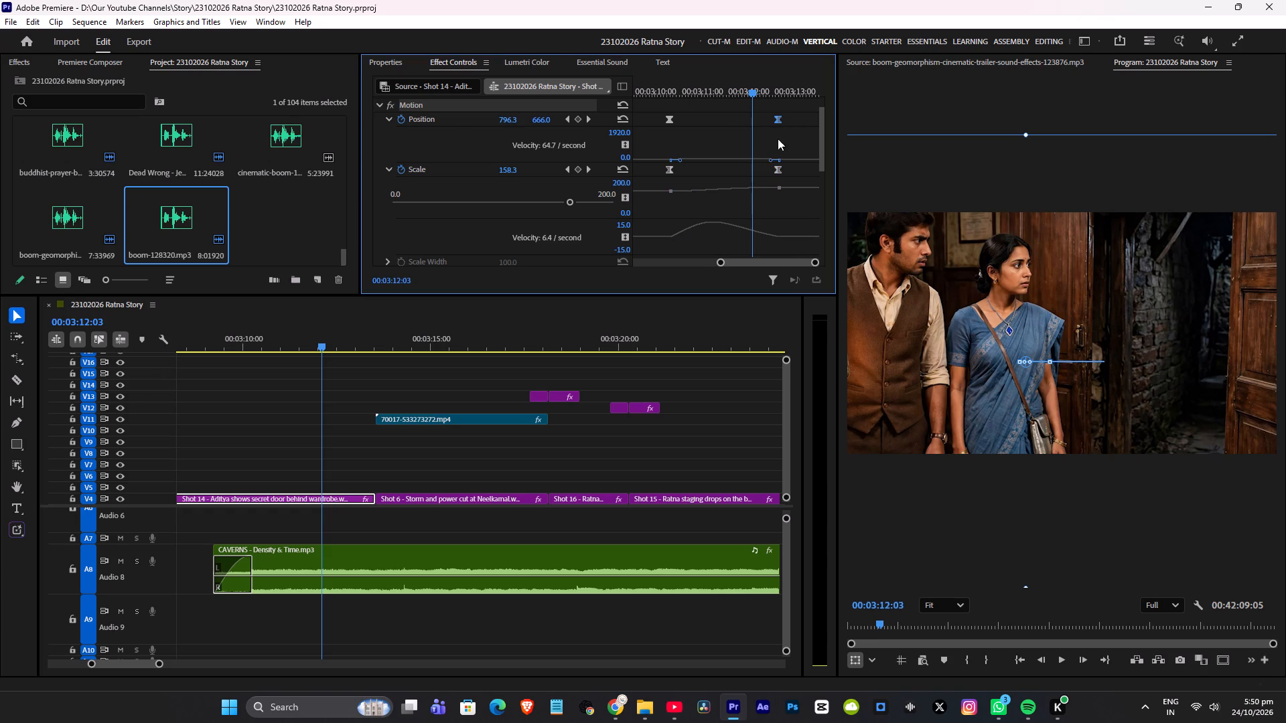
left_click_drag(770, 159, 762, 161)
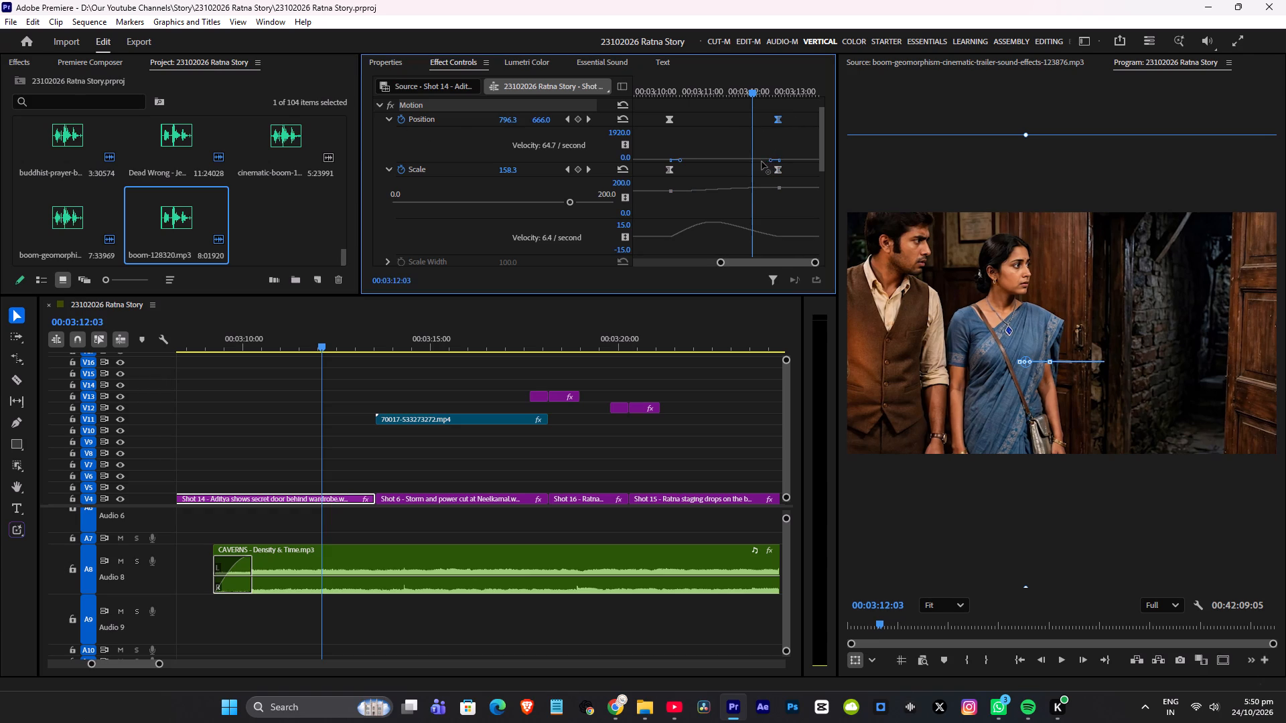
left_click_drag(762, 161, 750, 164)
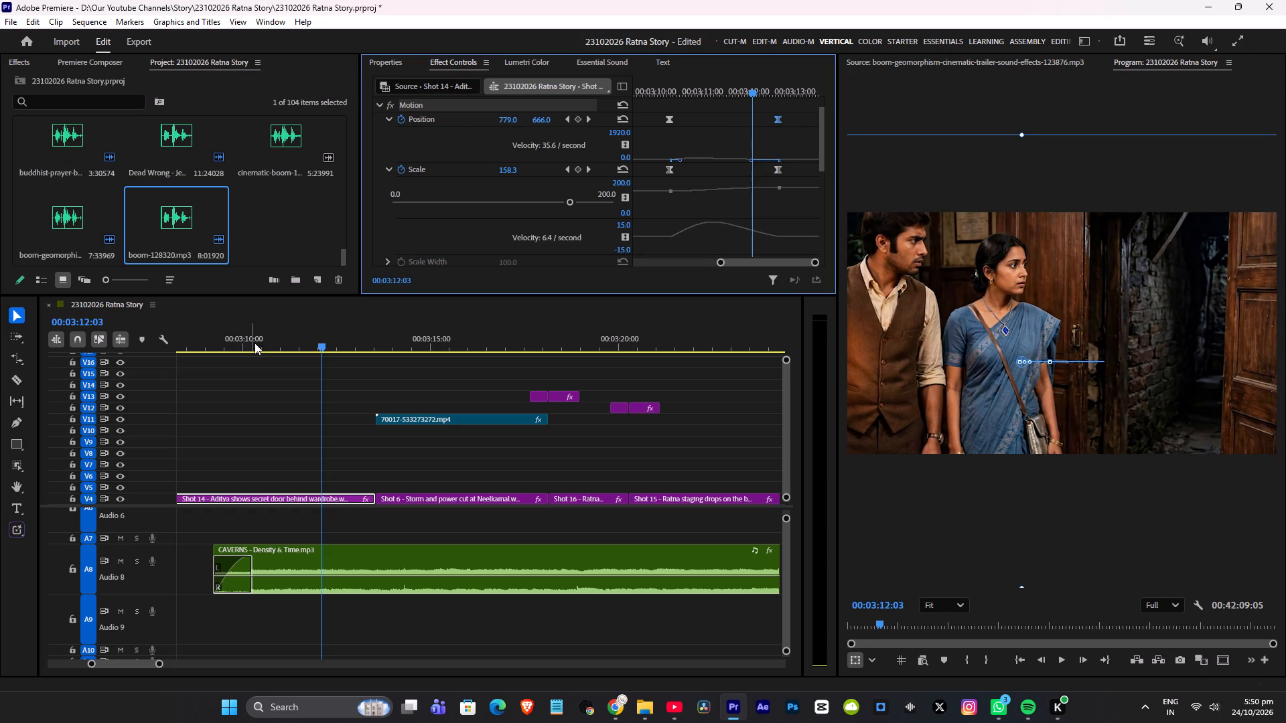
left_click(255, 343)
key("space")
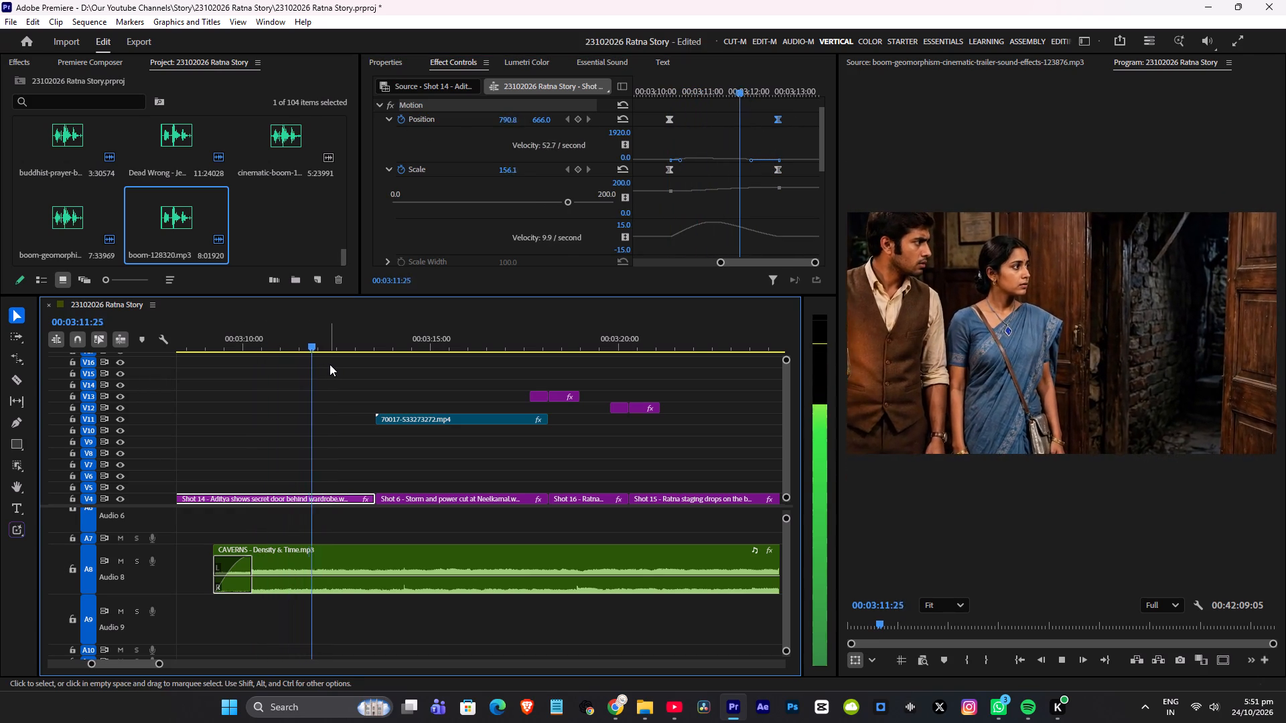
scroll(356, 372, "up", 6)
key("space")
scroll(341, 363, "up", 2)
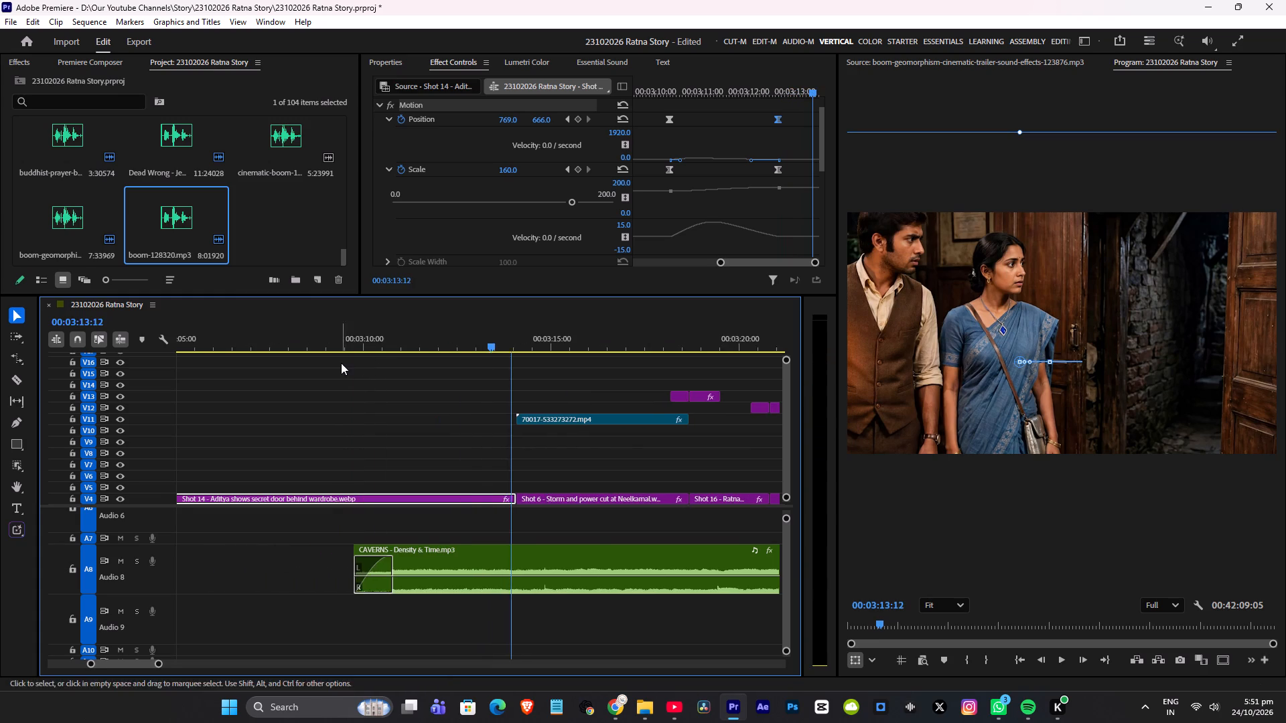
scroll(341, 363, "up", 3)
left_click(334, 343)
key("ctrl+s")
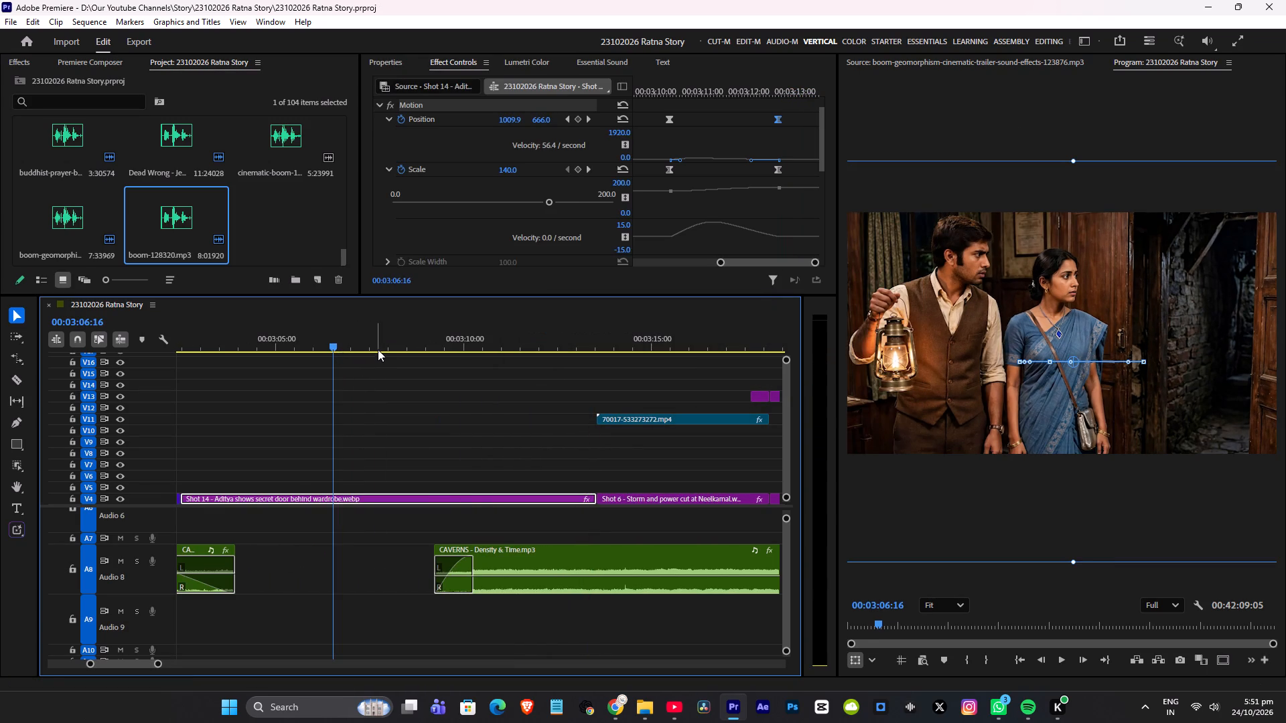
Watch full screen from around the start of Shot 14 through to Shot 17, the writer reading Ratna's letter.
scroll(407, 390, "up", 5)
left_click(268, 346)
key("ctrl+grave")
key("space")
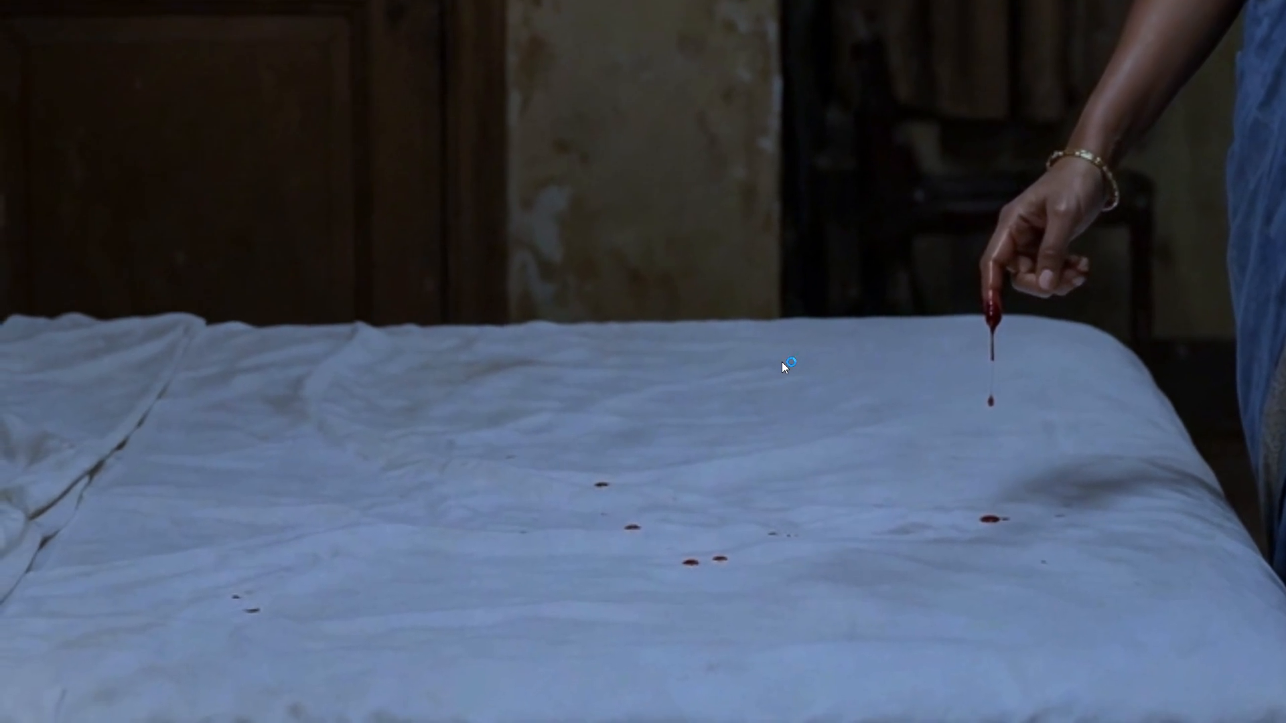
key("space")
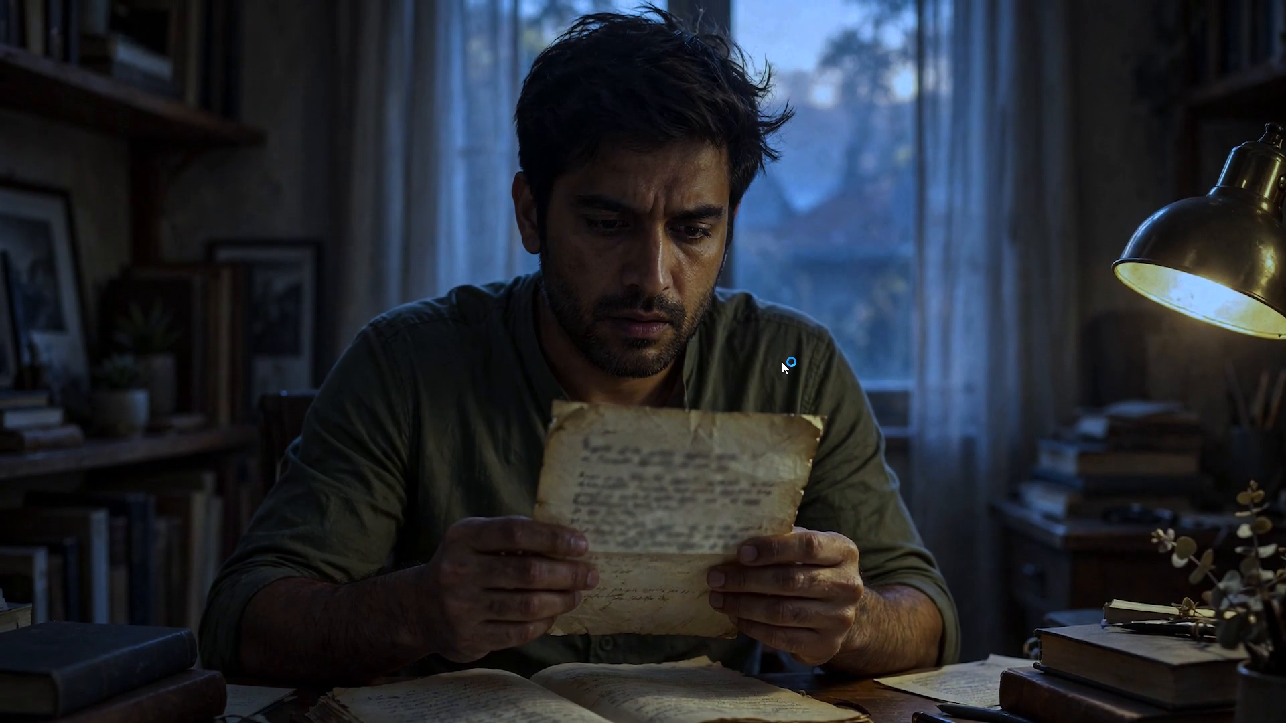
key("ctrl+grave")
Scrub through the earlier part of the sequence, from about 00:00:14 to the dark door photo at 00:01:49:05, and examine that section closely.
scroll(505, 420, "down", 13, "alt")
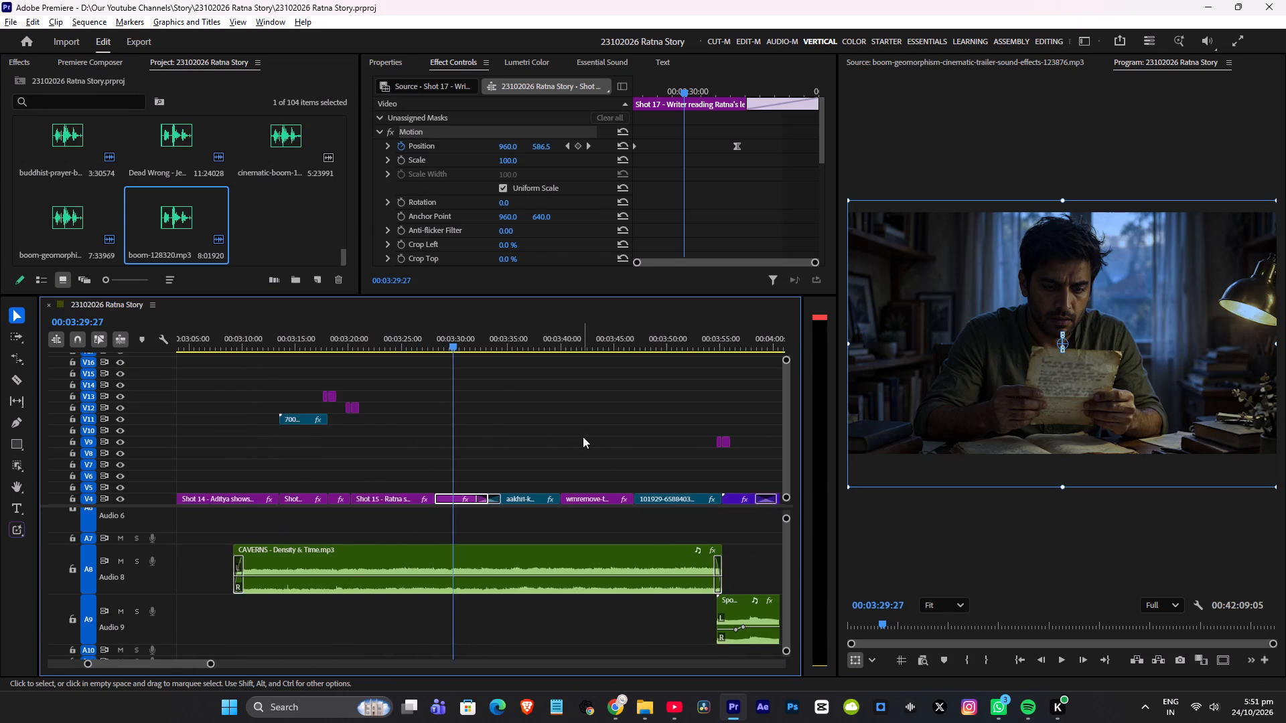
scroll(583, 436, "down", 3, "alt")
scroll(573, 438, "up", 18)
scroll(580, 423, "down", 11, "alt")
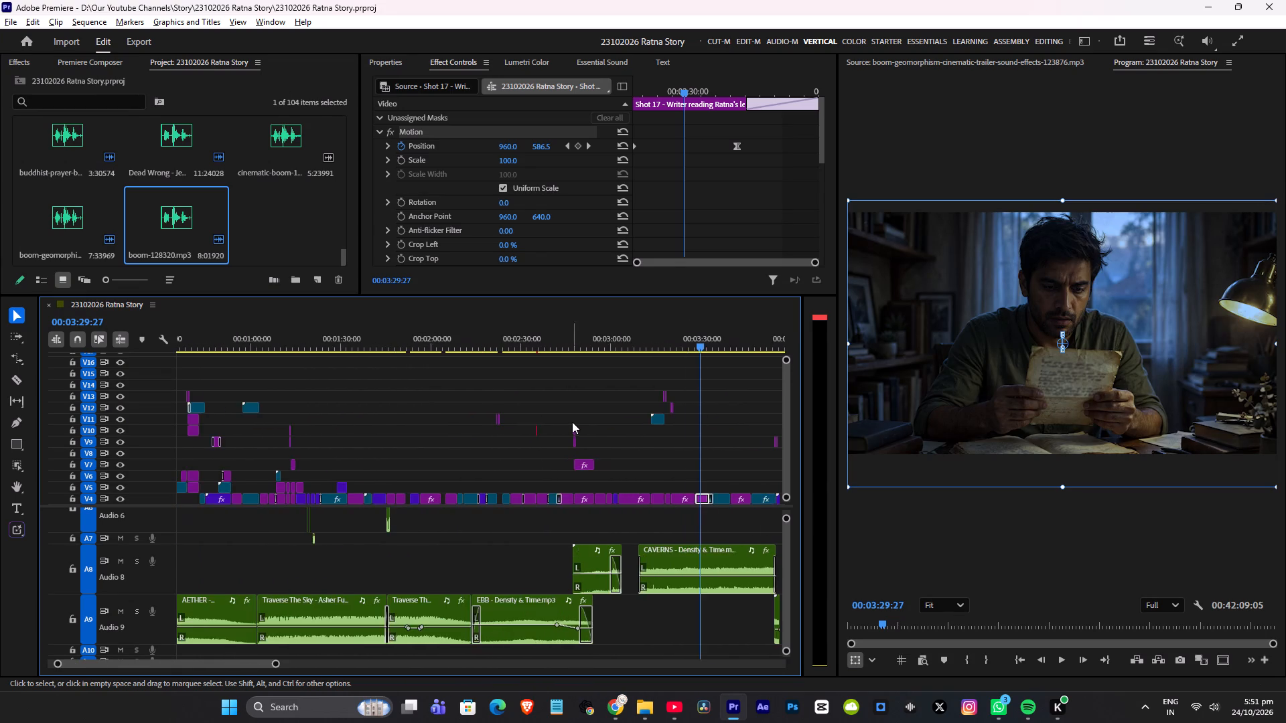
scroll(572, 422, "down", 3, "alt")
scroll(276, 557, "up", 12, "alt")
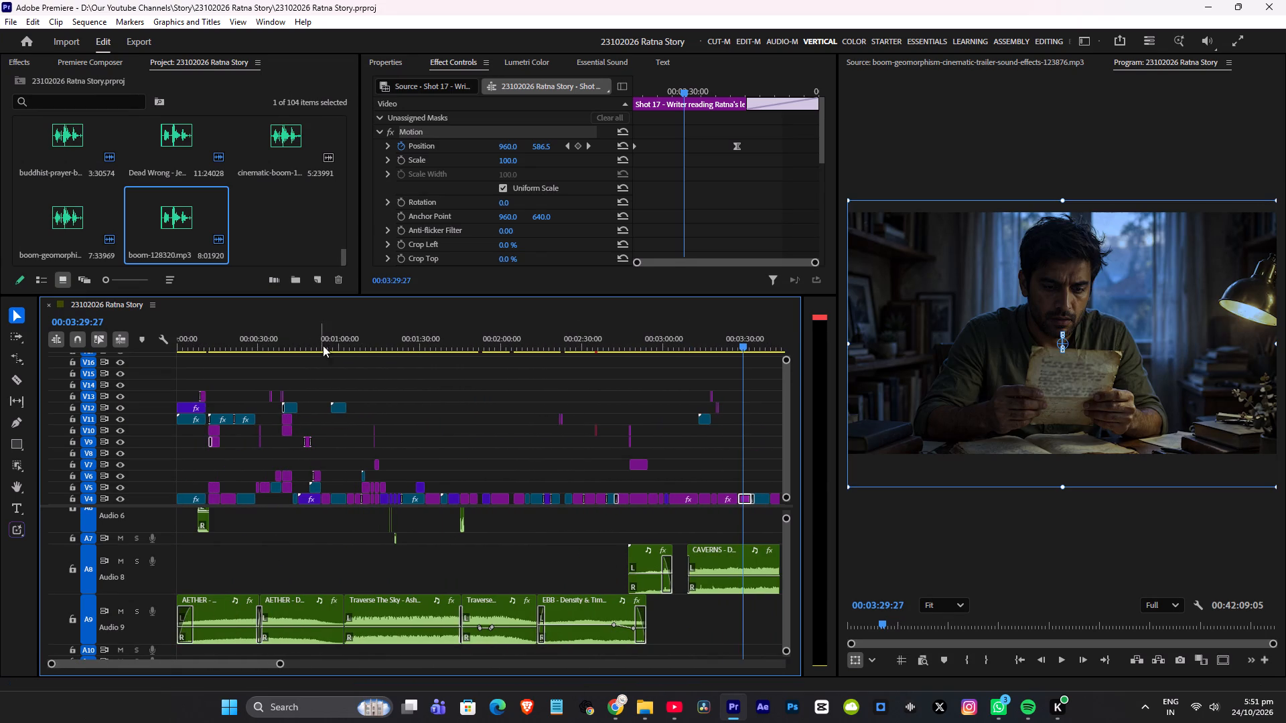
left_click_drag(338, 341, 285, 364)
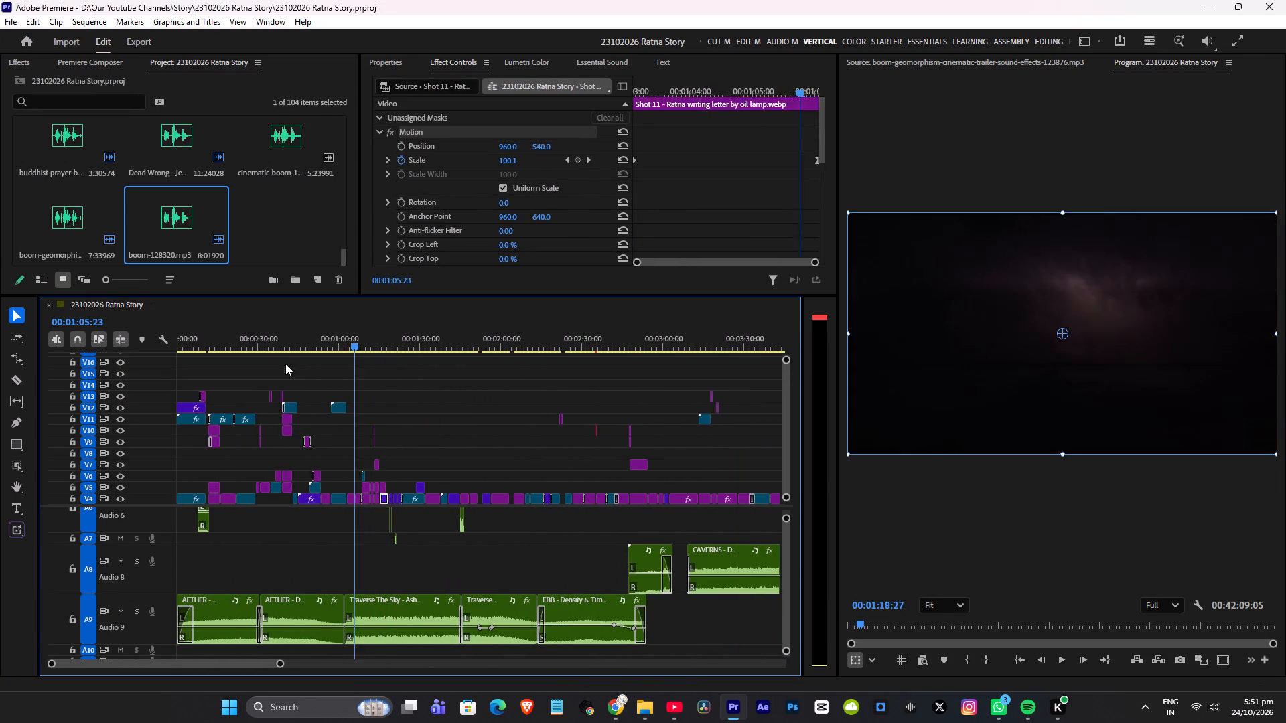
left_click_drag(285, 364, 217, 384)
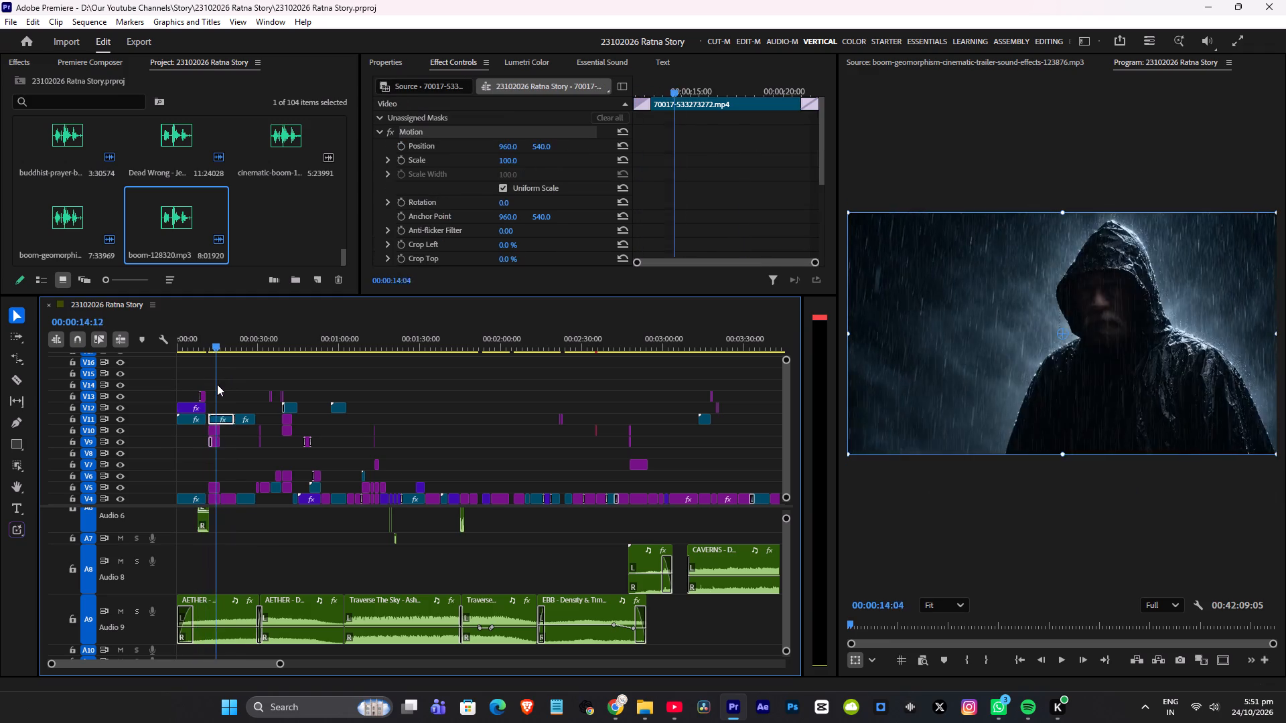
left_click_drag(217, 384, 307, 384)
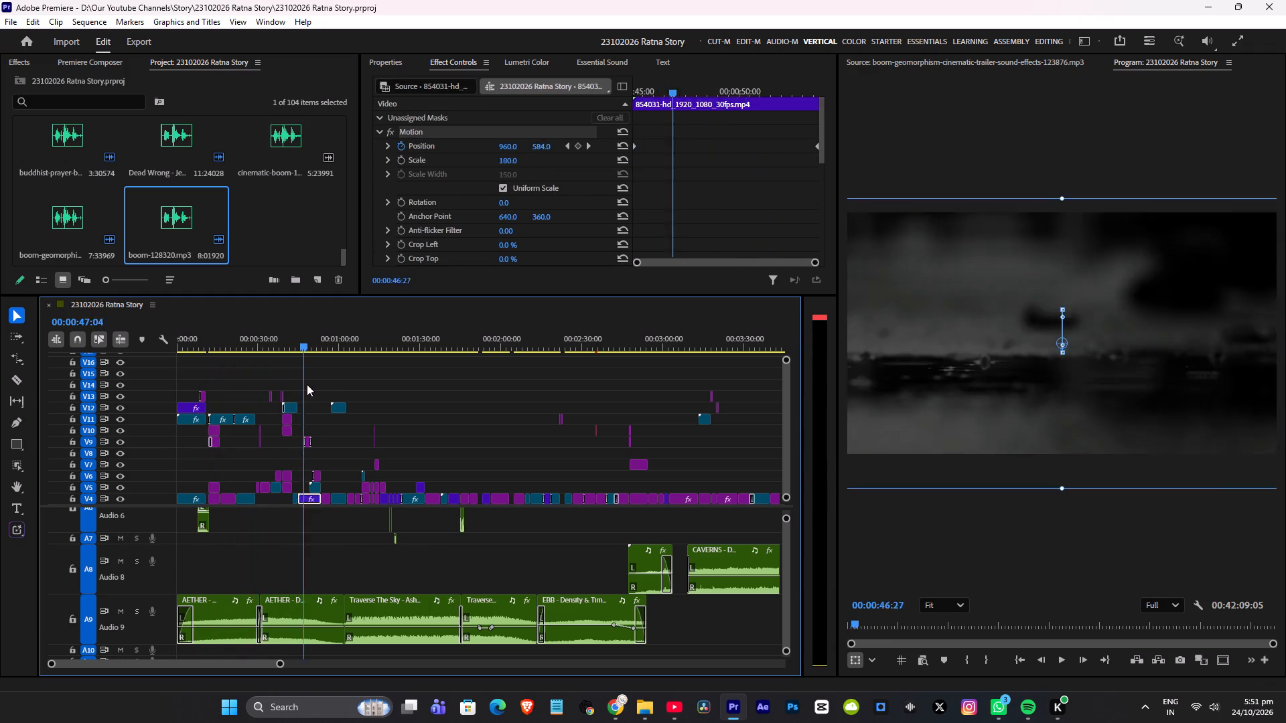
left_click_drag(307, 384, 358, 384)
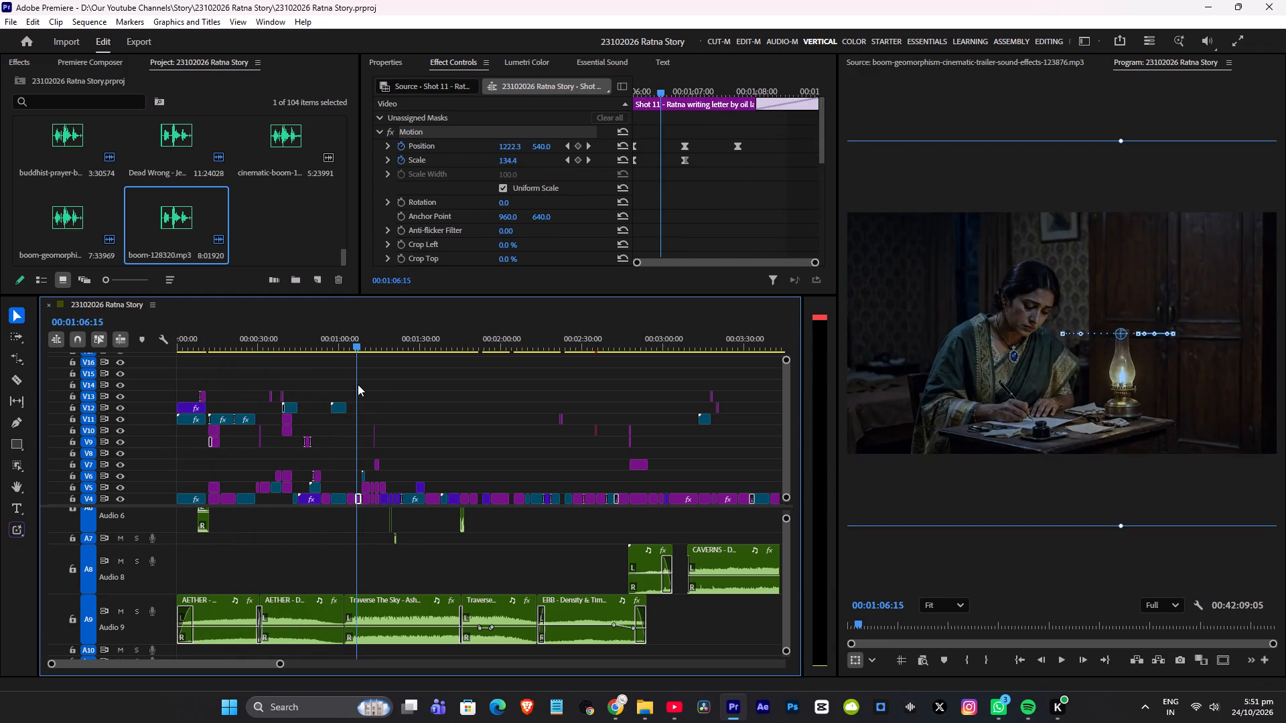
left_click_drag(358, 384, 375, 384)
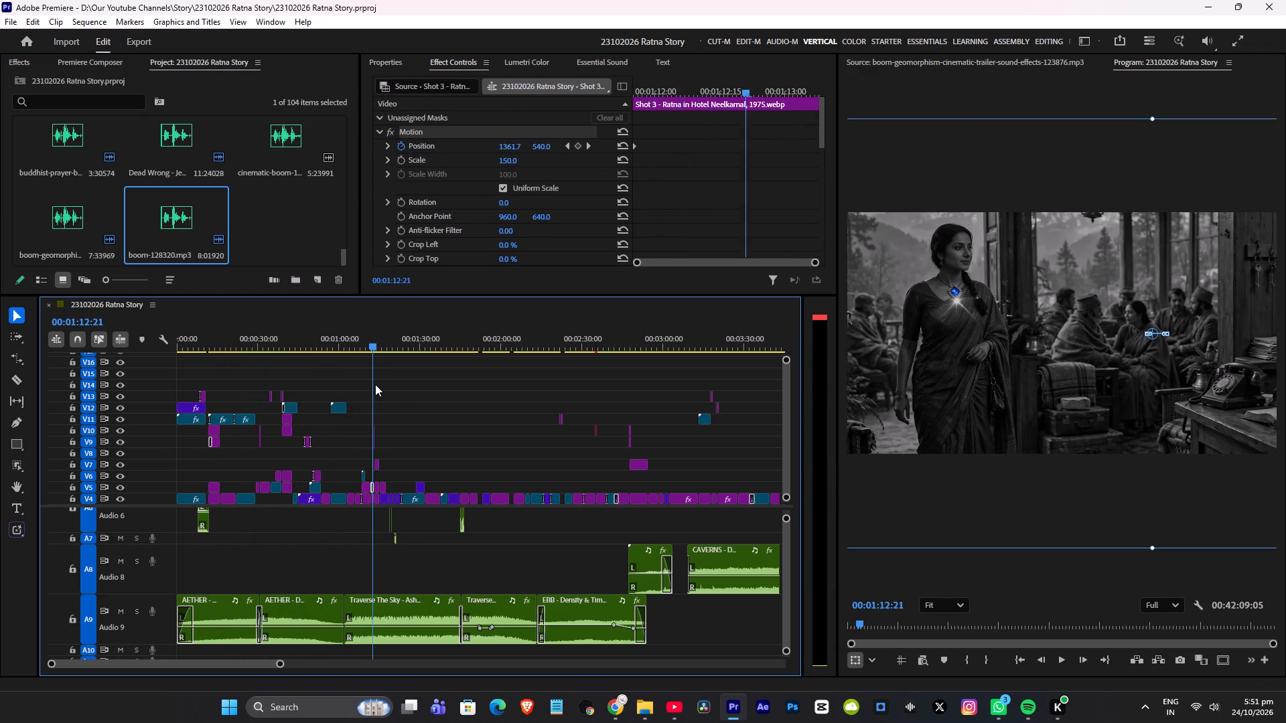
left_click_drag(375, 384, 436, 383)
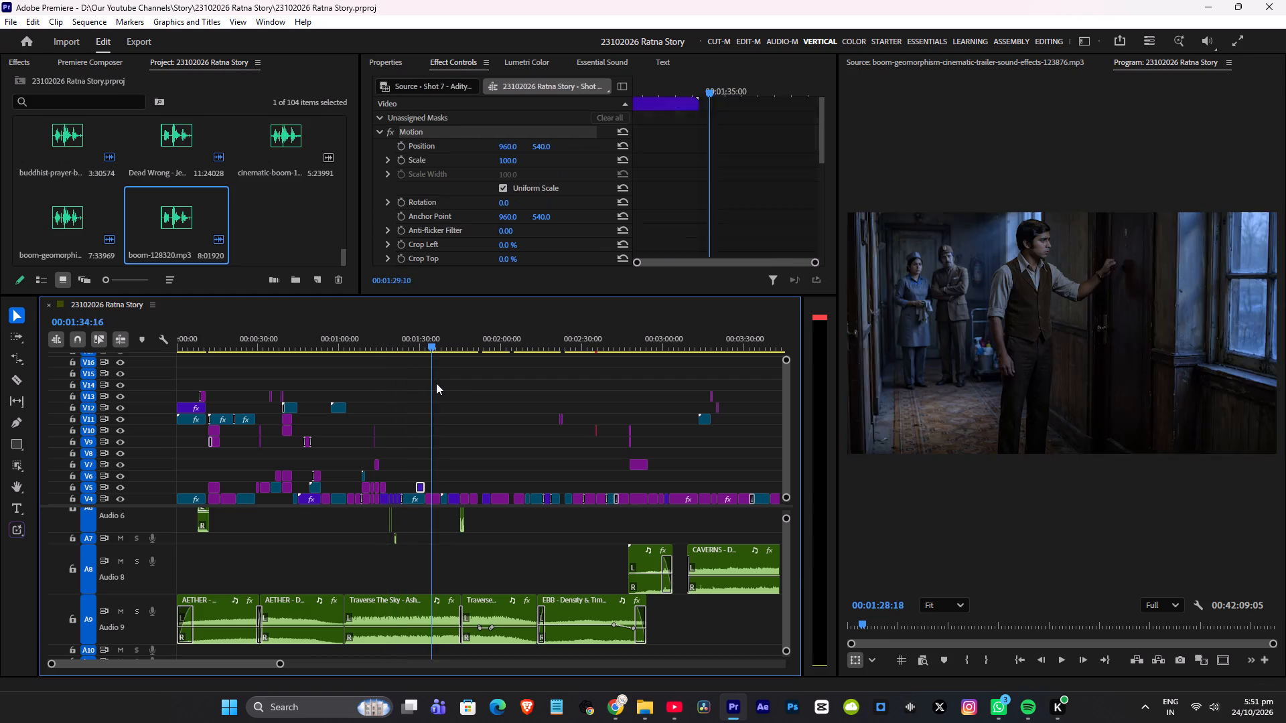
left_click_drag(436, 383, 480, 382)
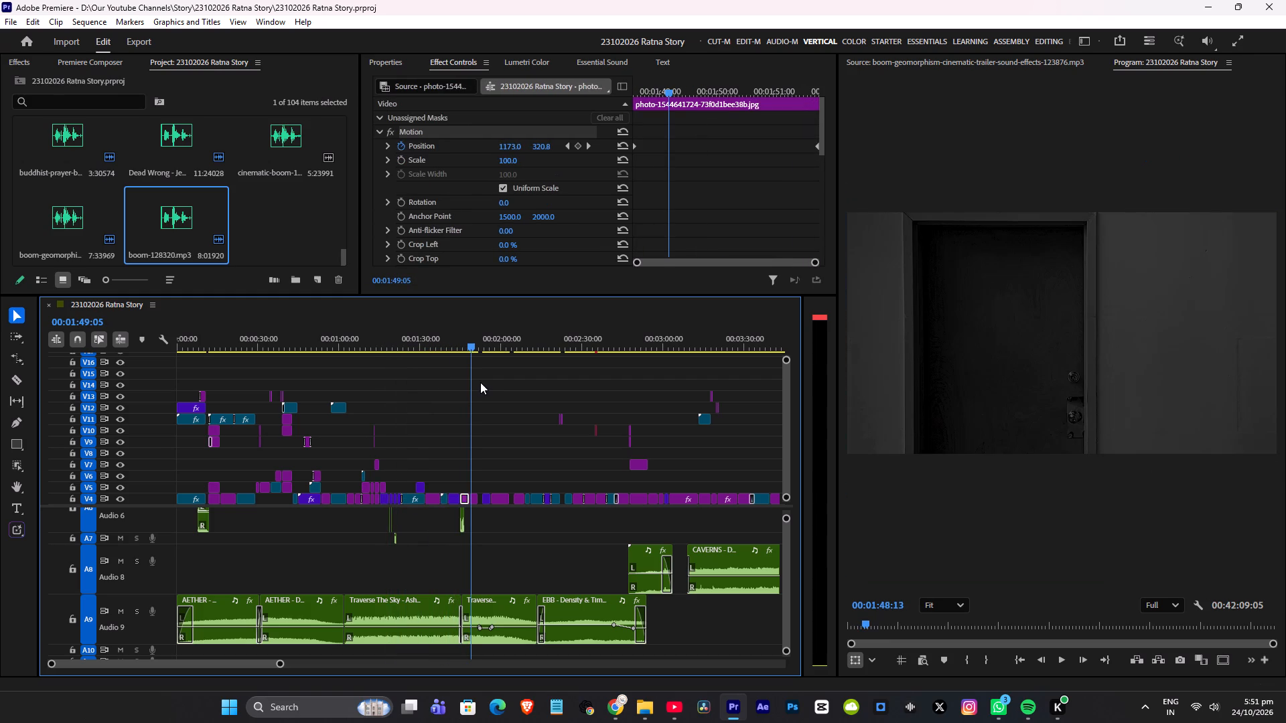
left_click_drag(480, 382, 473, 385)
scroll(506, 457, "up", 17, "alt")
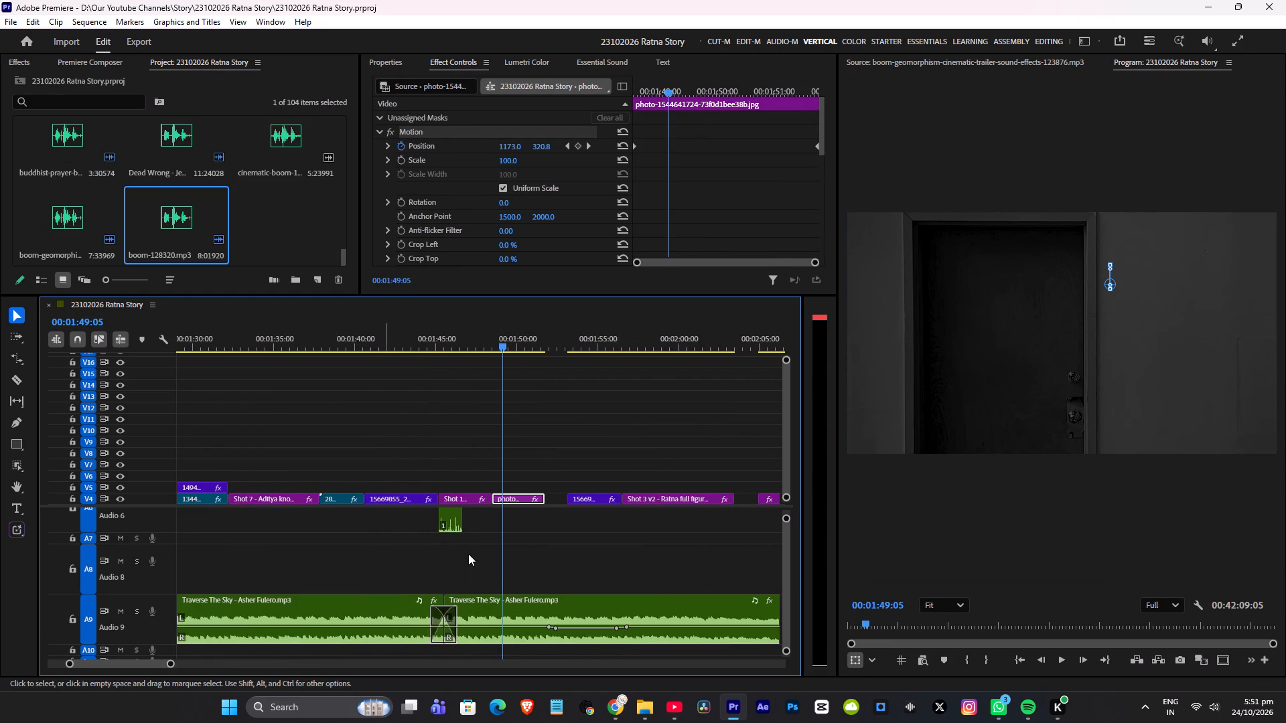
Play the earlier Shot 15 bedsheet clip from about 00:01:45:13 and listen to the water-drops sound under it.
scroll(471, 553, "up", 4, "ctrl")
scroll(474, 552, "up", 17, "alt")
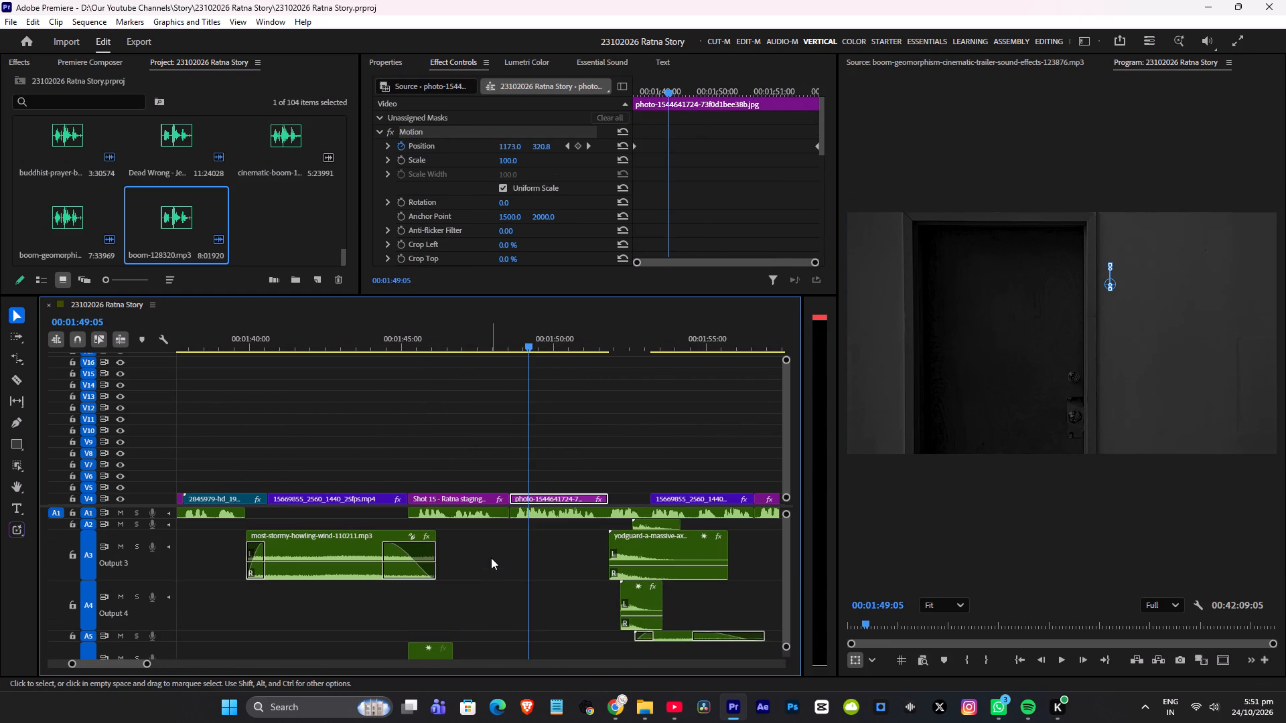
scroll(491, 558, "up", 6, "ctrl")
scroll(489, 555, "down", 4, "ctrl")
left_click(414, 341)
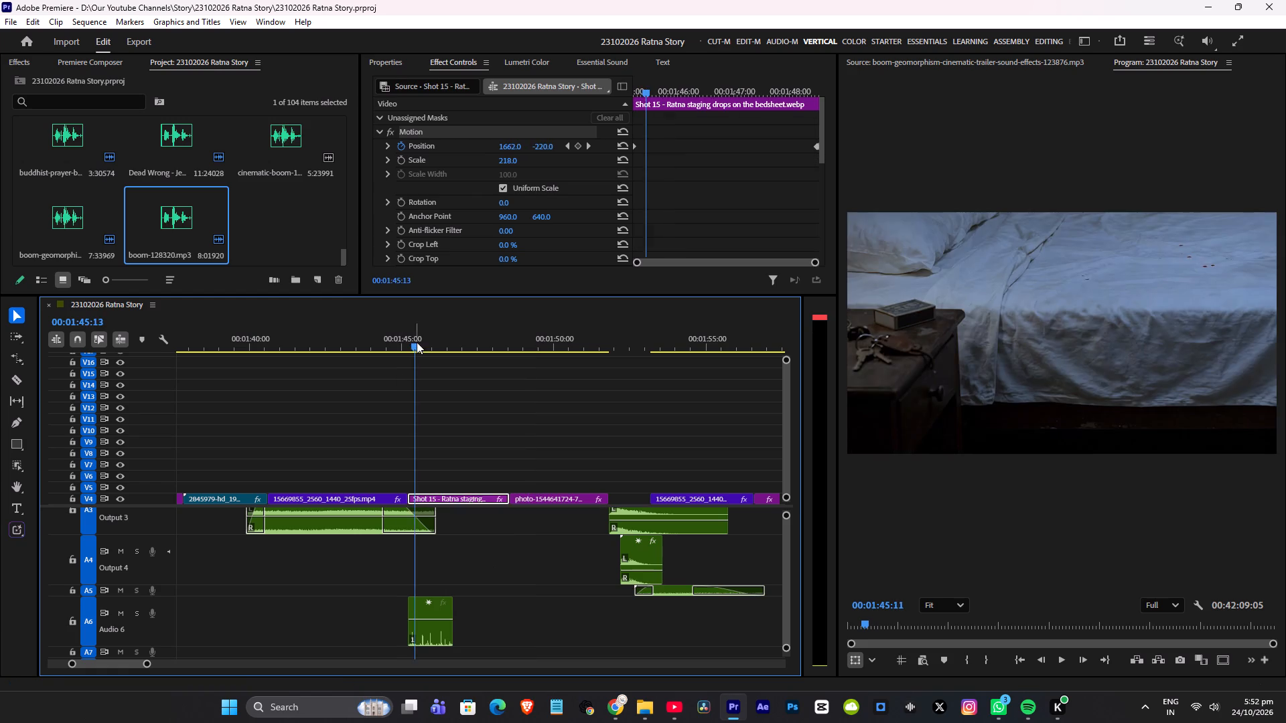
key("space")
scroll(500, 528, "down", 5)
scroll(440, 548, "down", 4, "alt")
scroll(416, 550, "down", 3)
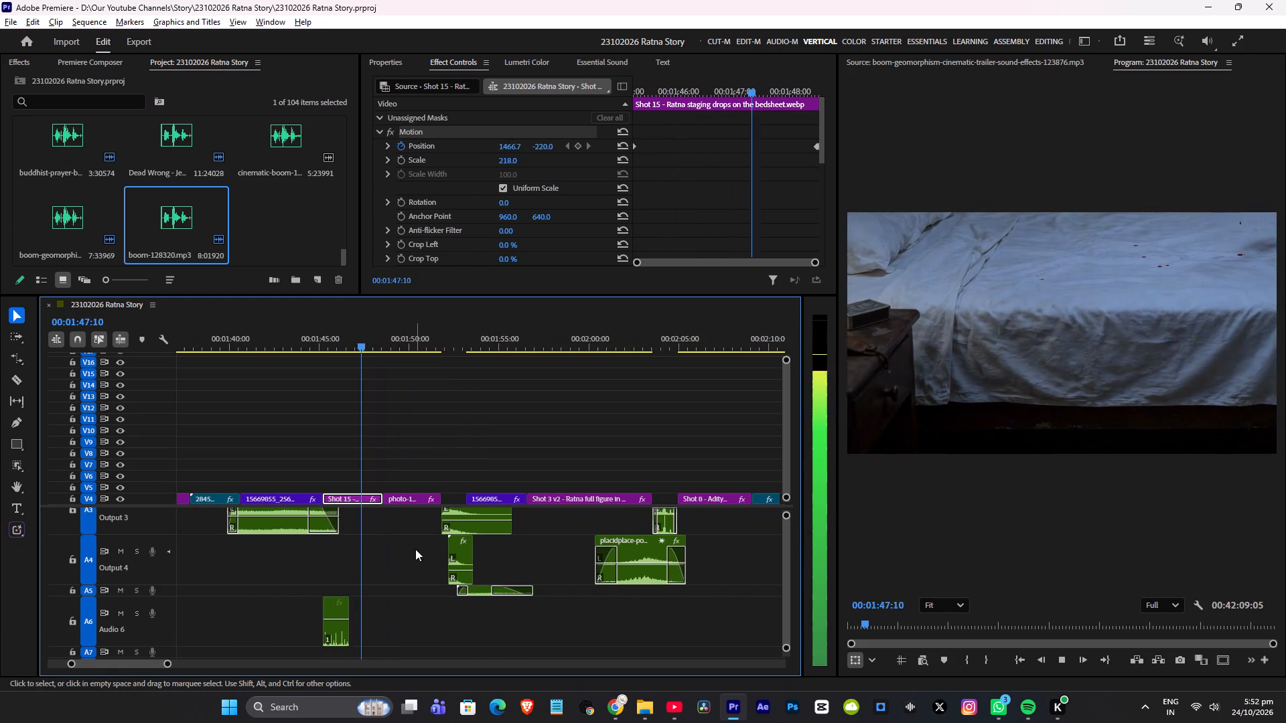
scroll(407, 555, "down", 5, "ctrl")
key("space")
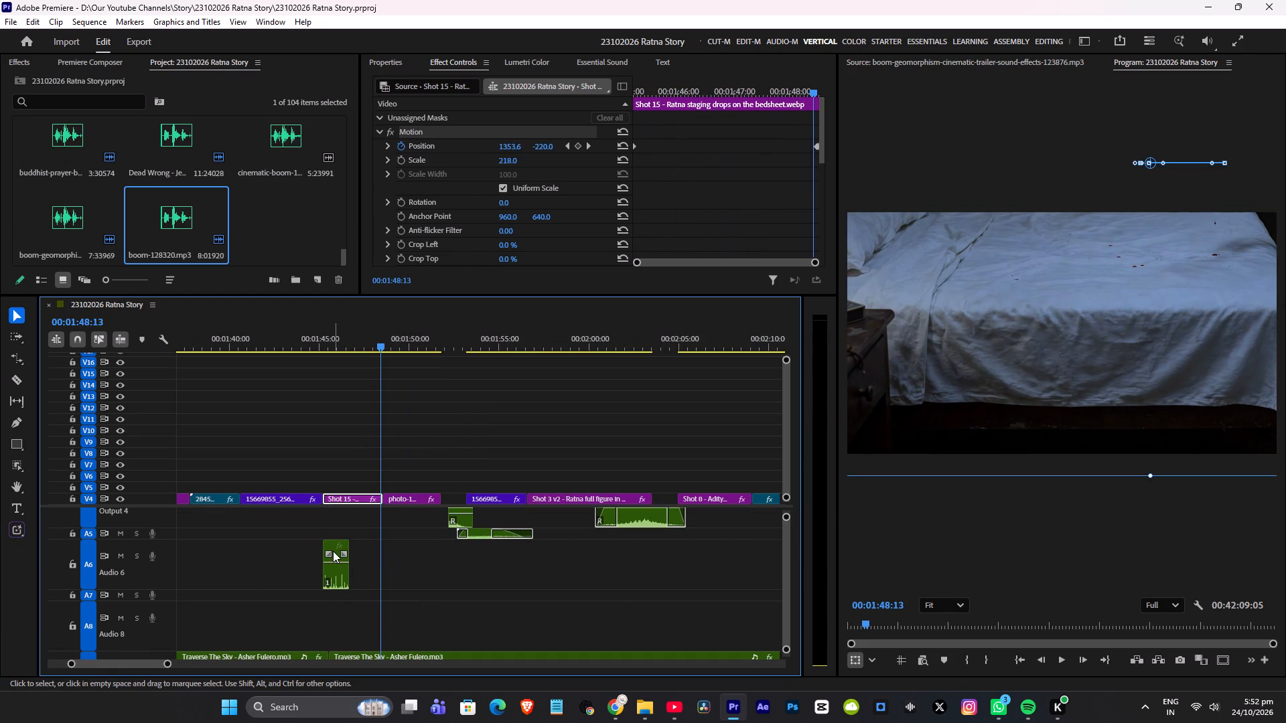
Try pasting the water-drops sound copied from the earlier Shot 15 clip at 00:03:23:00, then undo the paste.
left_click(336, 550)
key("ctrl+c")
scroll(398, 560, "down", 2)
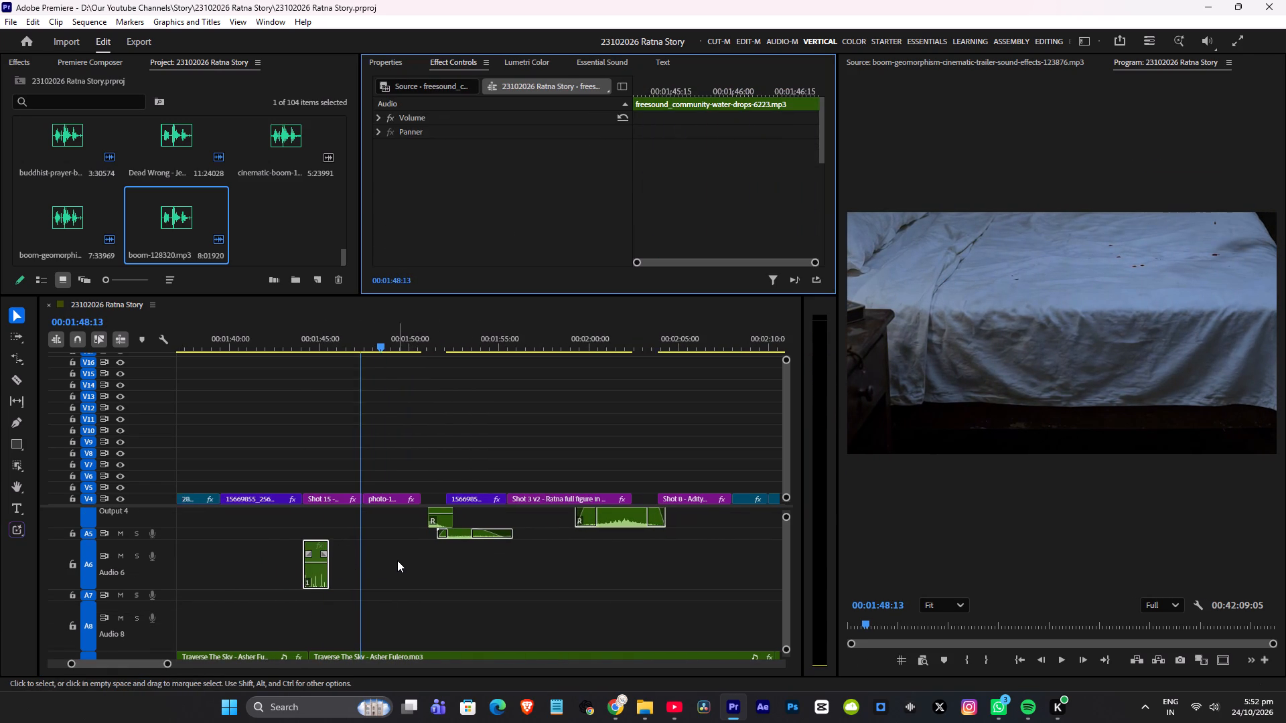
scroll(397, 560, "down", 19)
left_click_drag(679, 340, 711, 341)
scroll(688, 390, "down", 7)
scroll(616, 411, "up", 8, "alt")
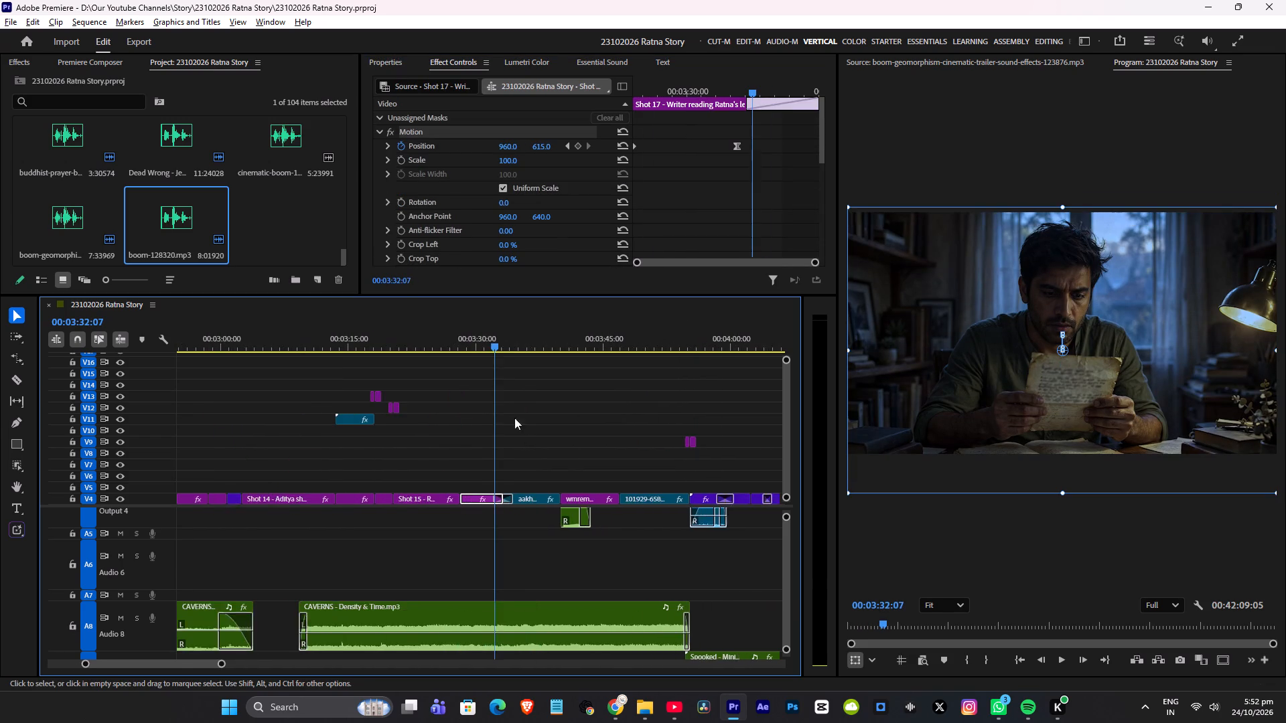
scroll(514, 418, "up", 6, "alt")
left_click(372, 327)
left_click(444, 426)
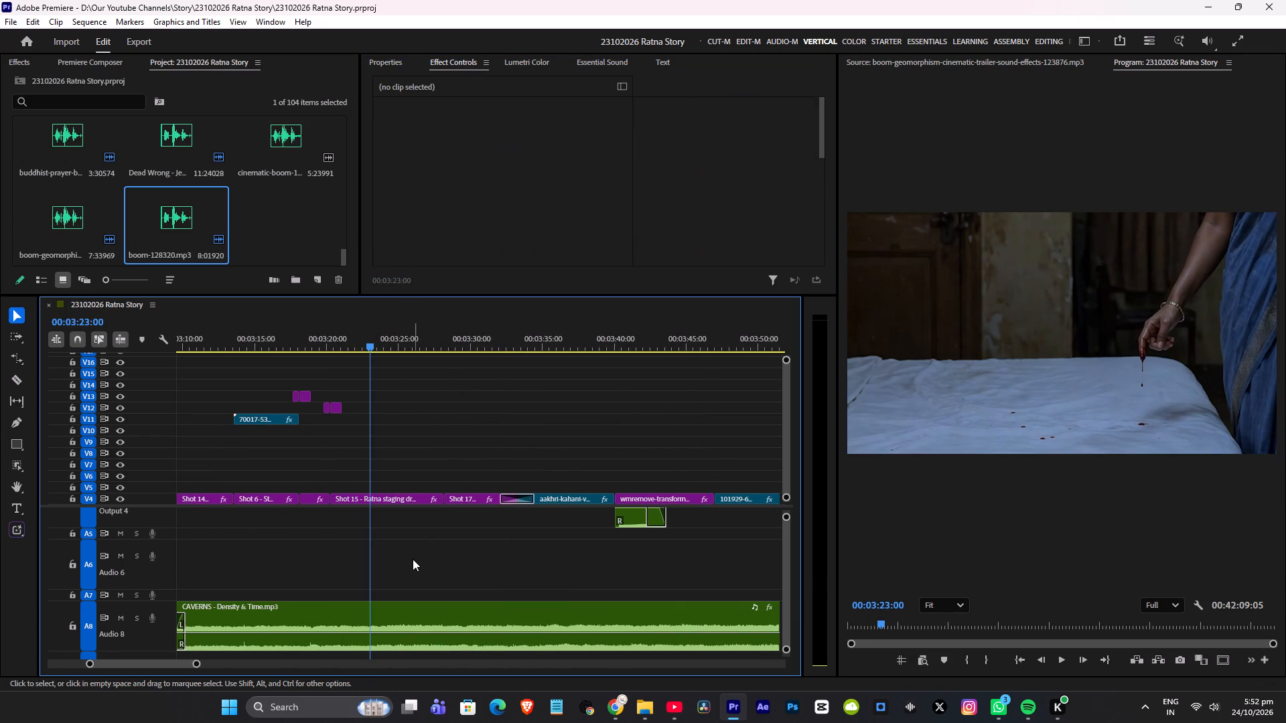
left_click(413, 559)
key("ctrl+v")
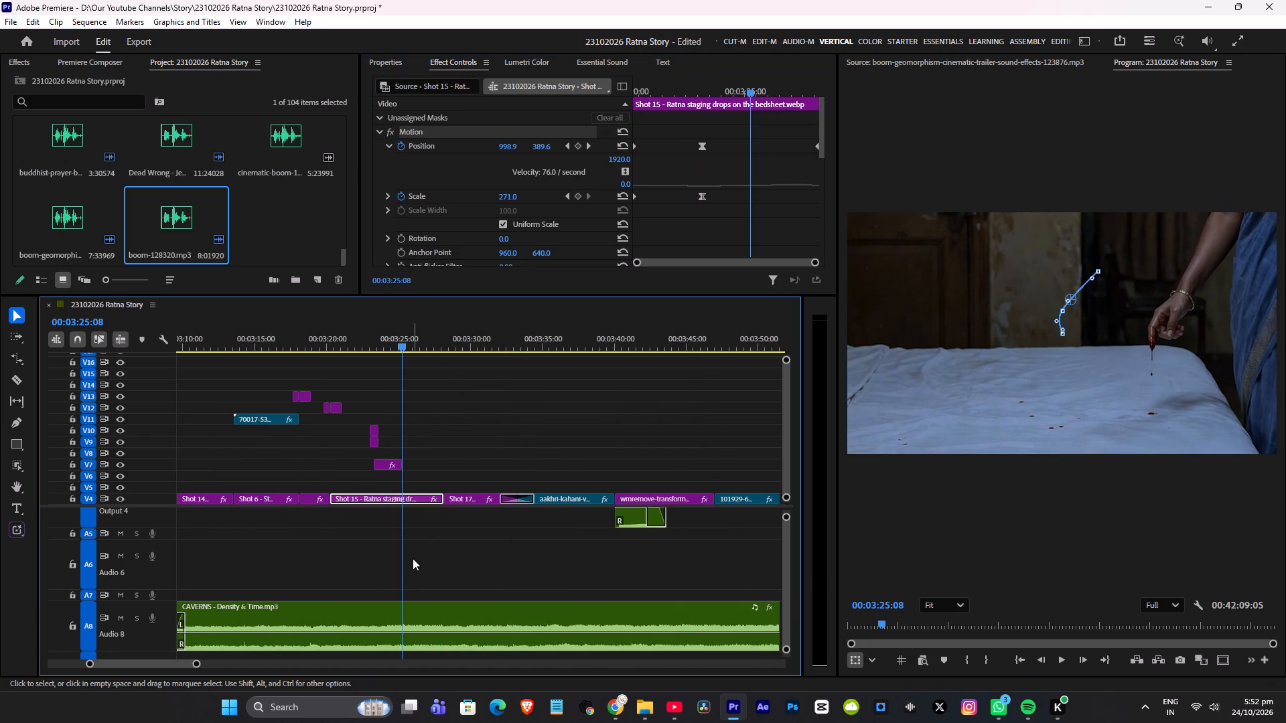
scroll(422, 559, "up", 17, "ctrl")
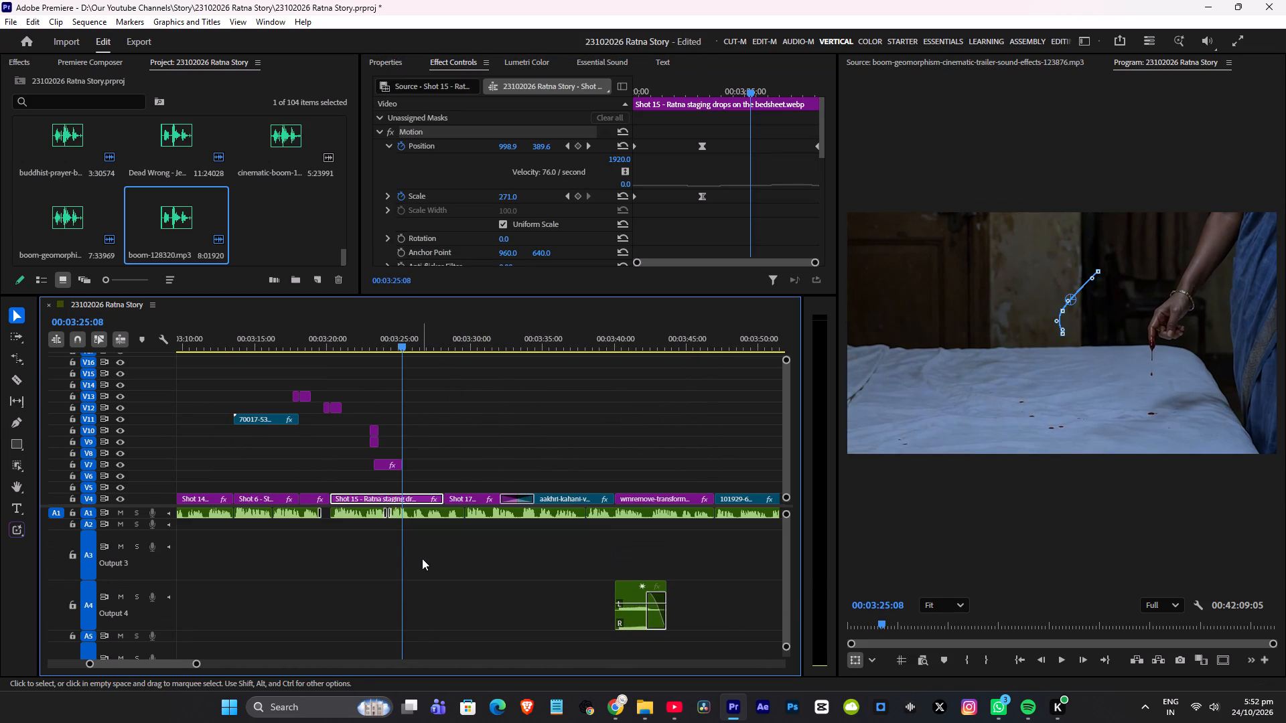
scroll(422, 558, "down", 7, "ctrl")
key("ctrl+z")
Reuse the water-drops sound from about 00:01:45 by placing it further along track A6 at about 00:03:01.
scroll(447, 556, "down", 7, "alt")
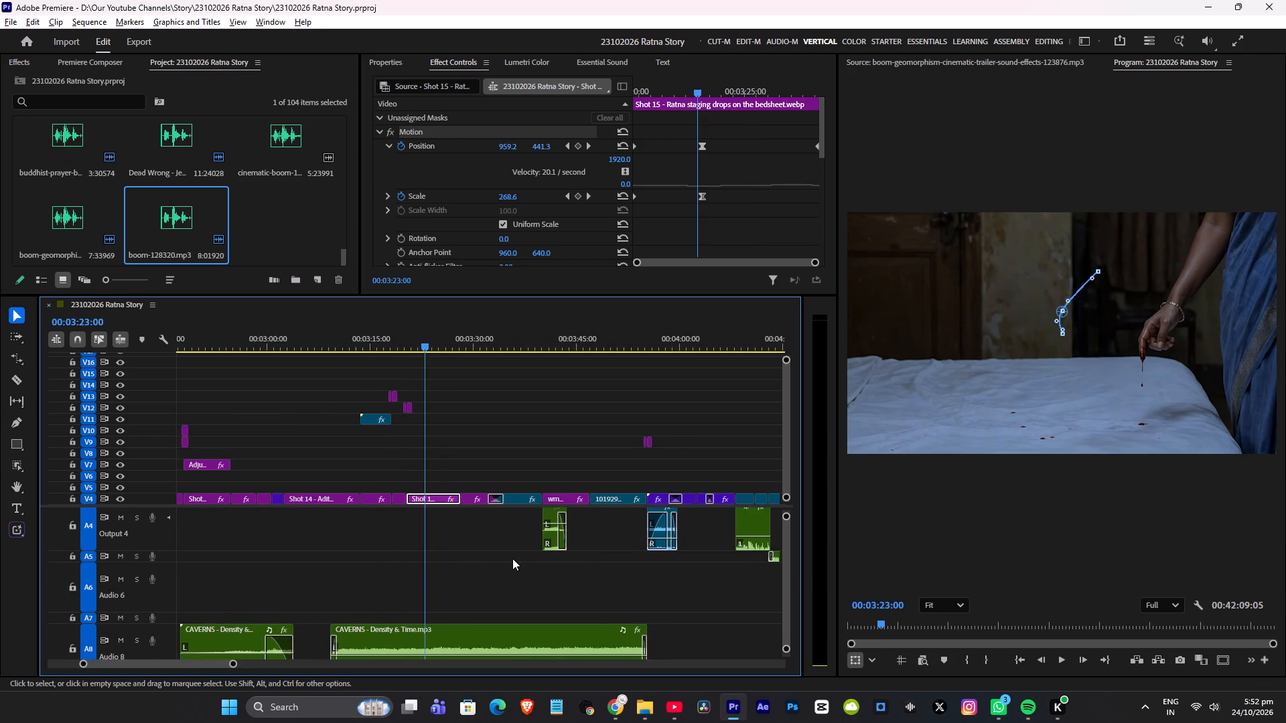
scroll(512, 558, "down", 11, "alt")
scroll(379, 582, "up", 15)
scroll(319, 570, "up", 6, "alt")
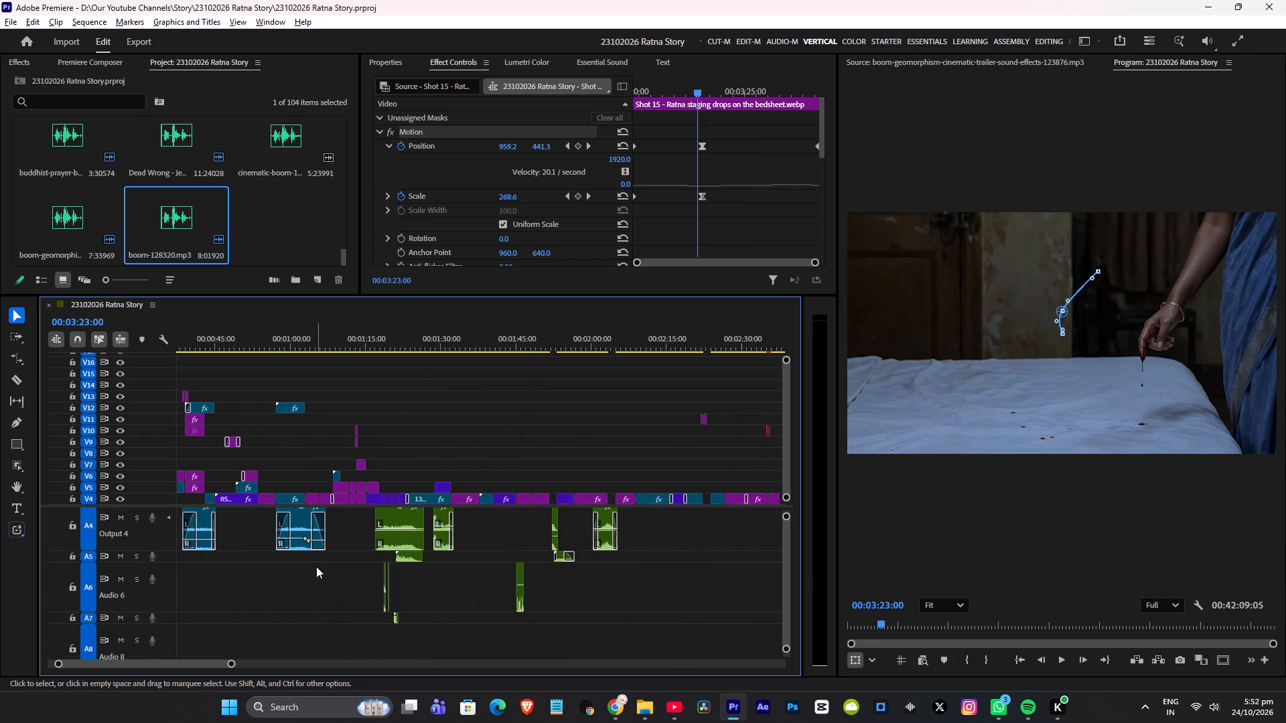
scroll(316, 566, "up", 9, "alt")
left_click(455, 336)
left_click_drag(437, 327, 412, 338)
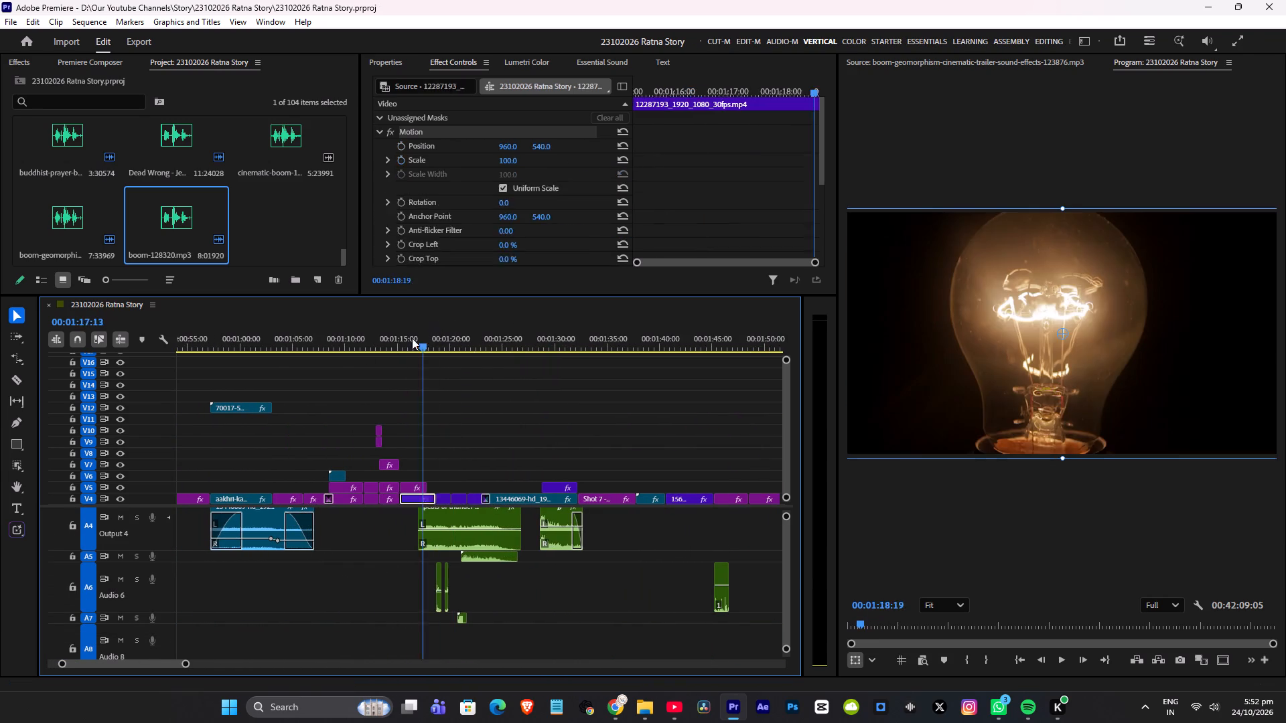
left_click_drag(412, 338, 719, 367)
scroll(650, 441, "down", 7)
left_click(614, 578)
left_click(582, 576)
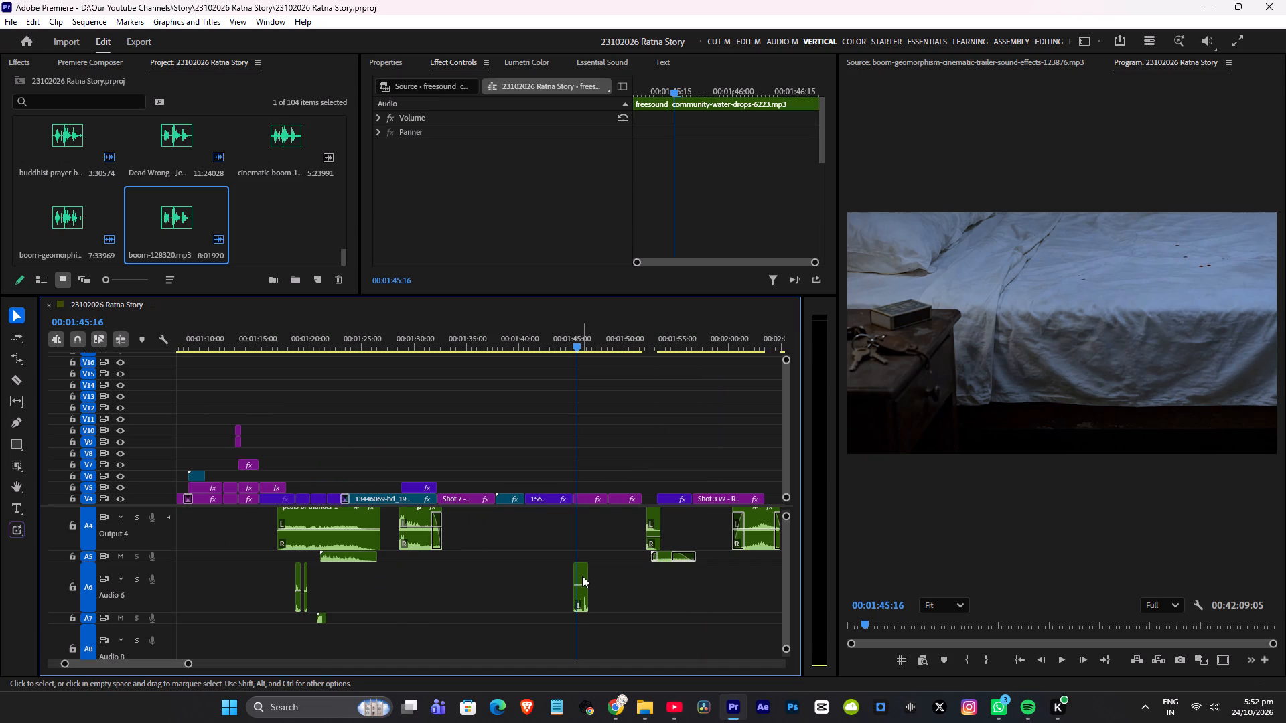
scroll(618, 578, "down", 7)
scroll(508, 584, "down", 12, "alt")
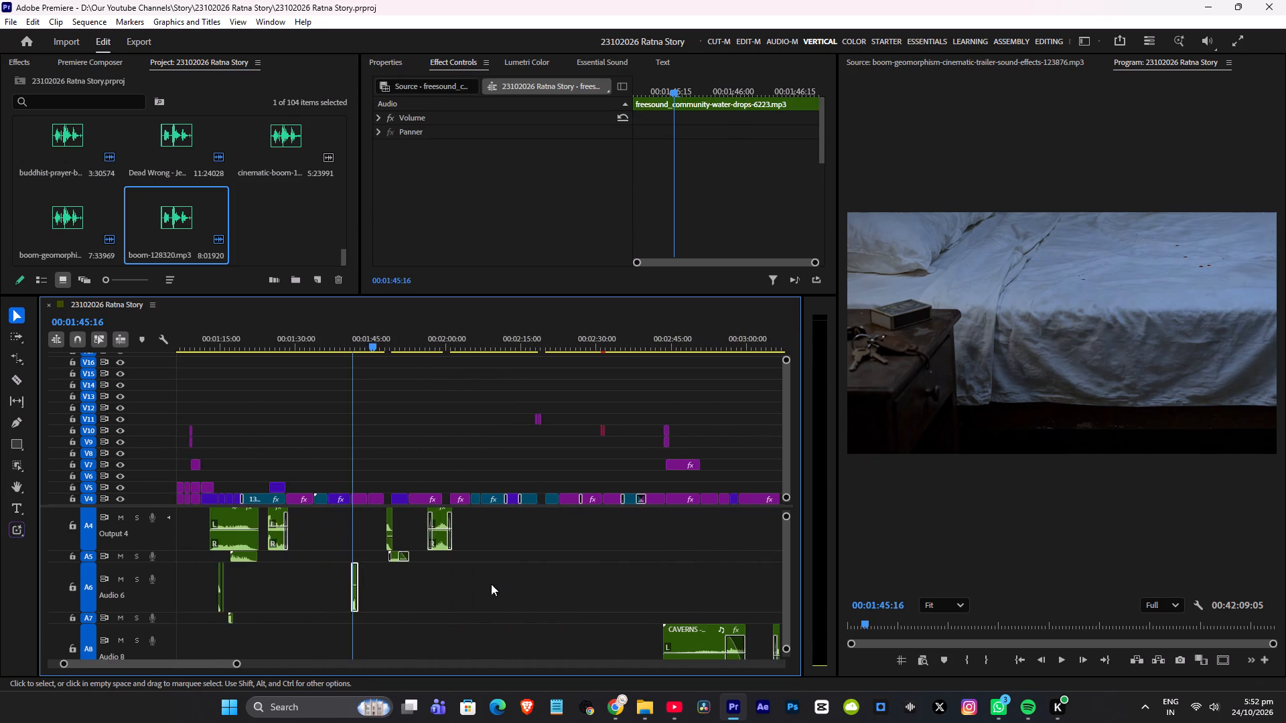
scroll(491, 584, "down", 4, "alt")
left_click_drag(294, 570, 674, 570, "alt")
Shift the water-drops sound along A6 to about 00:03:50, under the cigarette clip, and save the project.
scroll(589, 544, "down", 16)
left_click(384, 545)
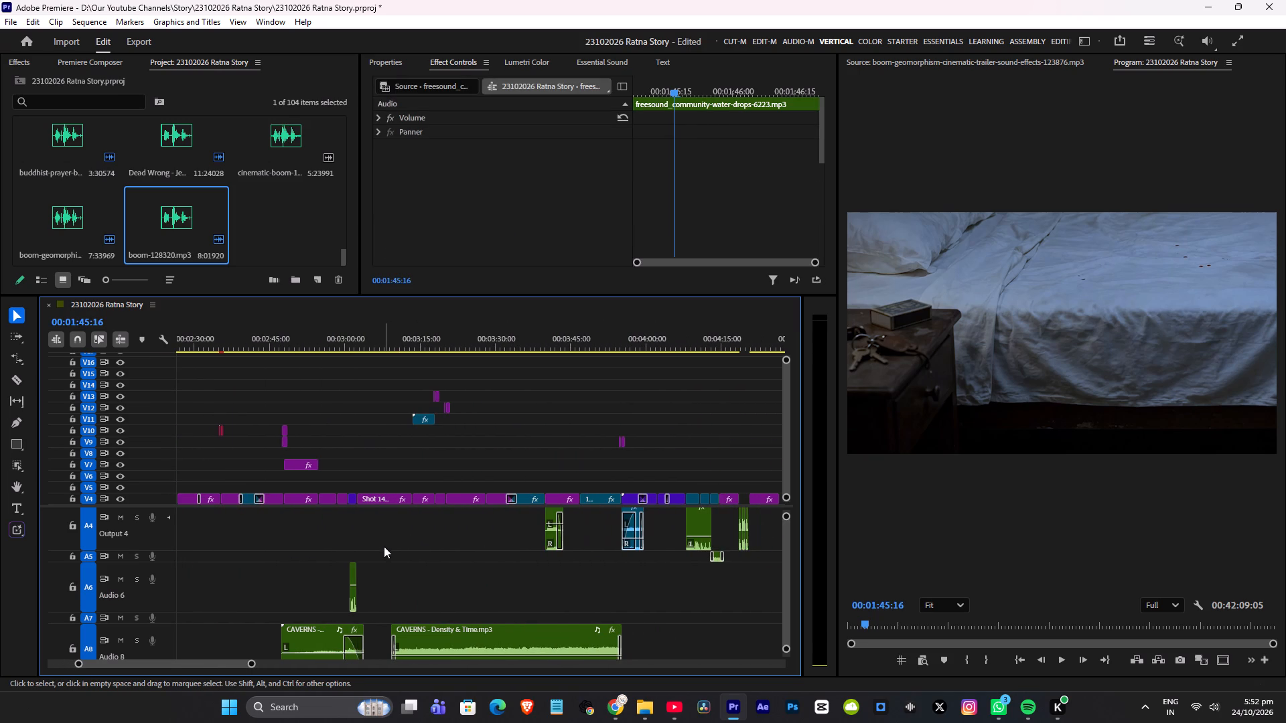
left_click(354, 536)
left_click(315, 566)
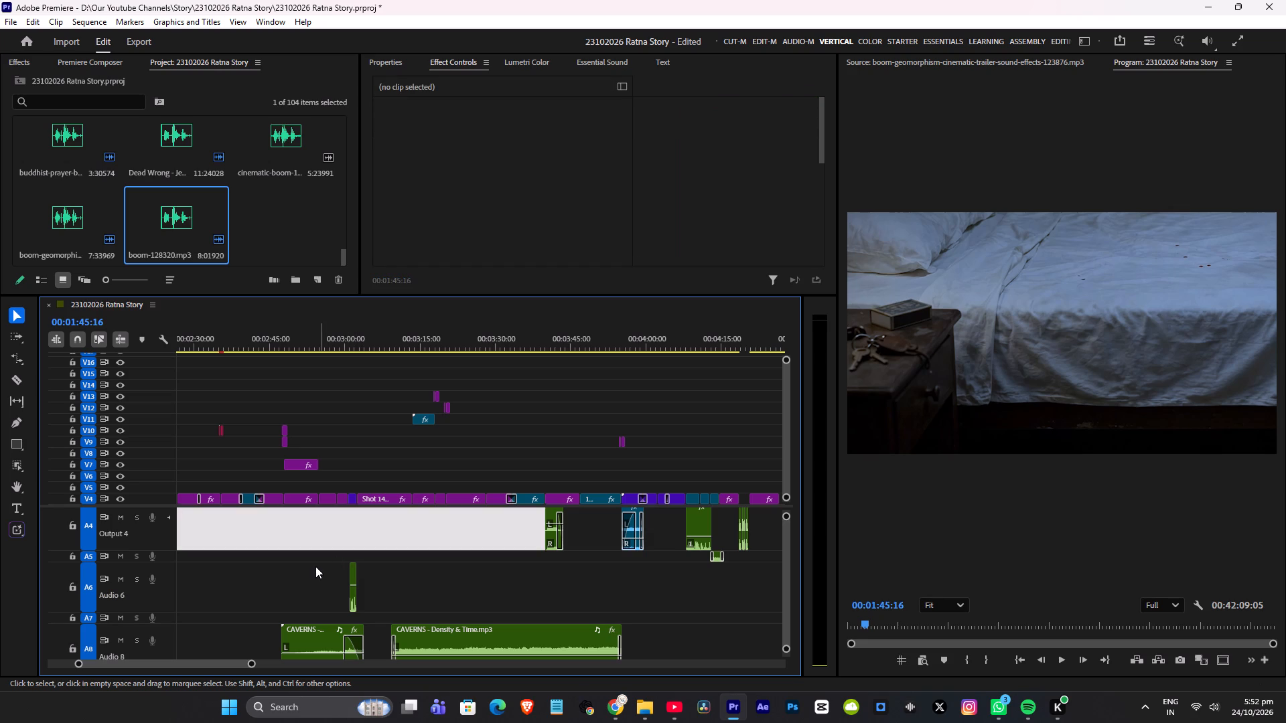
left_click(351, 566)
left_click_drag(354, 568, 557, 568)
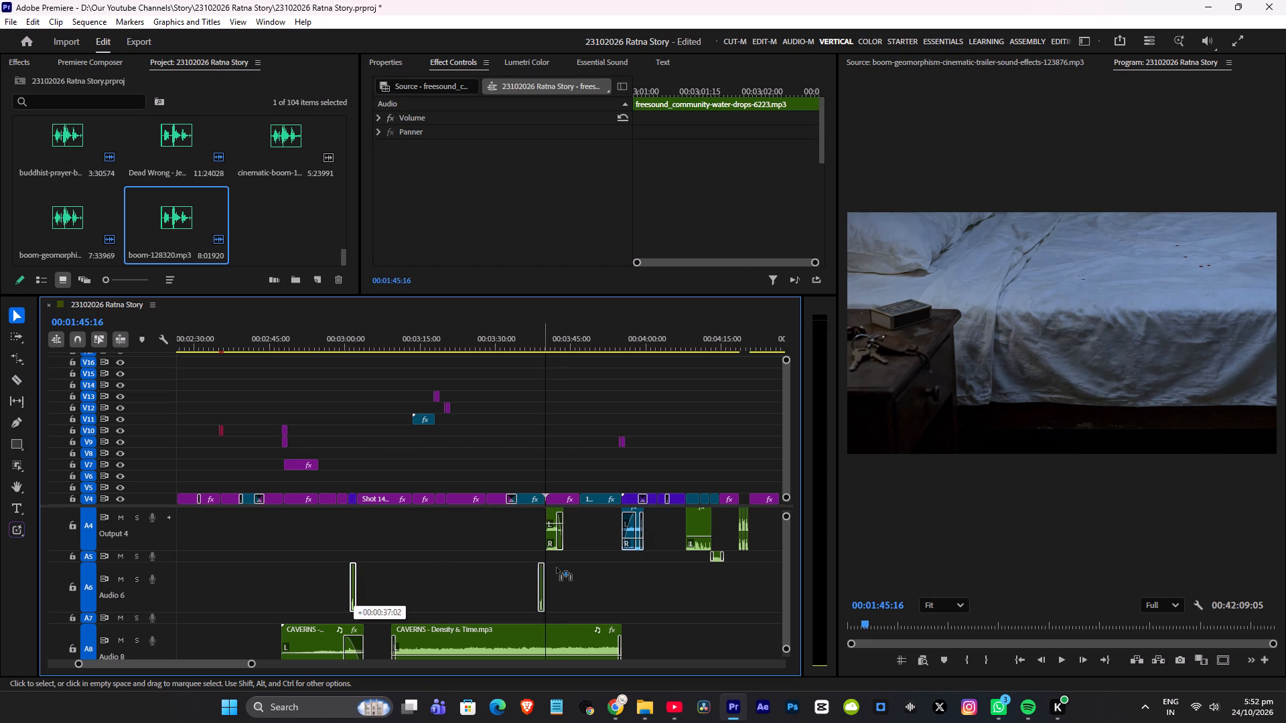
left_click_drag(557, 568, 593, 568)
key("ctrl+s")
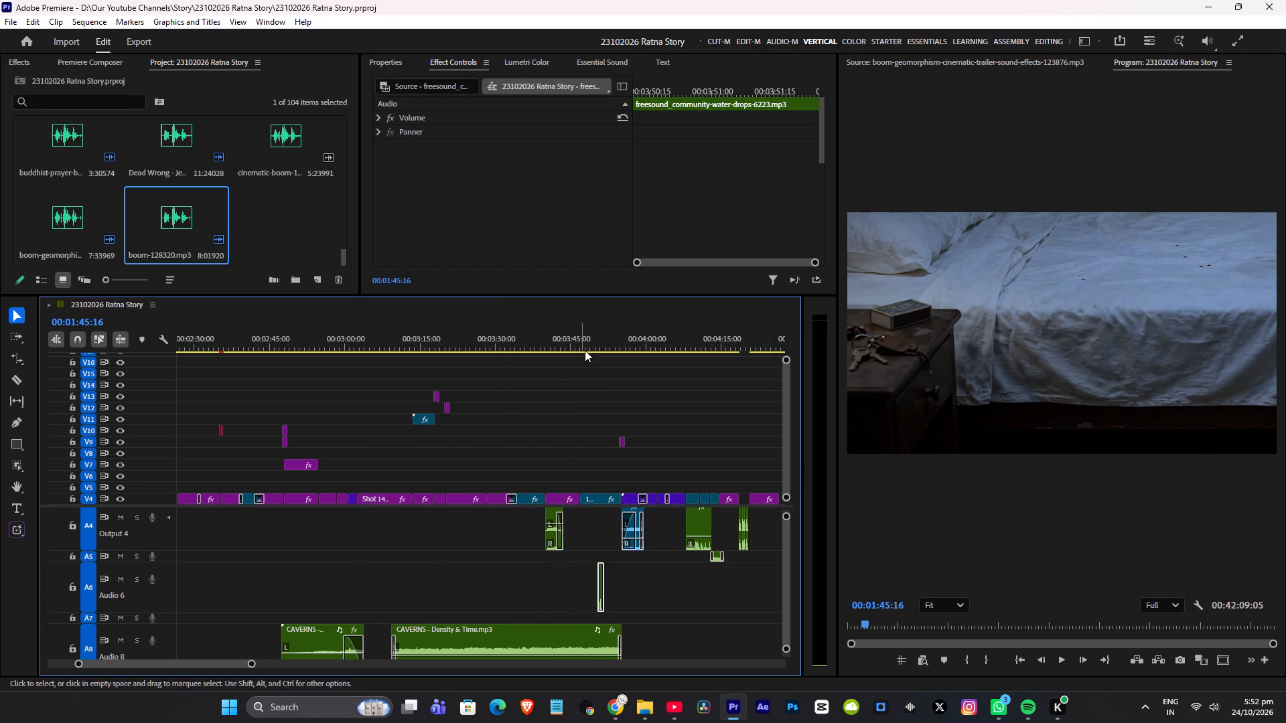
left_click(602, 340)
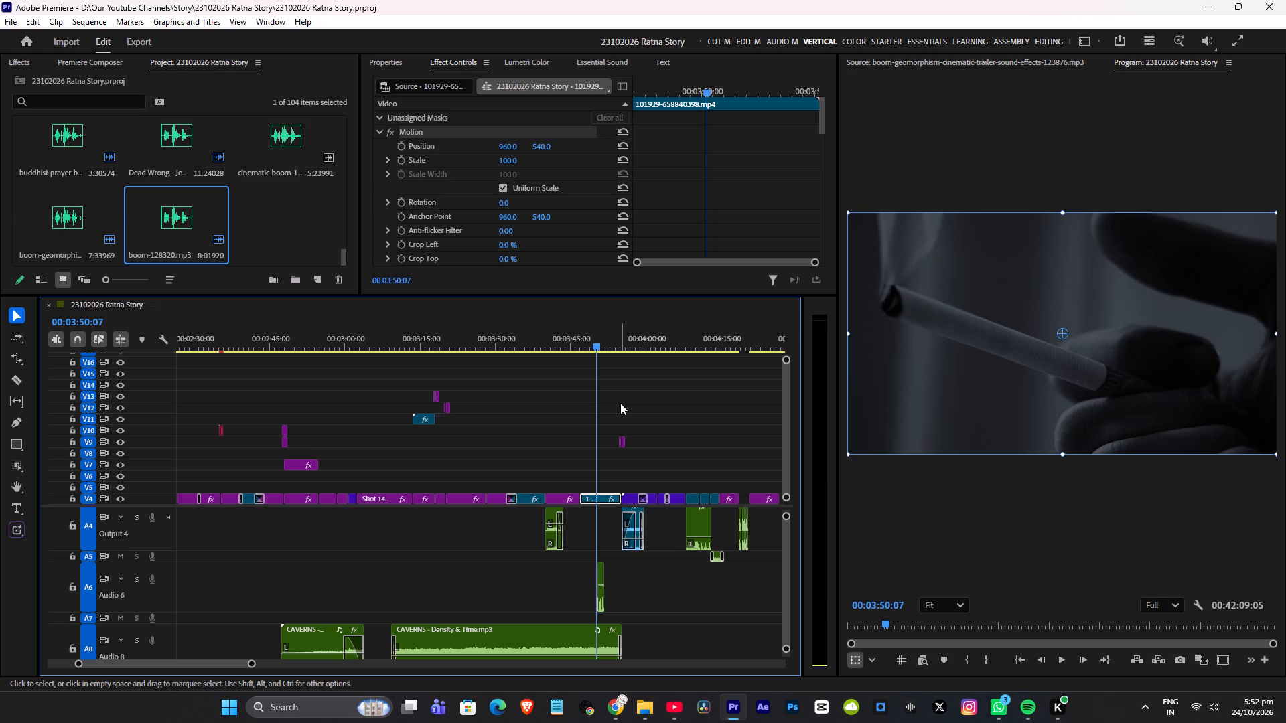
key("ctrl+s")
Bring the water-drops sound back along A6 to 00:03:24:00, beneath the later Shot 15 clip, and save.
scroll(622, 405, "up", 6, "alt")
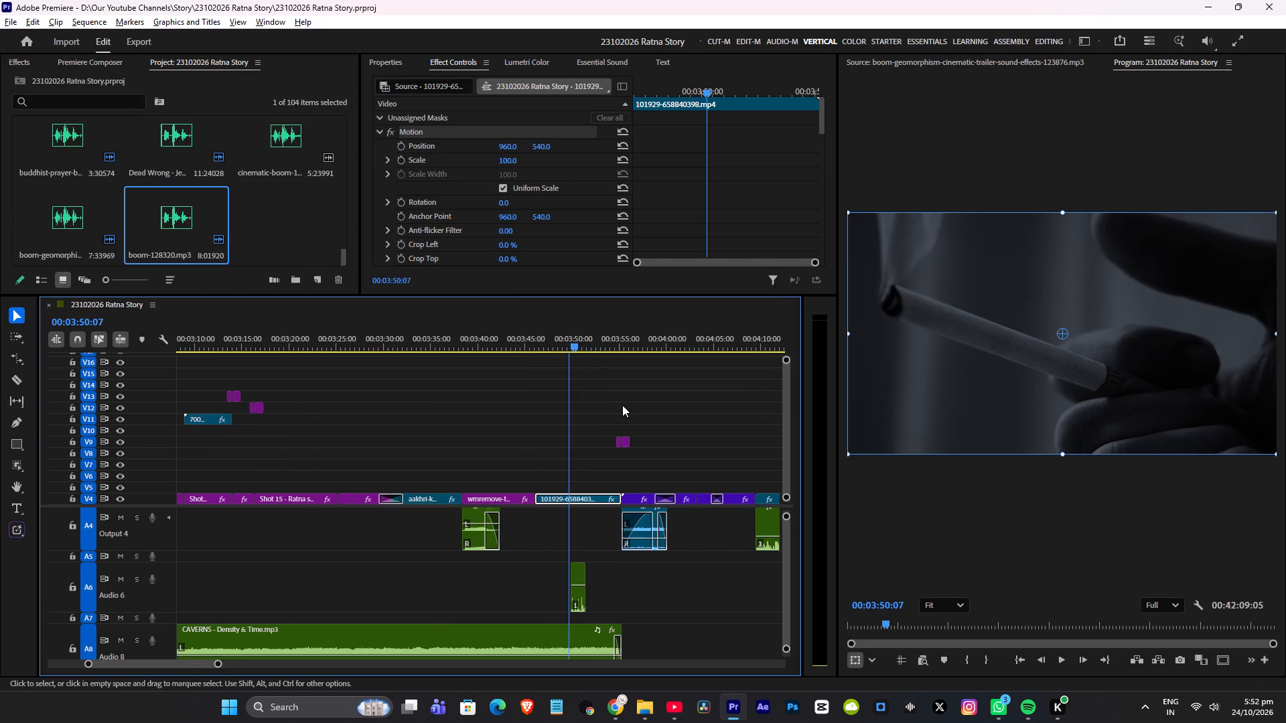
scroll(622, 405, "up", 1, "alt")
left_click_drag(555, 338, 571, 339)
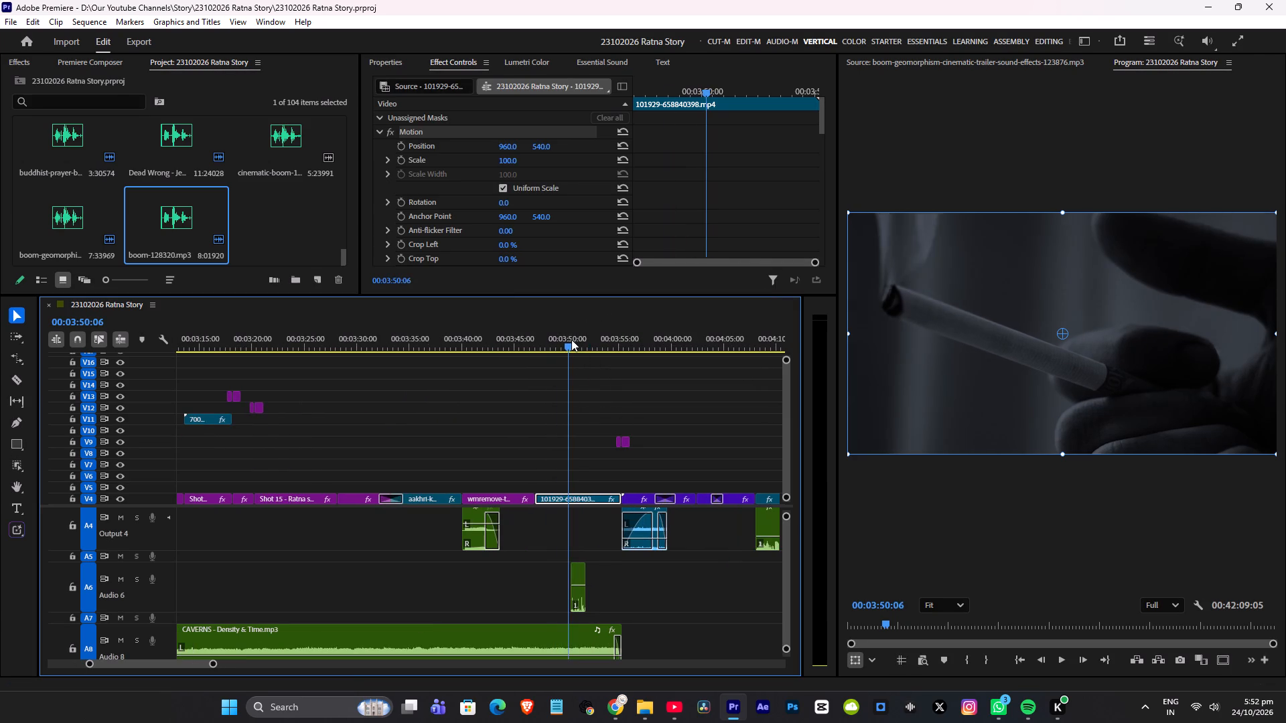
left_click_drag(571, 339, 562, 345)
left_click(578, 570)
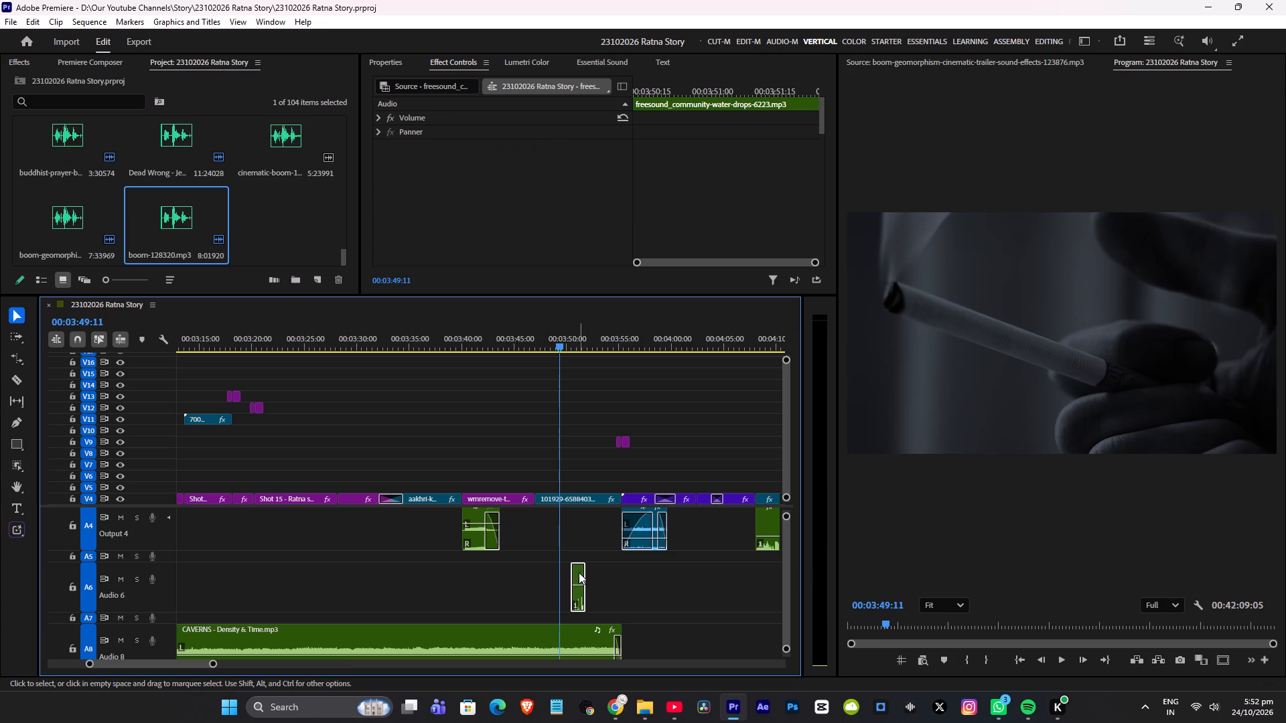
left_click_drag(578, 573, 399, 570)
scroll(420, 566, "up", 6)
key("ctrl+s")
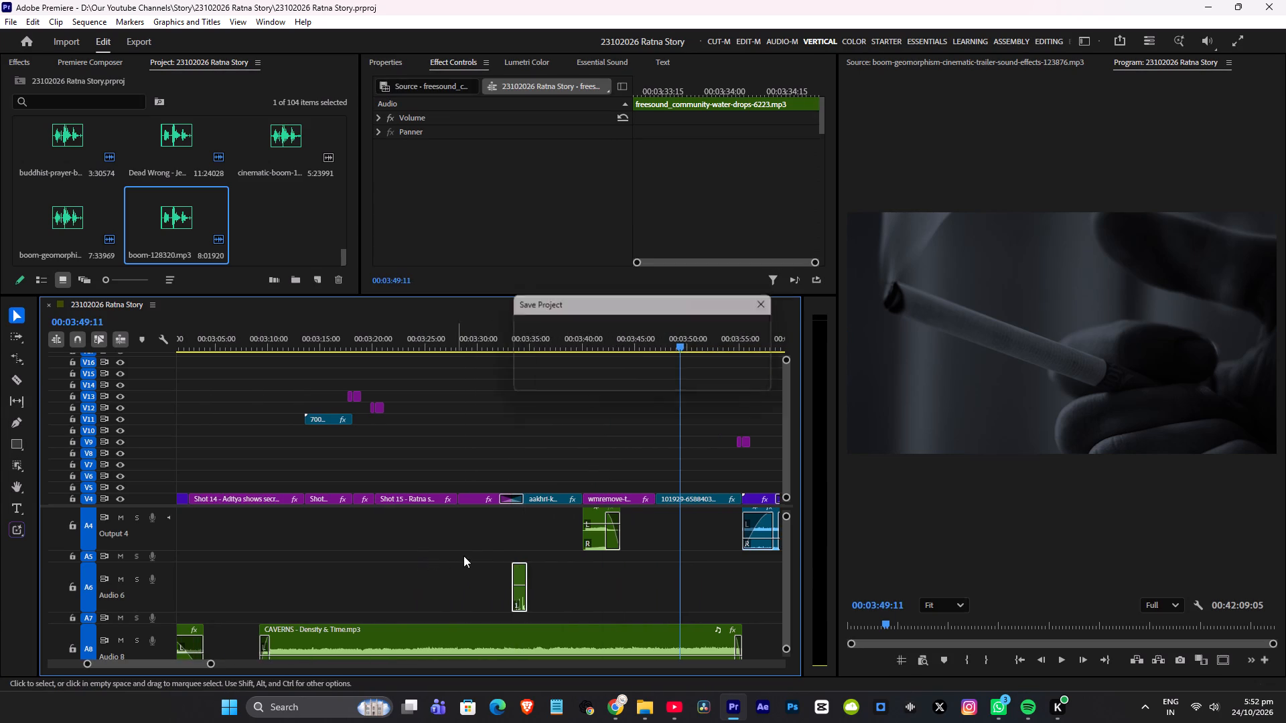
scroll(482, 549, "up", 6)
left_click(564, 339)
key("ctrl+s")
scroll(608, 378, "down", 3, "alt")
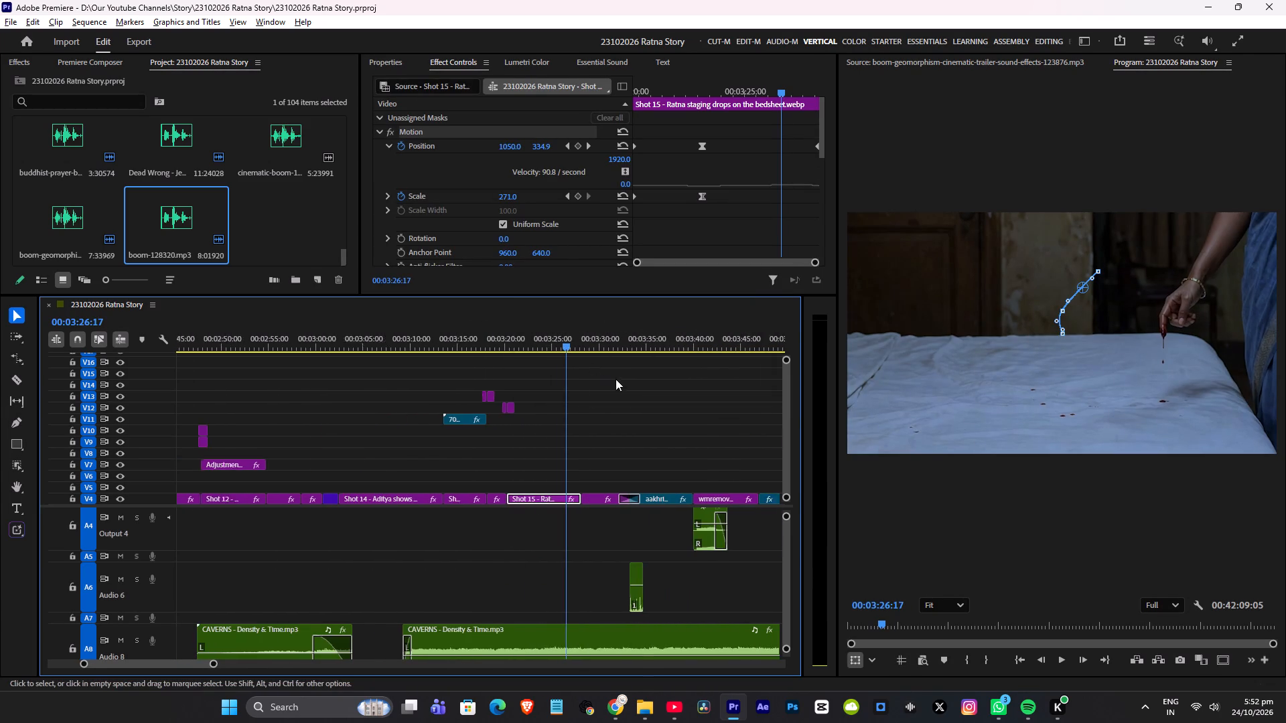
scroll(616, 379, "down", 3, "alt")
scroll(608, 548, "up", 7, "alt")
left_click(652, 571)
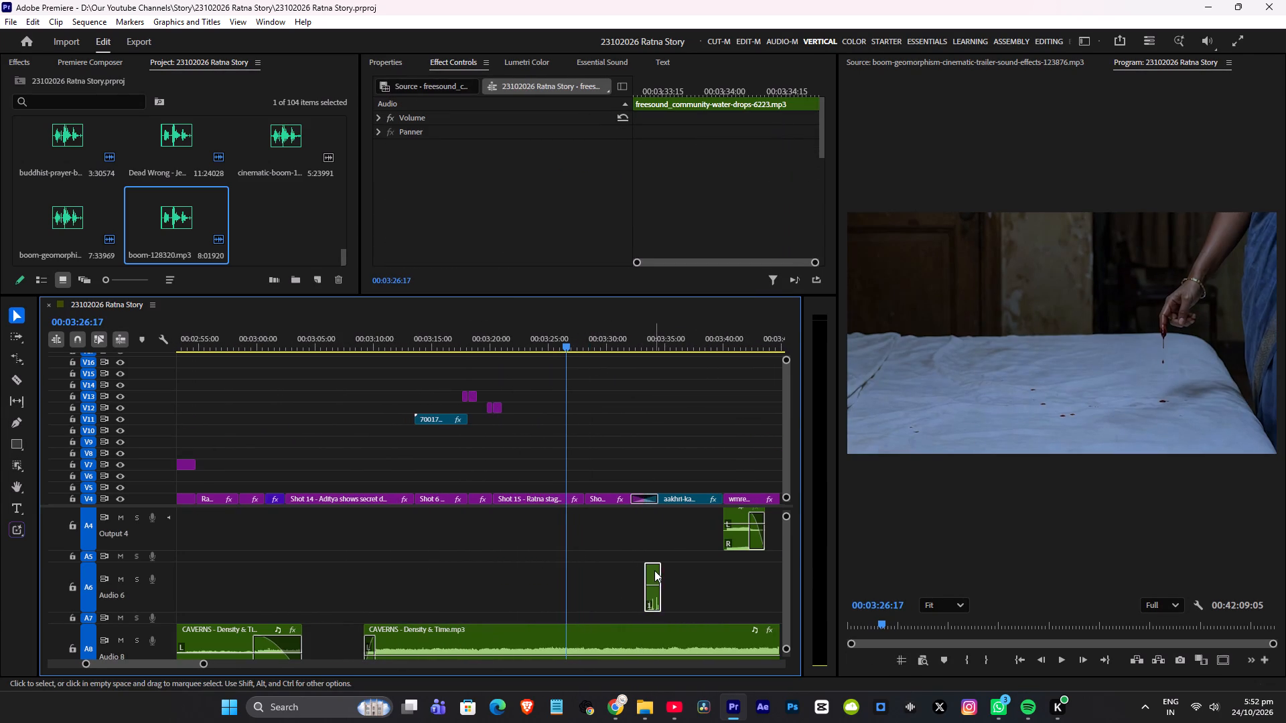
left_click_drag(652, 571, 544, 569)
key("ctrl+s")
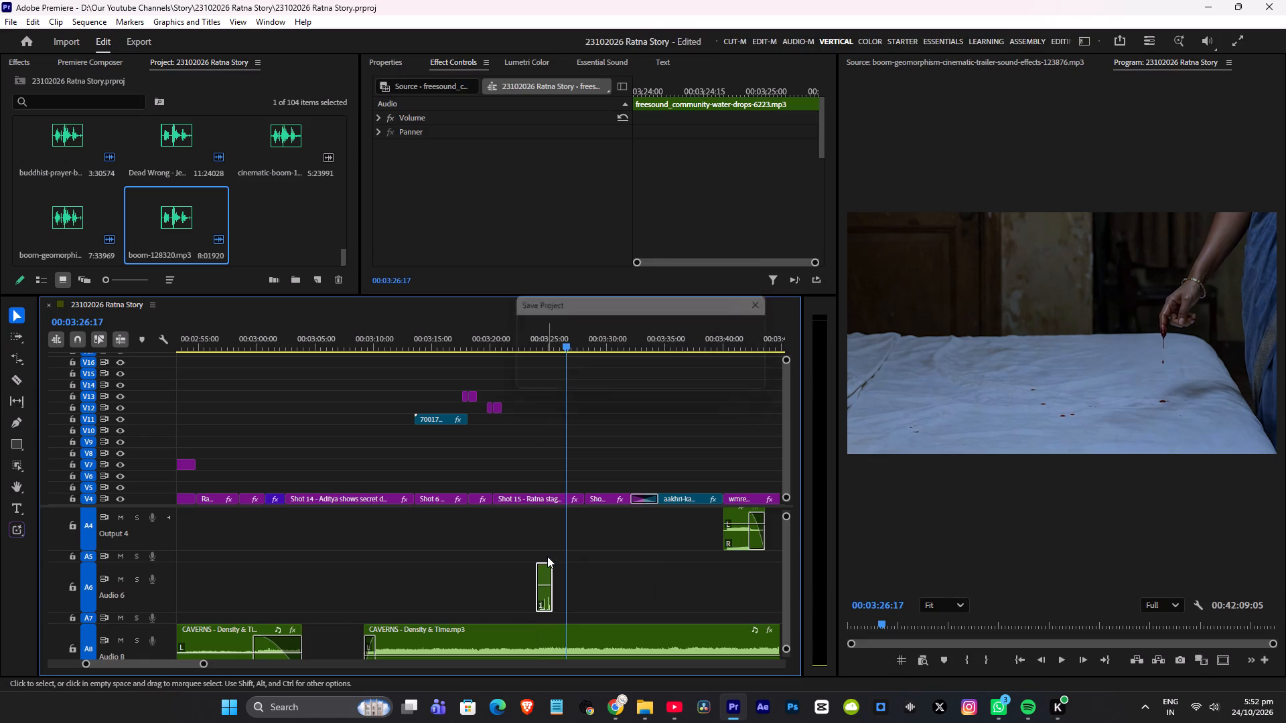
Move the water-drops sound earlier on A6 to about 00:03:21, shortly after the later Shot 15 begins.
scroll(545, 547, "up", 5, "alt")
left_click(497, 343)
key("ctrl+s")
scroll(542, 378, "up", 3)
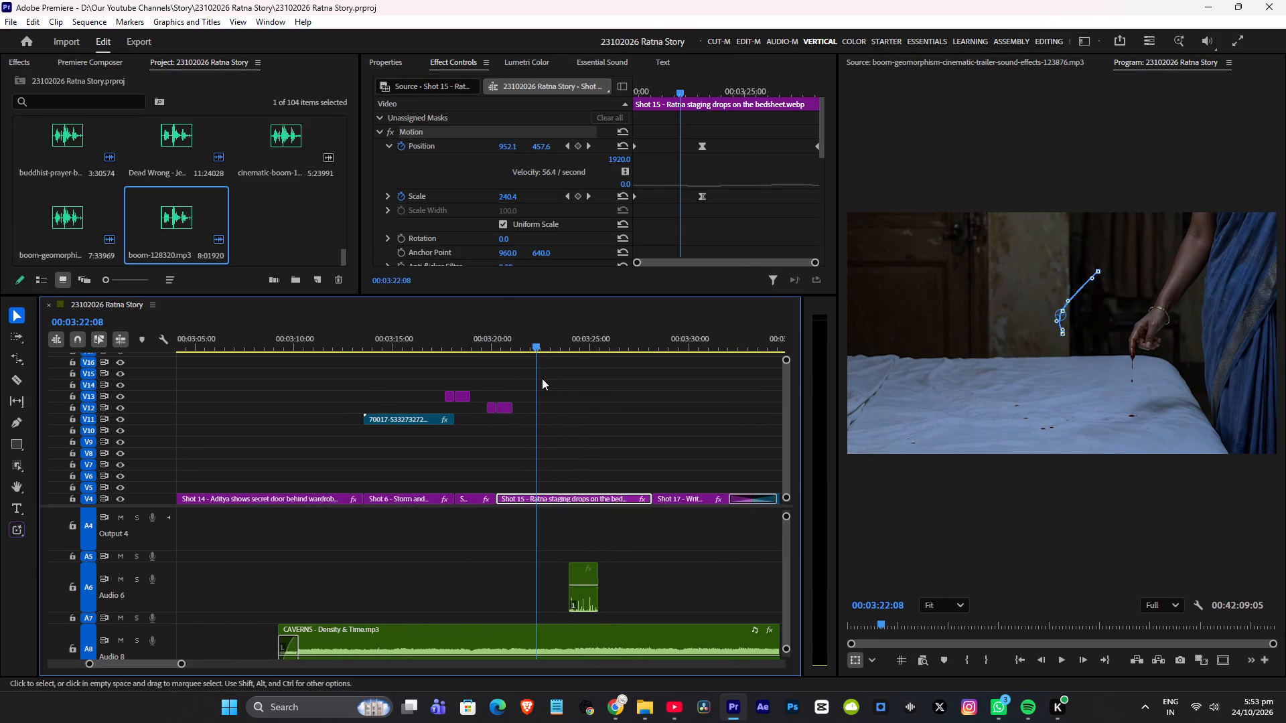
scroll(542, 378, "up", 2)
left_click(638, 572)
left_click_drag(638, 568, 575, 568)
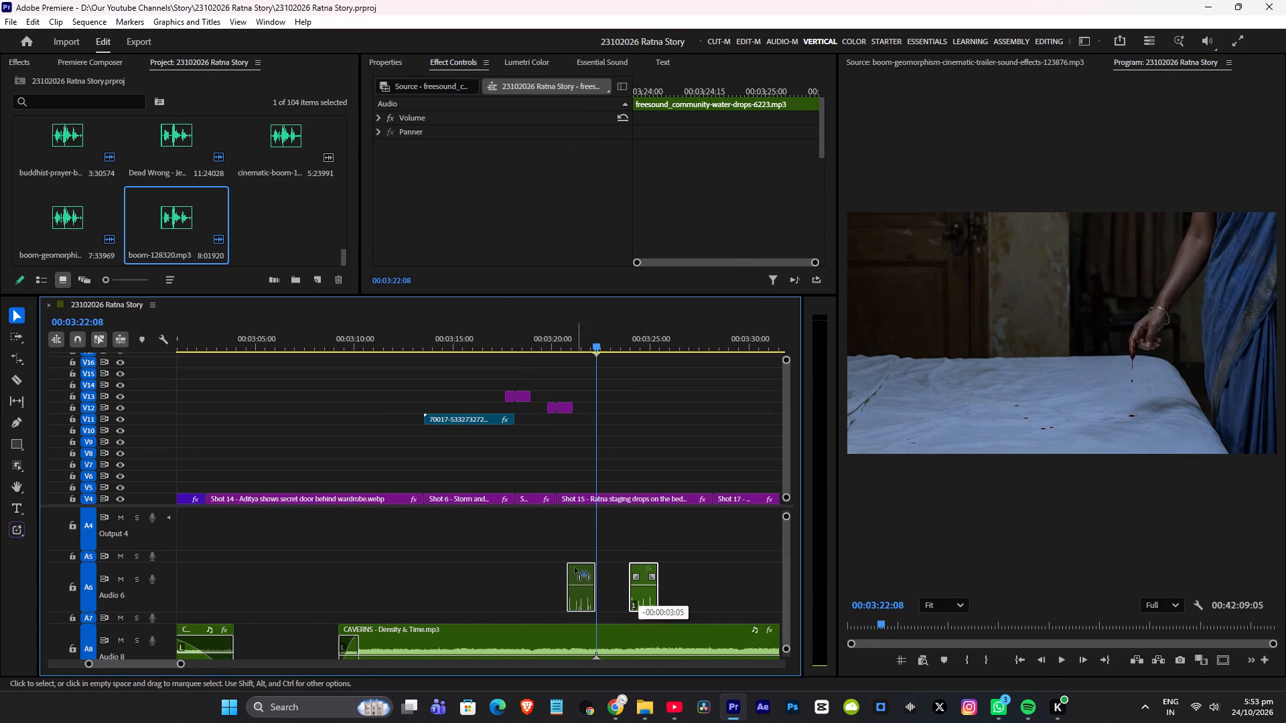
left_click_drag(575, 568, 572, 568)
Preview the cut into Shot 15, then align the start of the water-drops sound with that cut.
left_click(557, 325)
key("space")
scroll(683, 426, "up", 6)
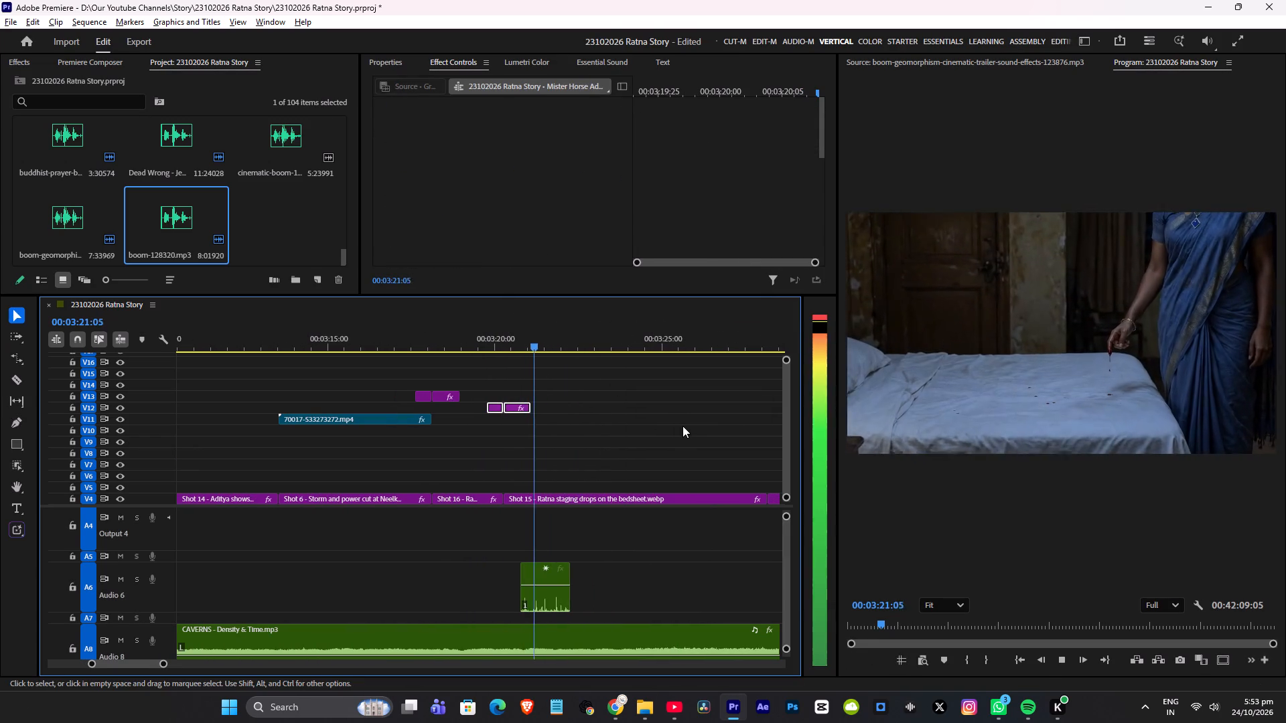
scroll(631, 424, "up", 6, "alt")
key("space")
left_click_drag(374, 344, 380, 343)
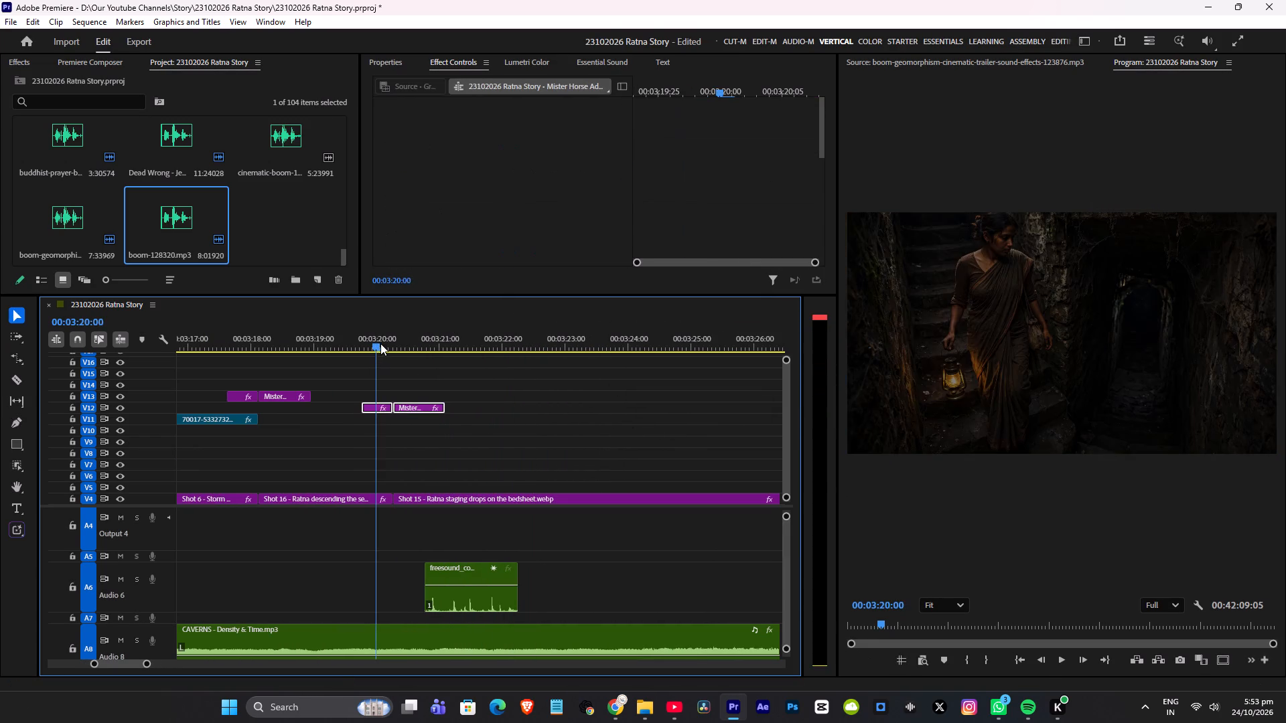
left_click_drag(380, 343, 382, 343)
scroll(482, 413, "up", 3, "alt")
scroll(492, 415, "up", 4)
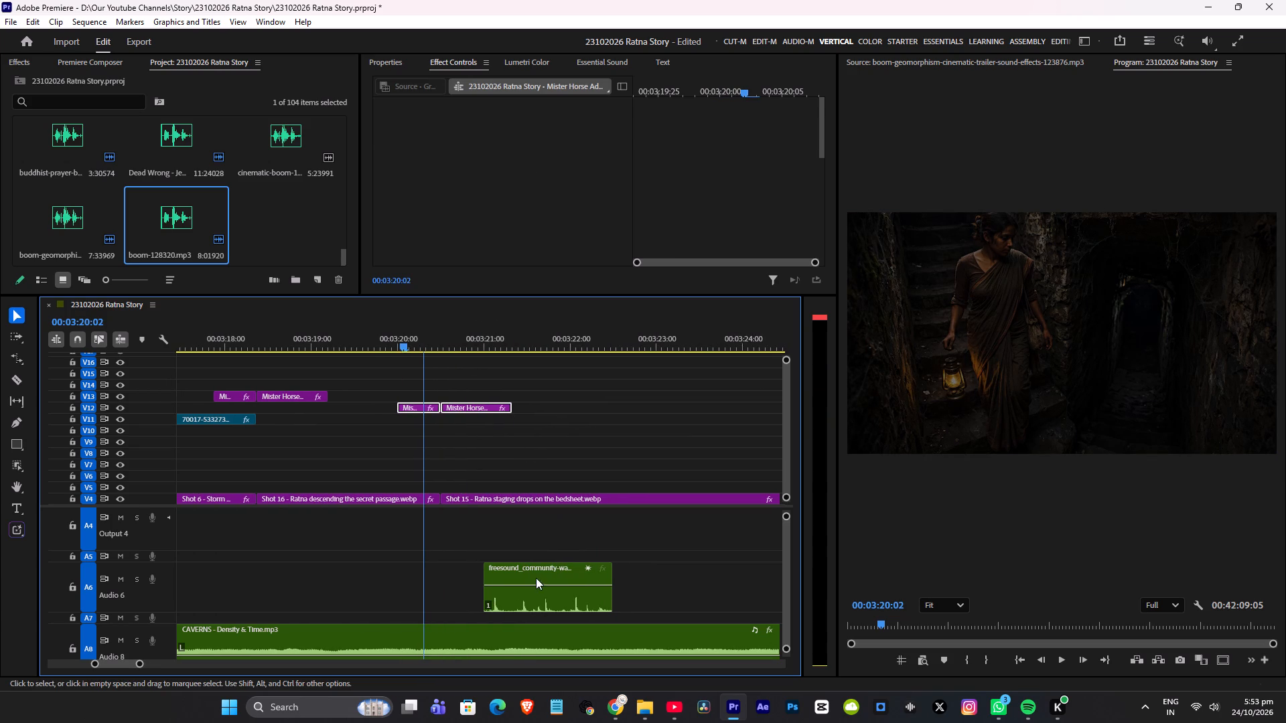
left_click(531, 571)
left_click_drag(550, 574, 510, 576)
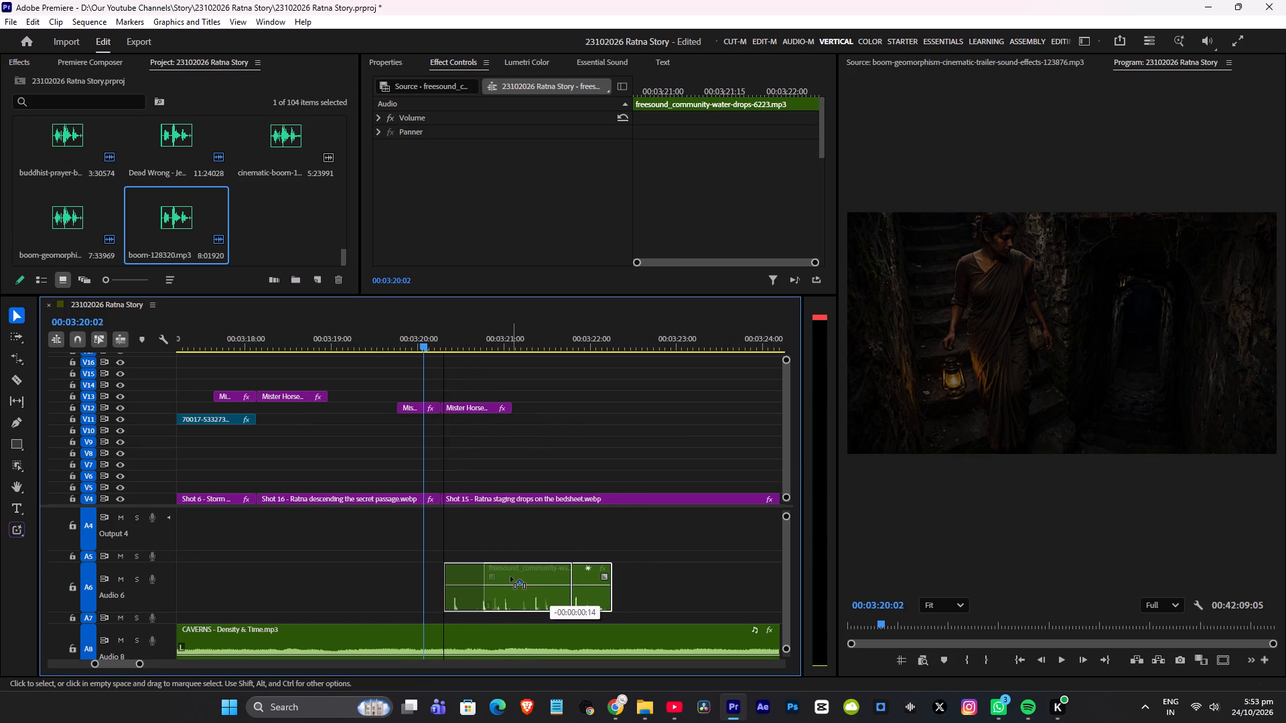
left_click_drag(510, 576, 506, 576)
Play the retimed water-drops sound, save the project, and review the cut from Shot 16 to Shot 15 full screen from 00:03:19:14.
key("space")
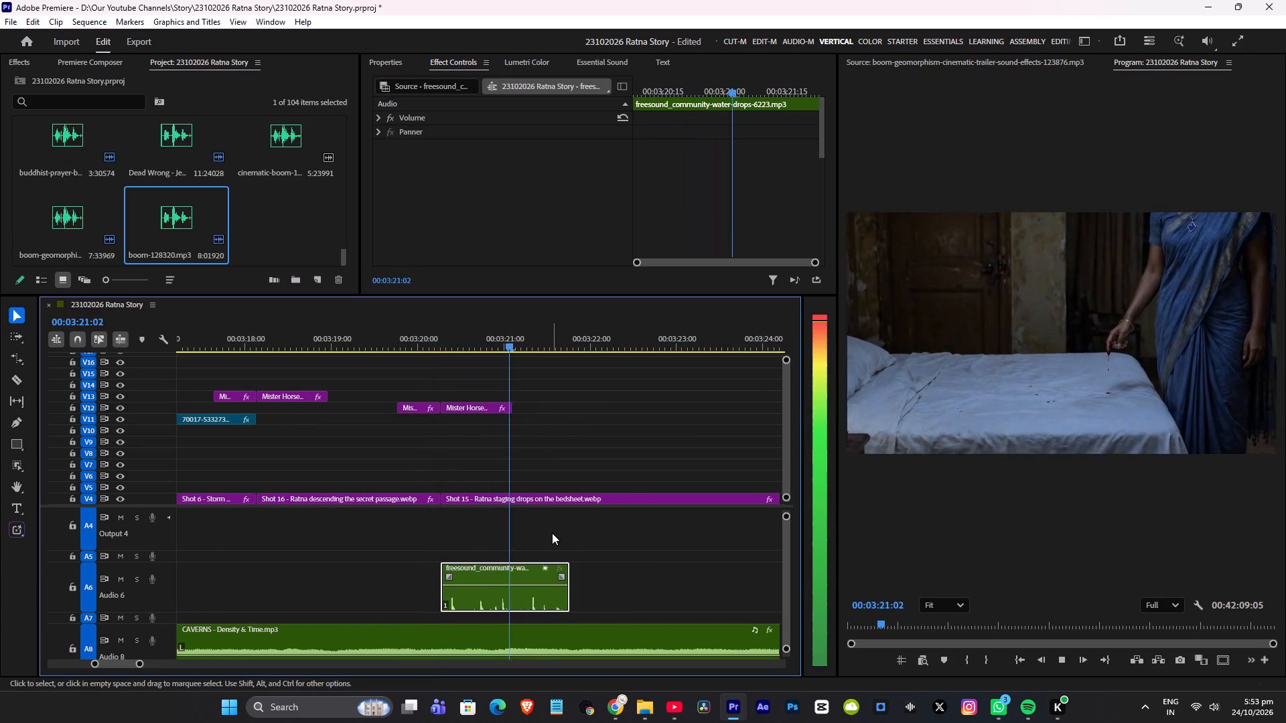
key("space")
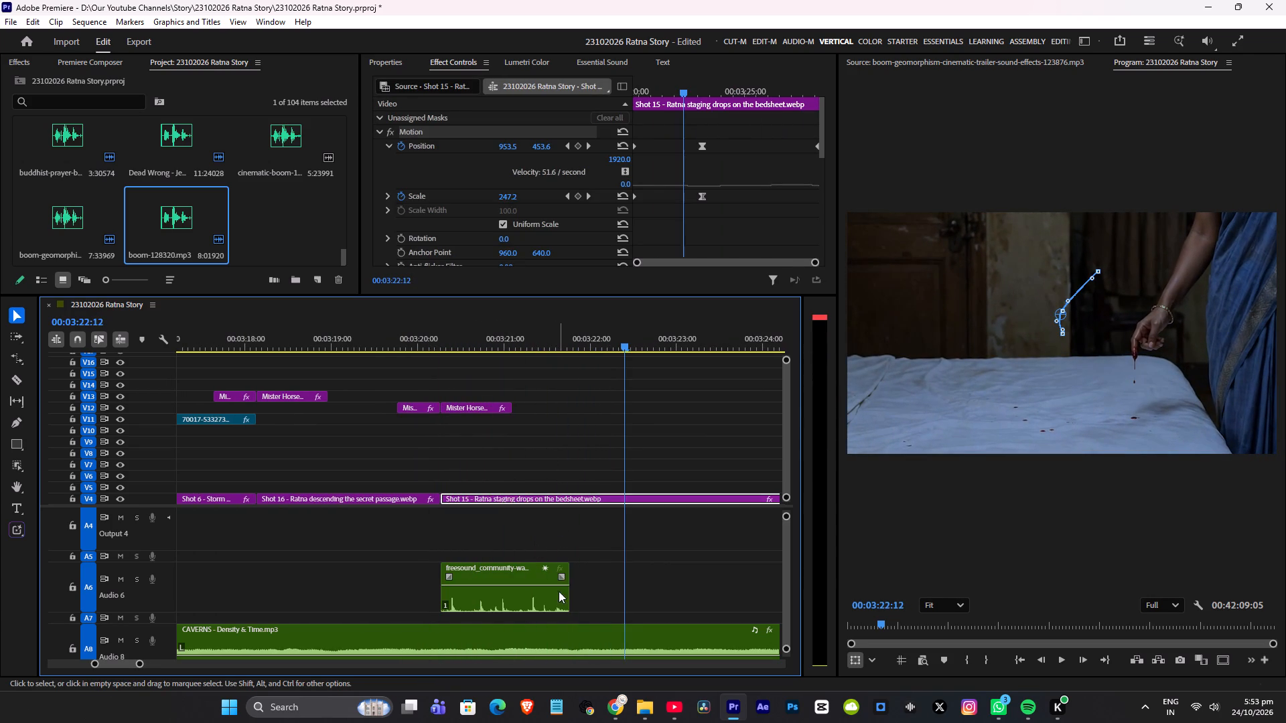
left_click(559, 574)
left_click(373, 329)
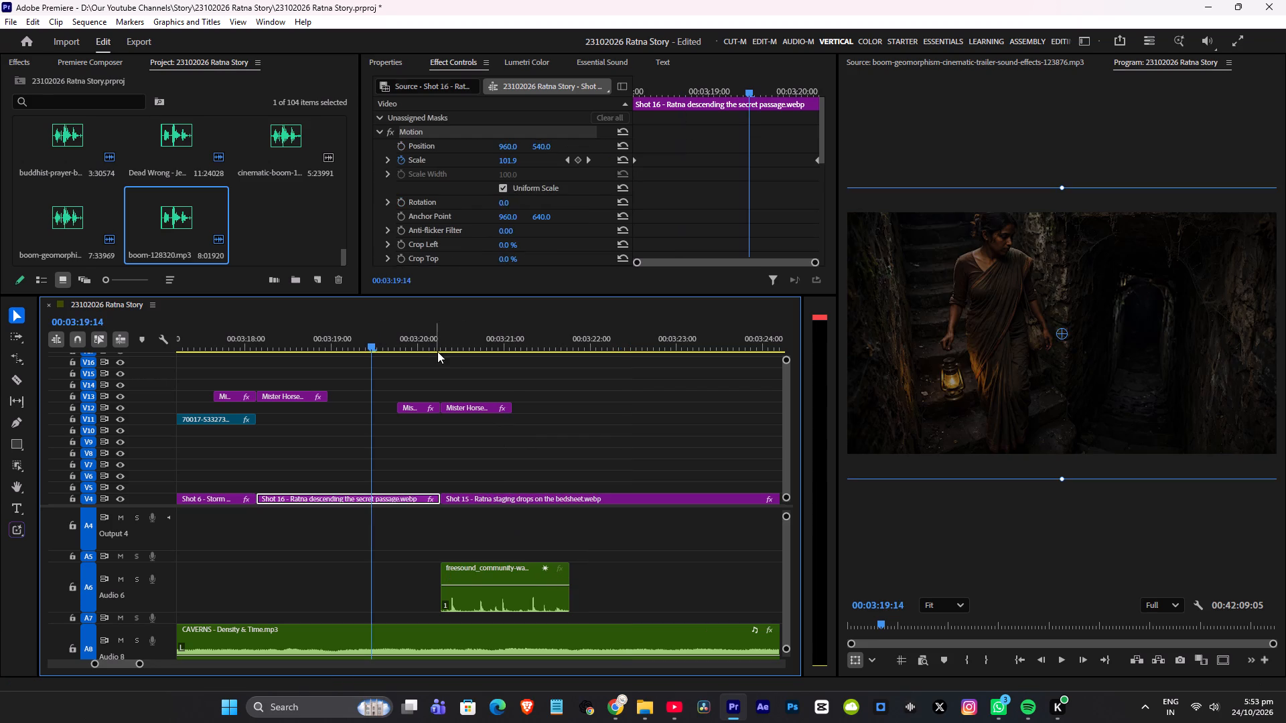
key("ctrl+s")
key("ctrl+grave")
key("space")
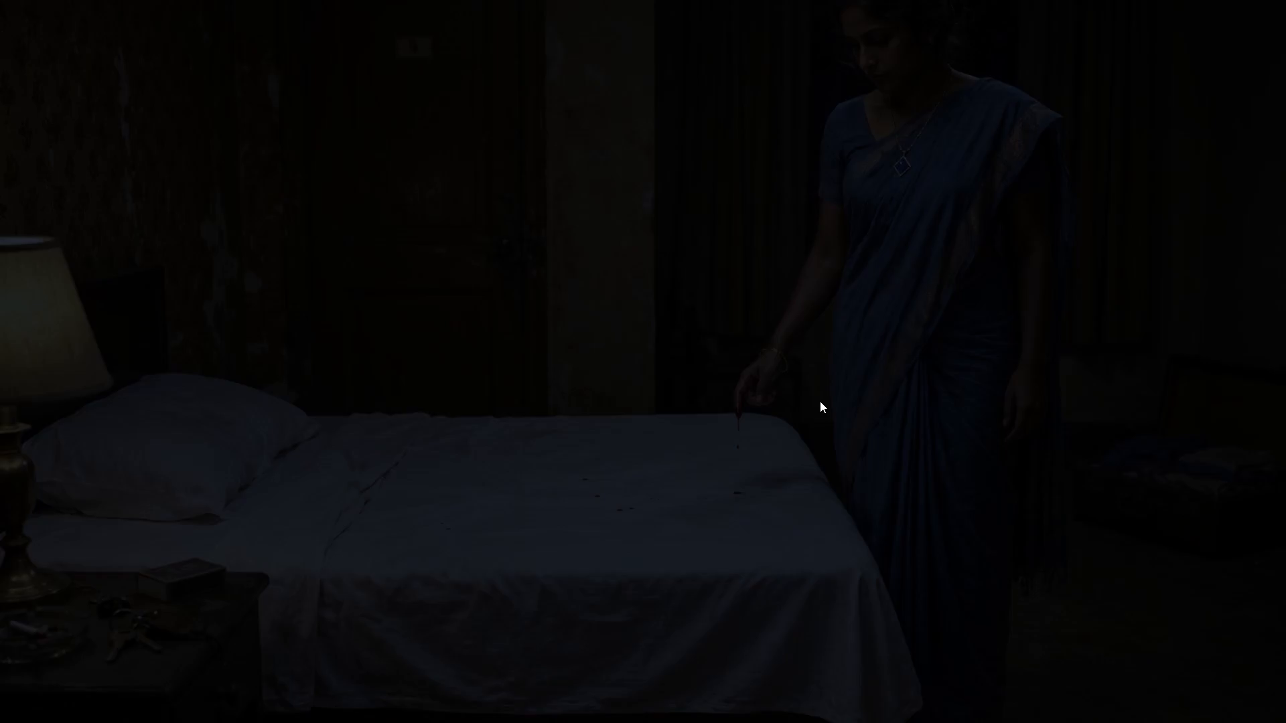
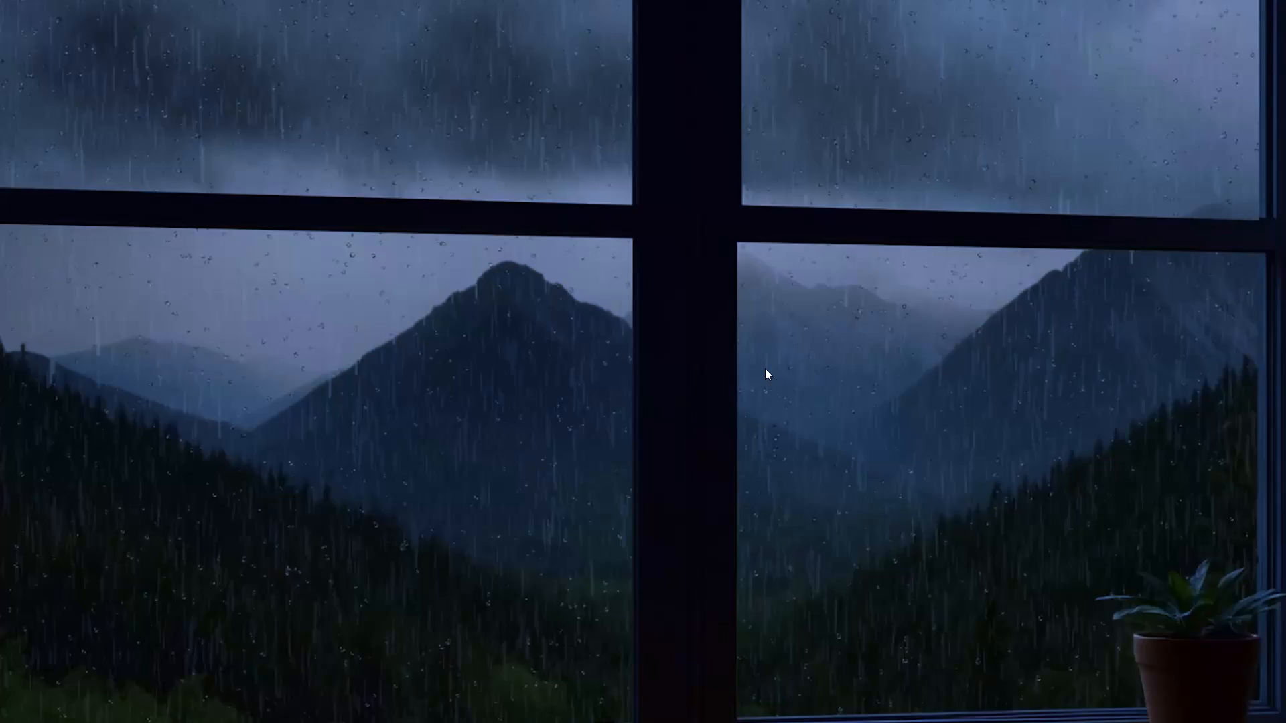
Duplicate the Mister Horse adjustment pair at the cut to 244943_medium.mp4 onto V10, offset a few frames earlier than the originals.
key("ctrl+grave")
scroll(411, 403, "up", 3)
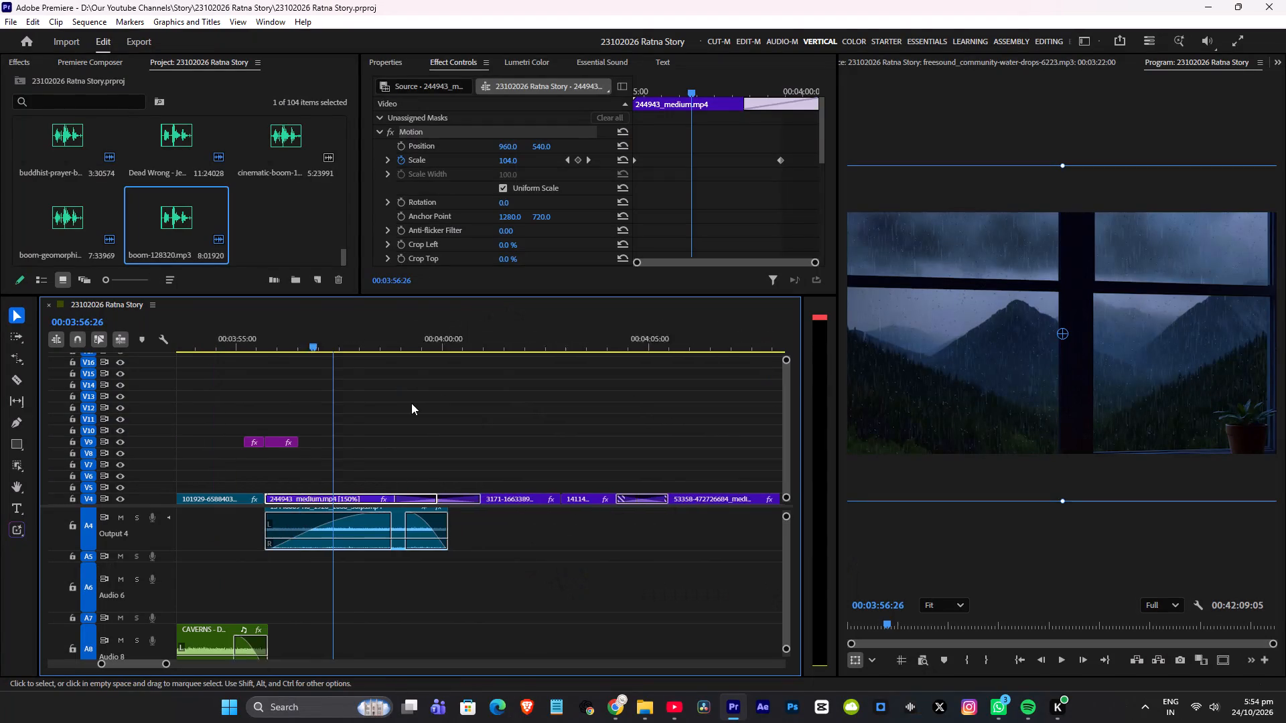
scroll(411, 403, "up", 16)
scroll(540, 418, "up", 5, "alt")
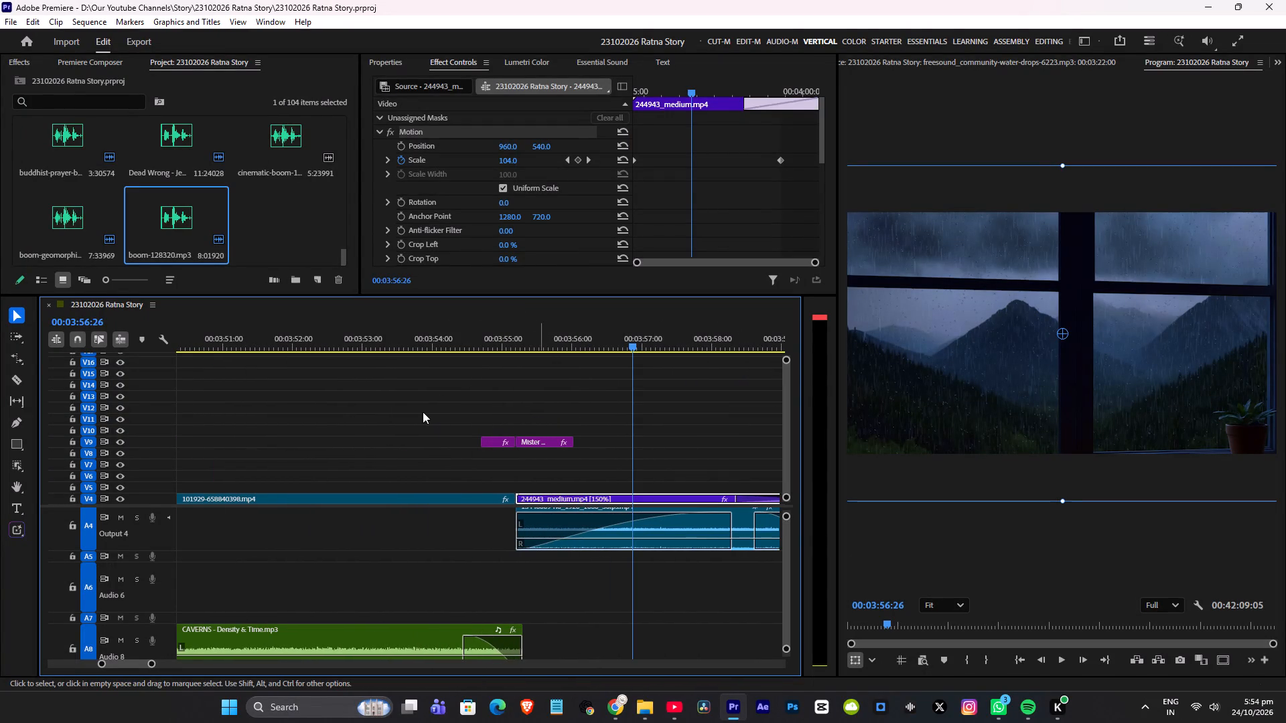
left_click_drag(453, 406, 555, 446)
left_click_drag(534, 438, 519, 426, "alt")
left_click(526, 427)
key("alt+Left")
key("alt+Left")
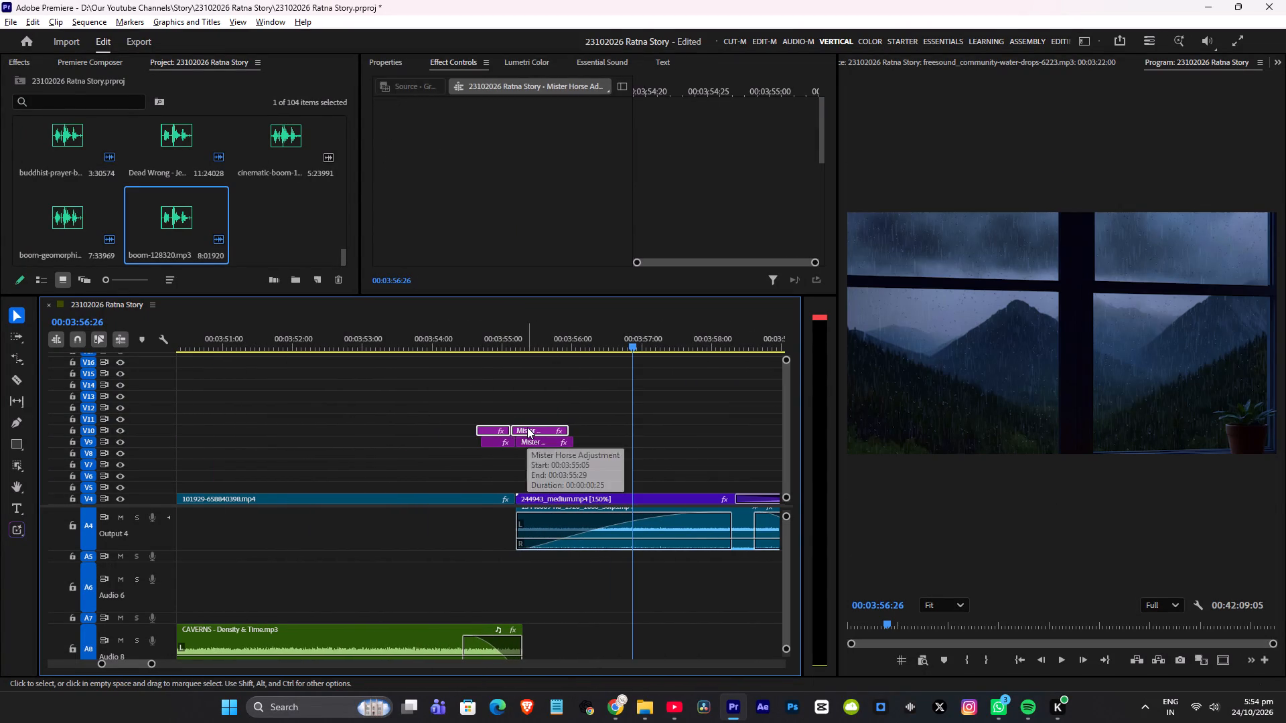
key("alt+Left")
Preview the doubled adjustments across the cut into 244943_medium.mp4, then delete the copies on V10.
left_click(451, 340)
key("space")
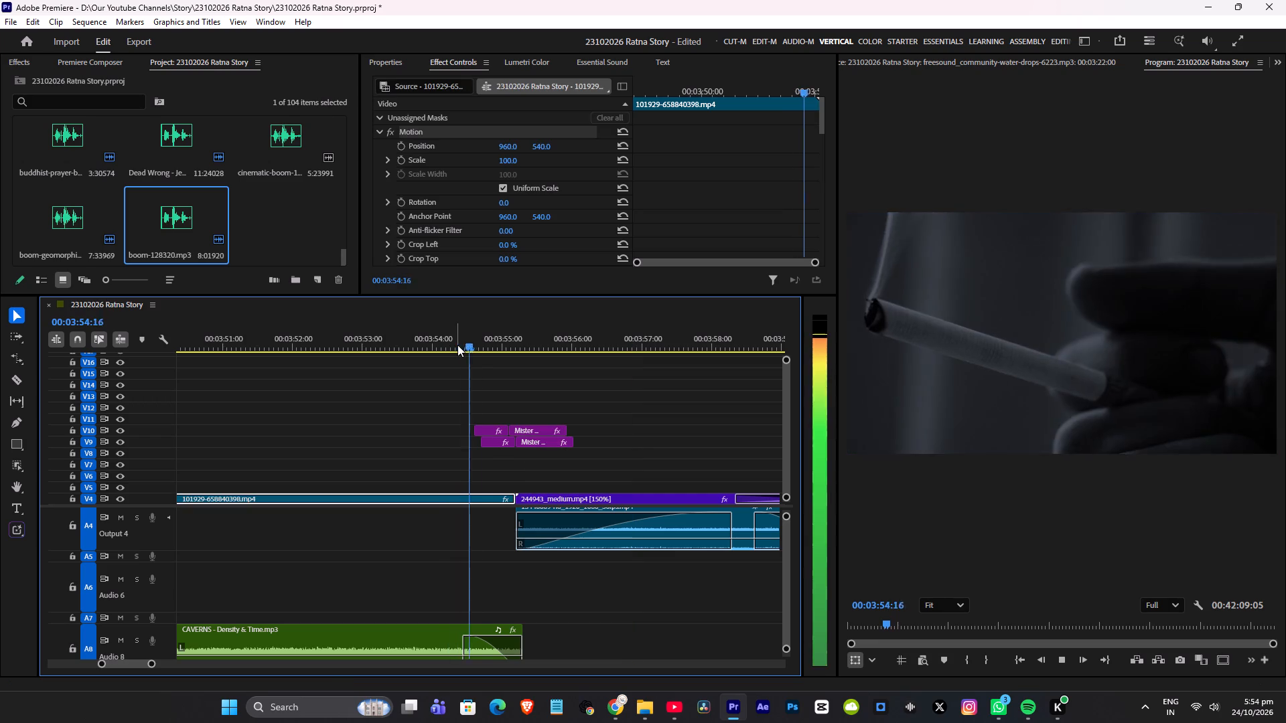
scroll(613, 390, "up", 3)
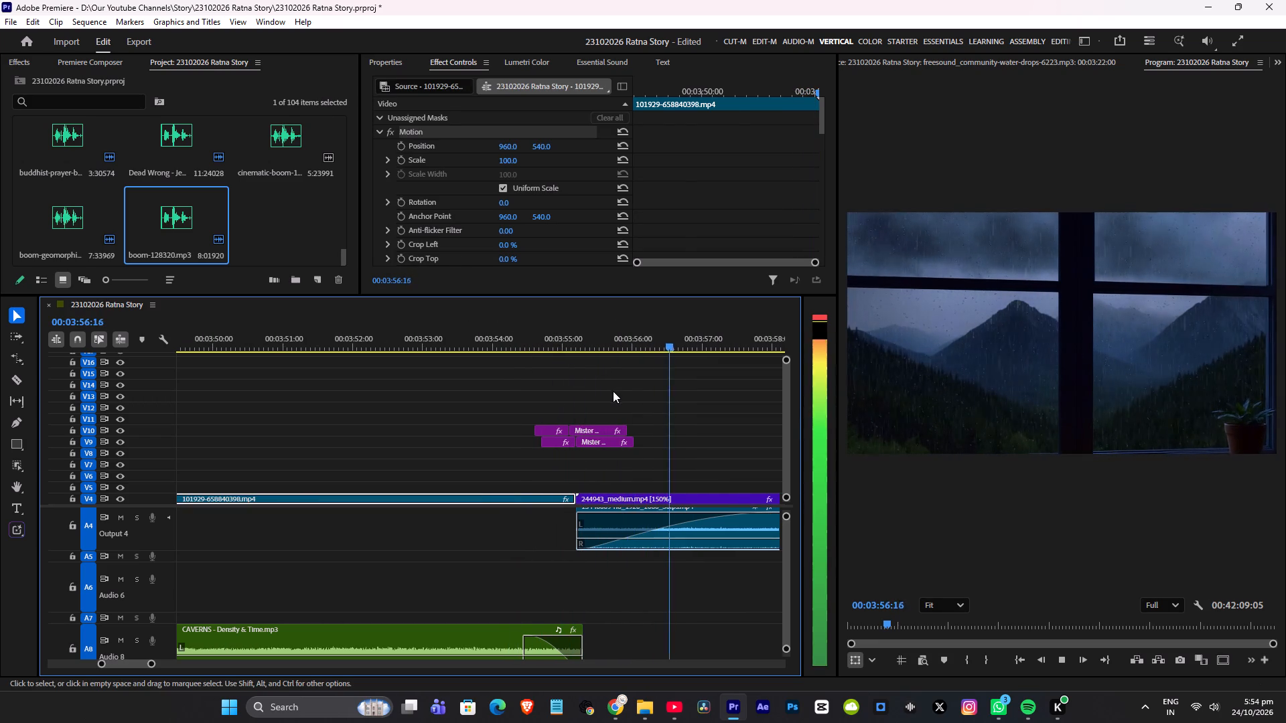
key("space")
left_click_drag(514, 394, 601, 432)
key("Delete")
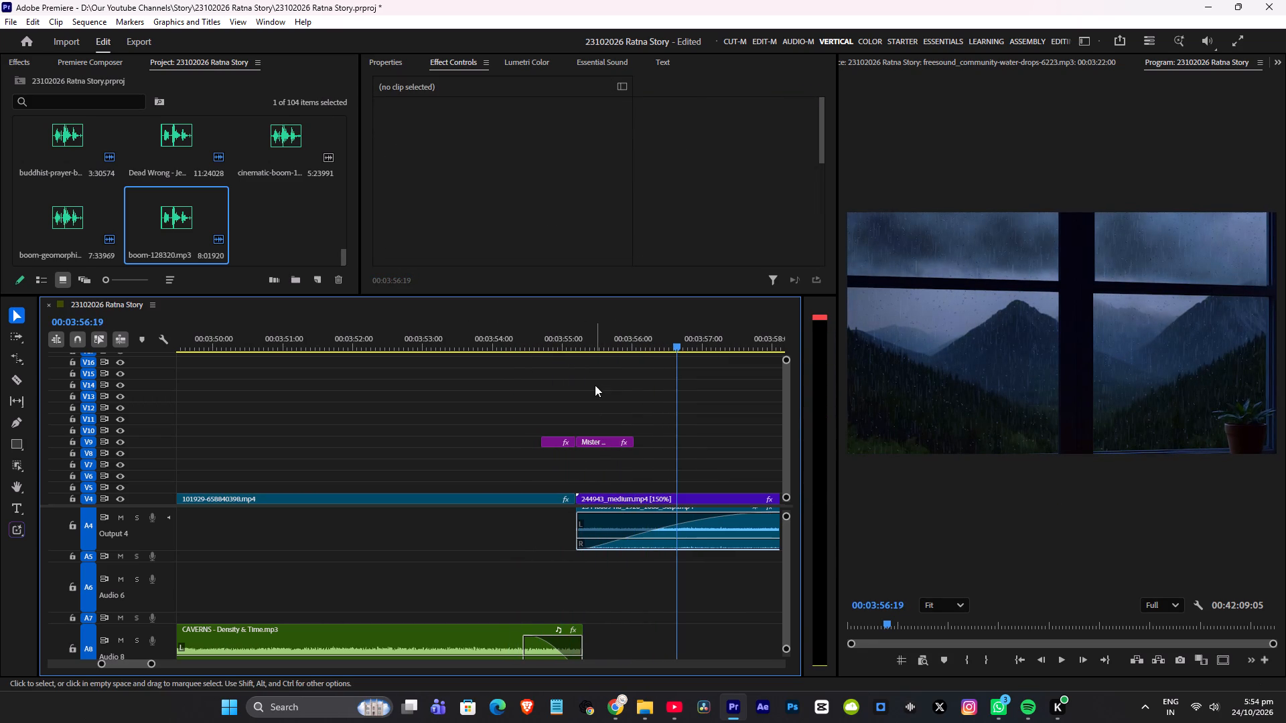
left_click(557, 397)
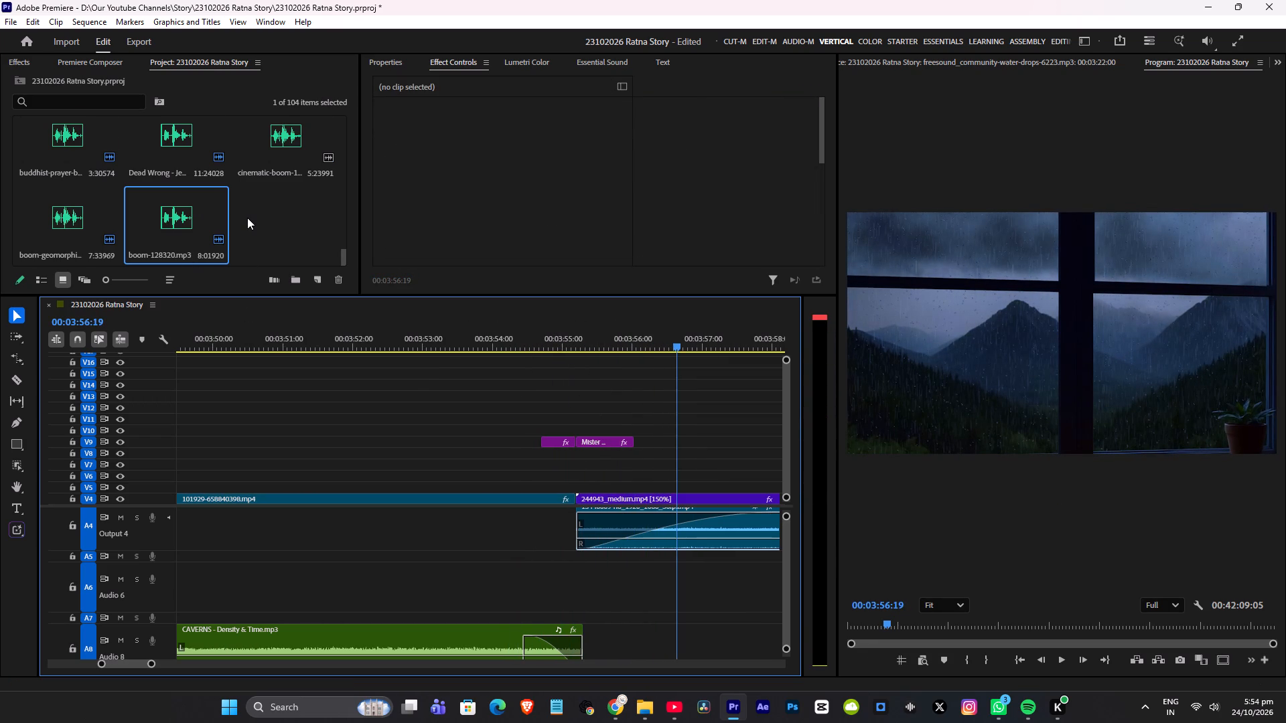
Add Black Video on V8 over the end of the cigarette clip, trimmed to about one second and ending at the cut.
scroll(247, 218, "up", 2)
left_click_drag(171, 216, 212, 237)
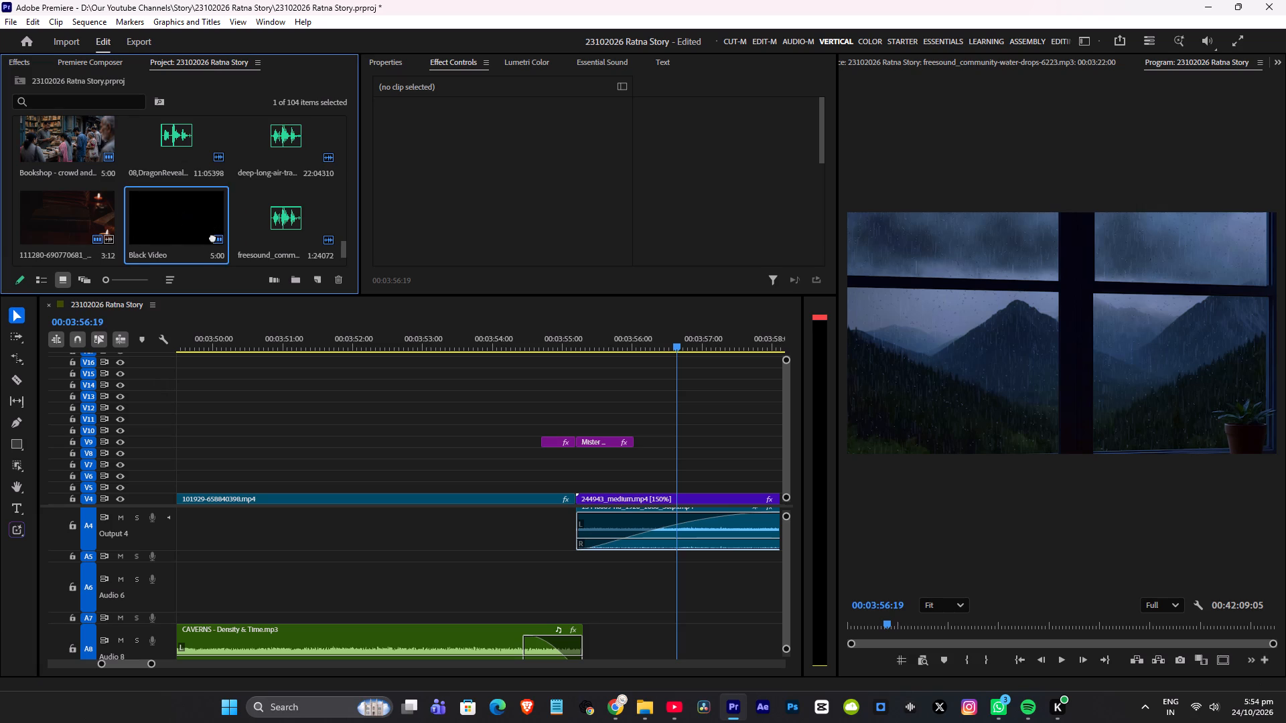
left_click_drag(212, 237, 370, 389)
left_click_drag(716, 384, 557, 384)
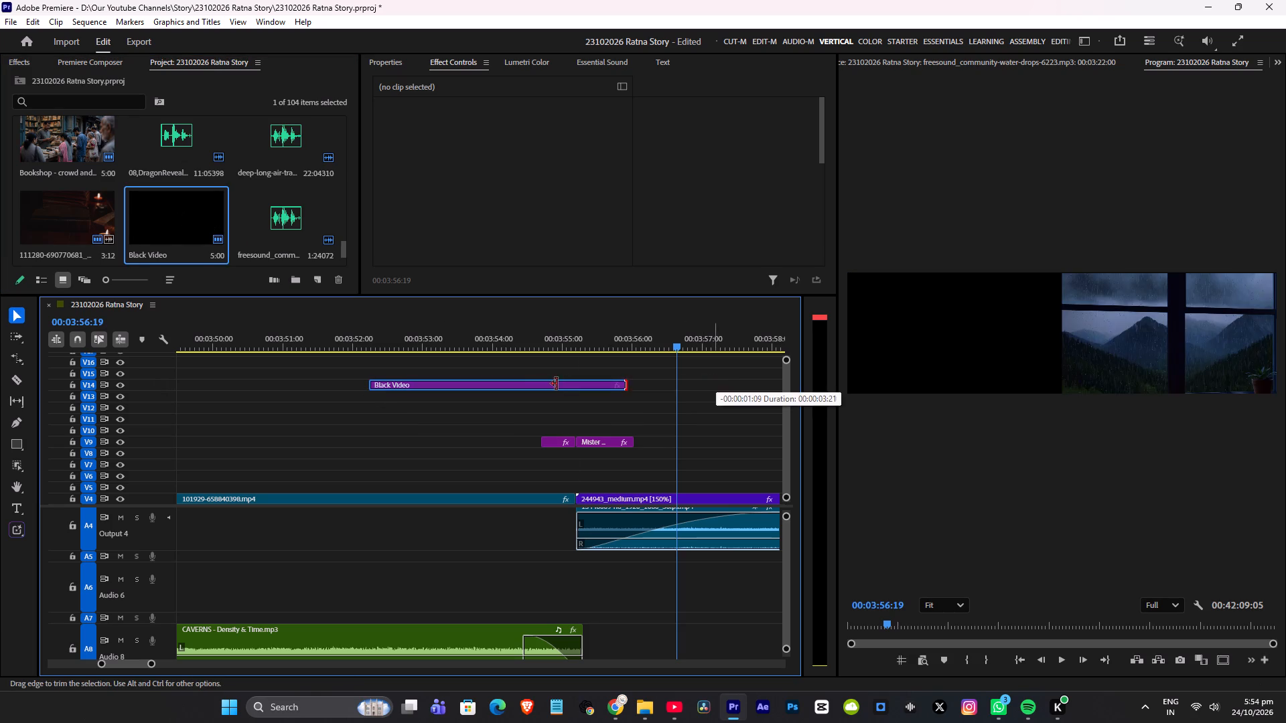
left_click_drag(557, 384, 546, 384)
left_click_drag(479, 382, 518, 452)
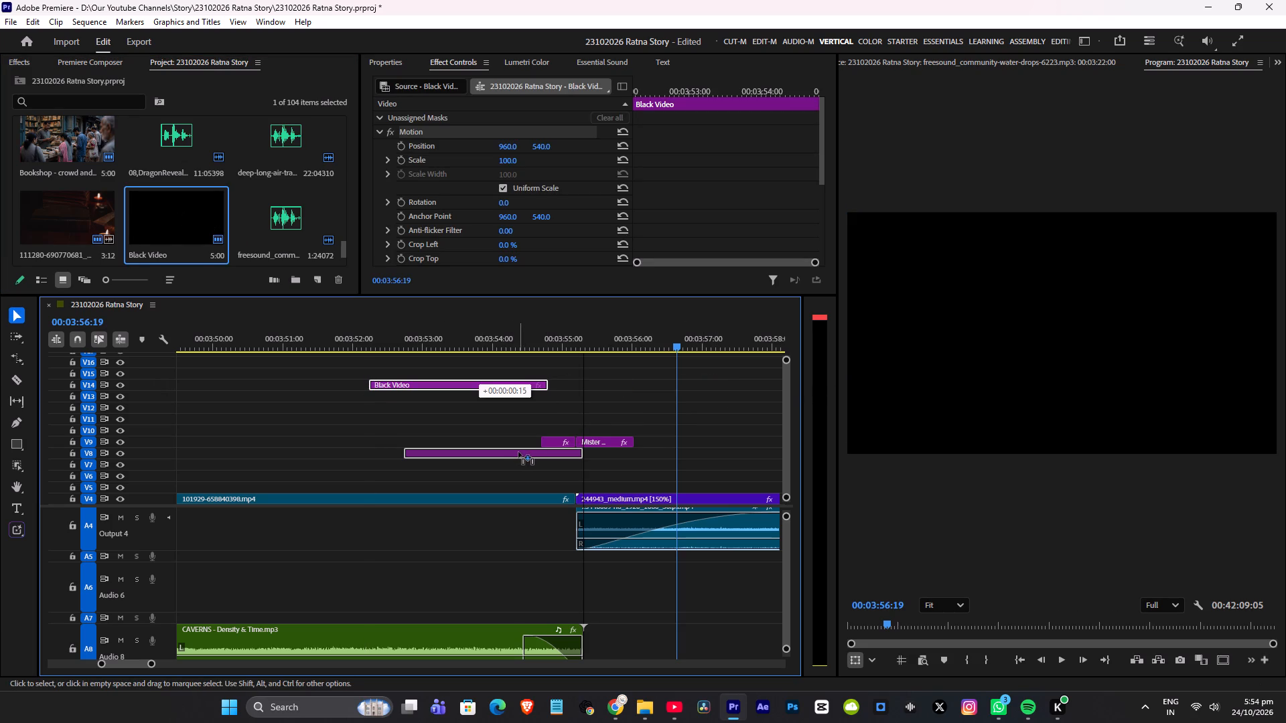
left_click_drag(518, 452, 518, 451)
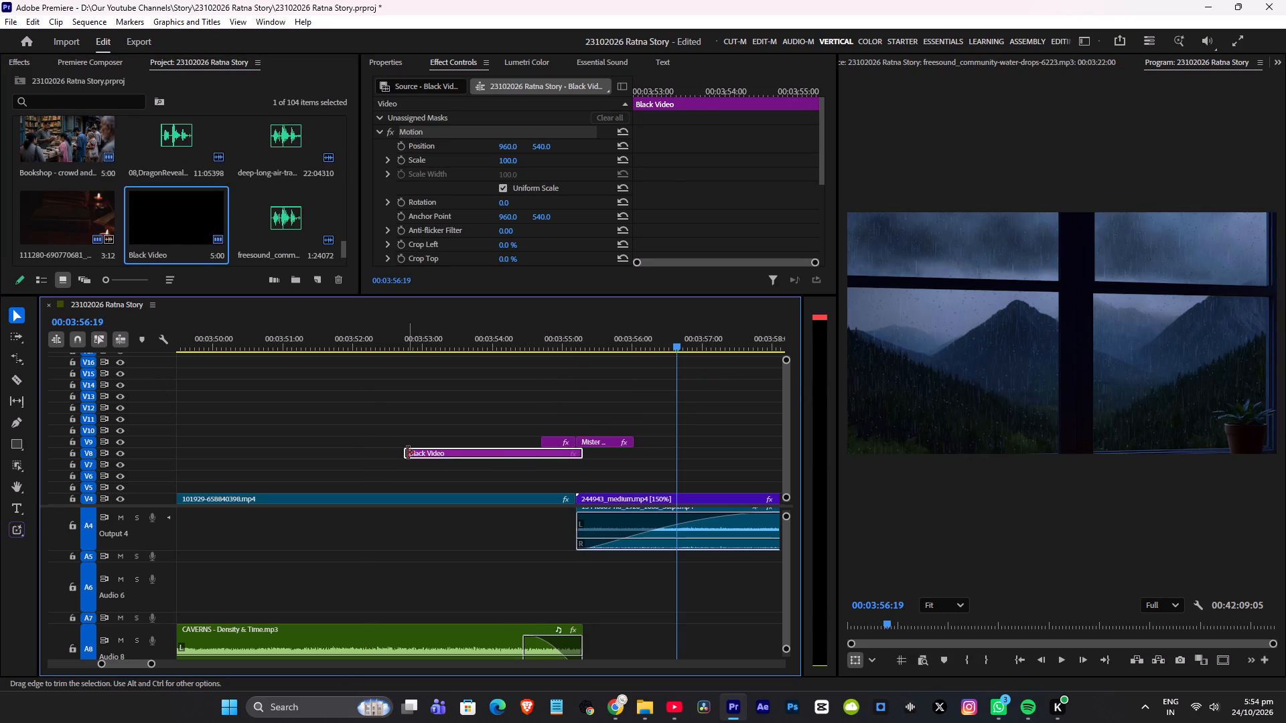
left_click_drag(407, 454, 503, 452)
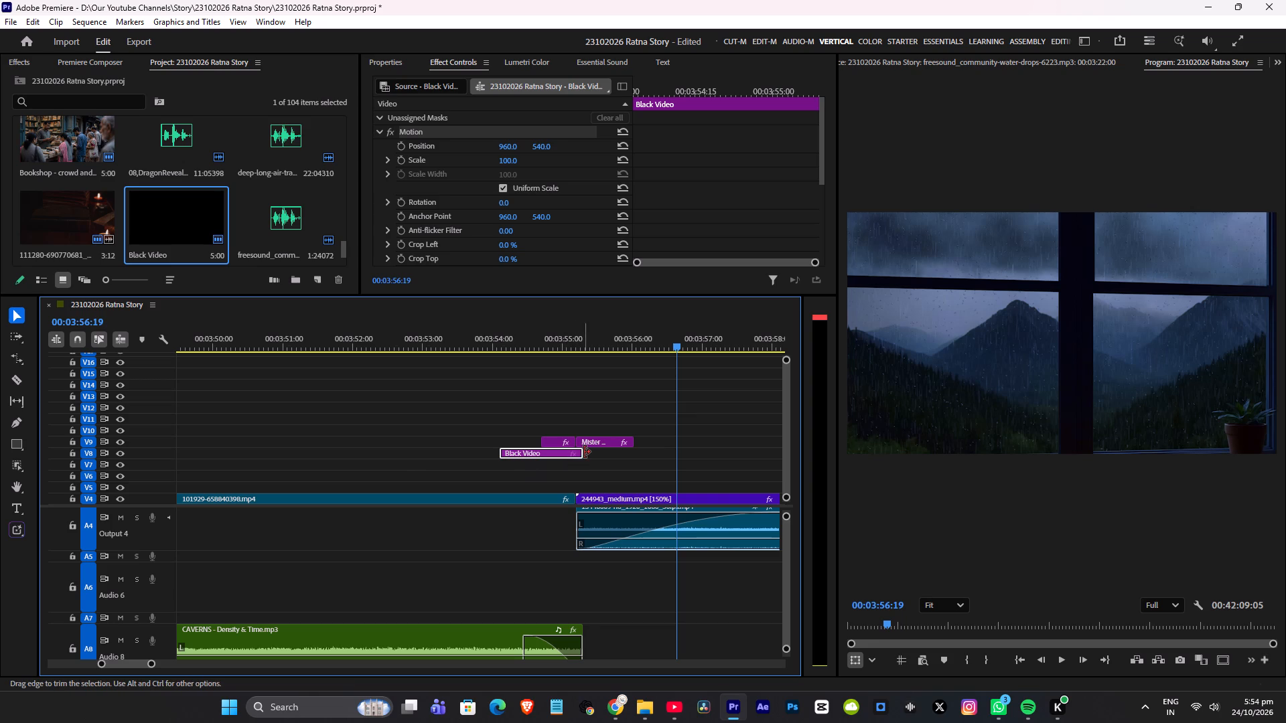
left_click_drag(584, 452, 578, 451)
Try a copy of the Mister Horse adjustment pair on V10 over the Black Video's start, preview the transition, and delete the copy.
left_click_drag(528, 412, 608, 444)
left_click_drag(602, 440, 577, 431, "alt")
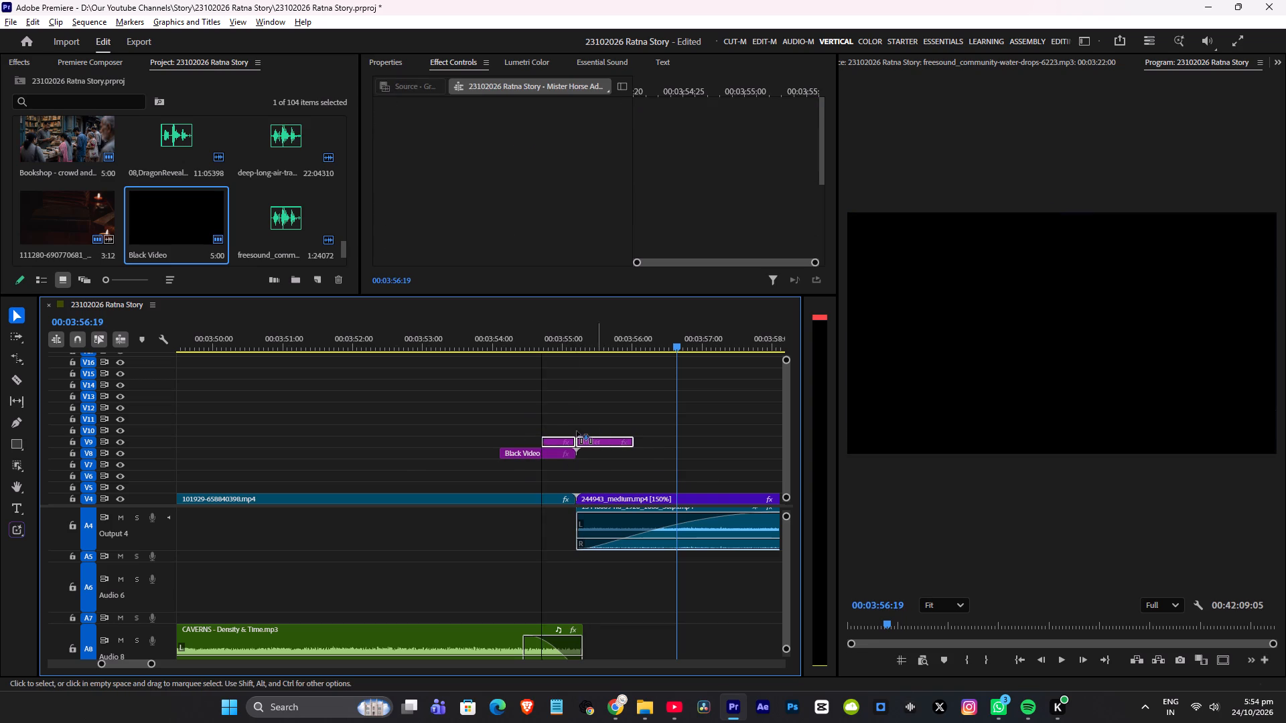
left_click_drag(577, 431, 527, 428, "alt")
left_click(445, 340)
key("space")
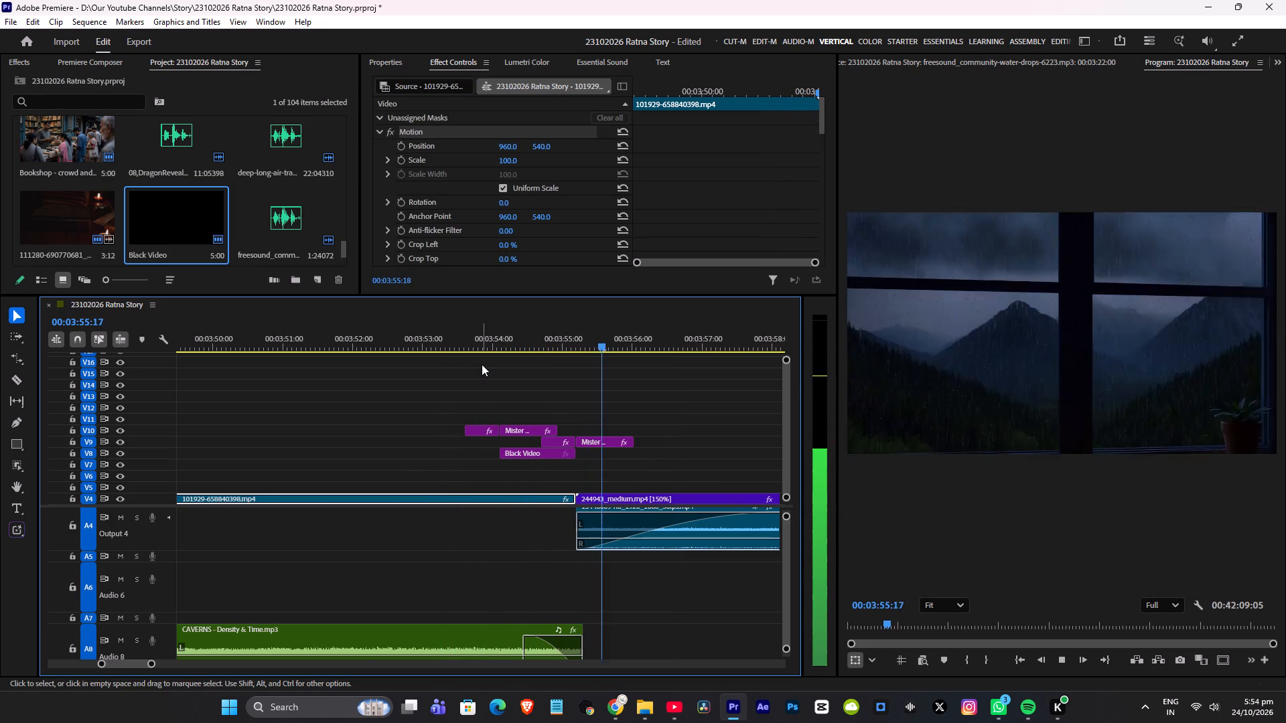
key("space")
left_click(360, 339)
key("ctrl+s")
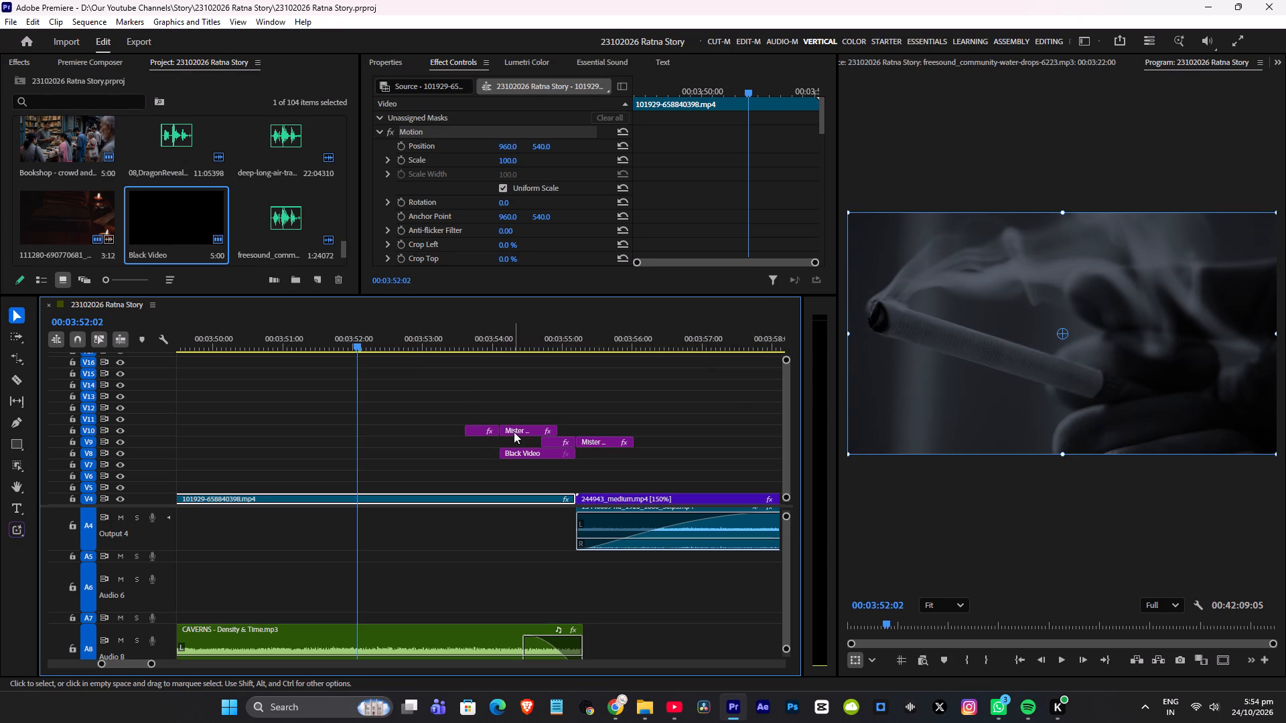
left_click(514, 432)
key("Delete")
Extend the Black Video's start to about 00:03:53:08 and add the default transition there, lengthened to cover most of the clip.
left_click_drag(497, 453, 480, 454)
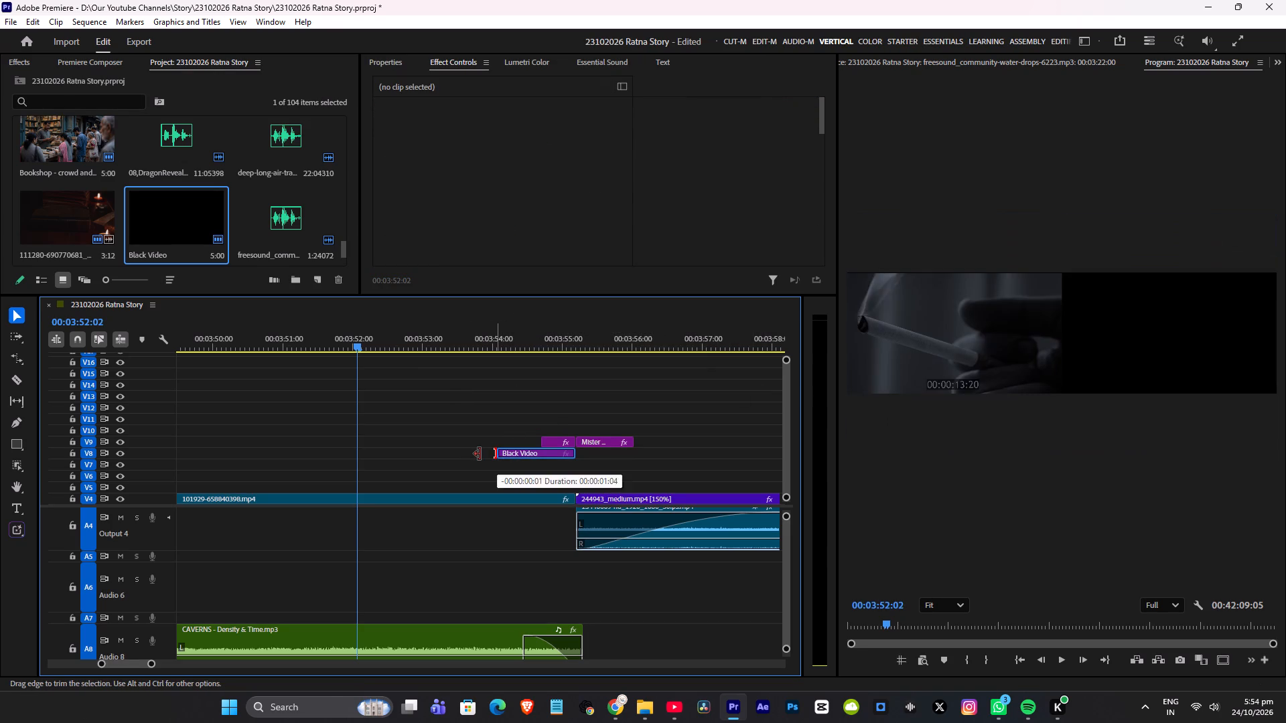
left_click_drag(480, 454, 477, 454)
left_click(482, 454)
key("ctrl+d")
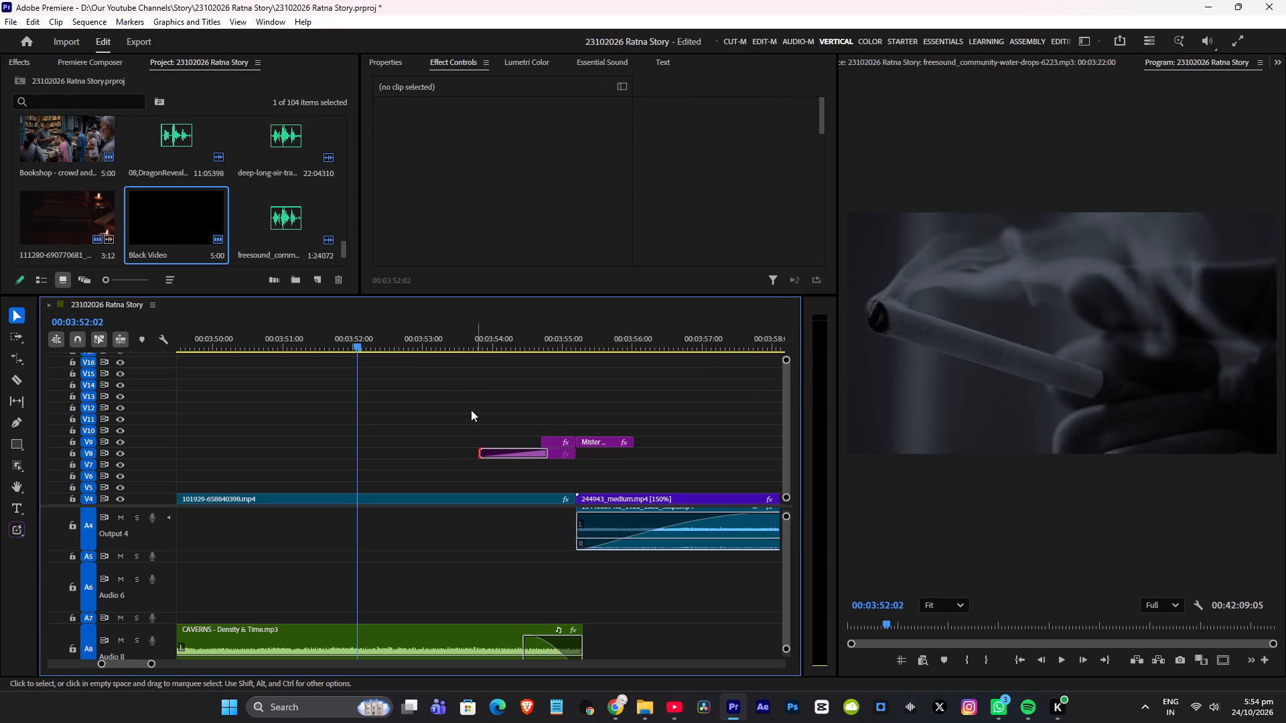
left_click_drag(482, 452, 445, 455)
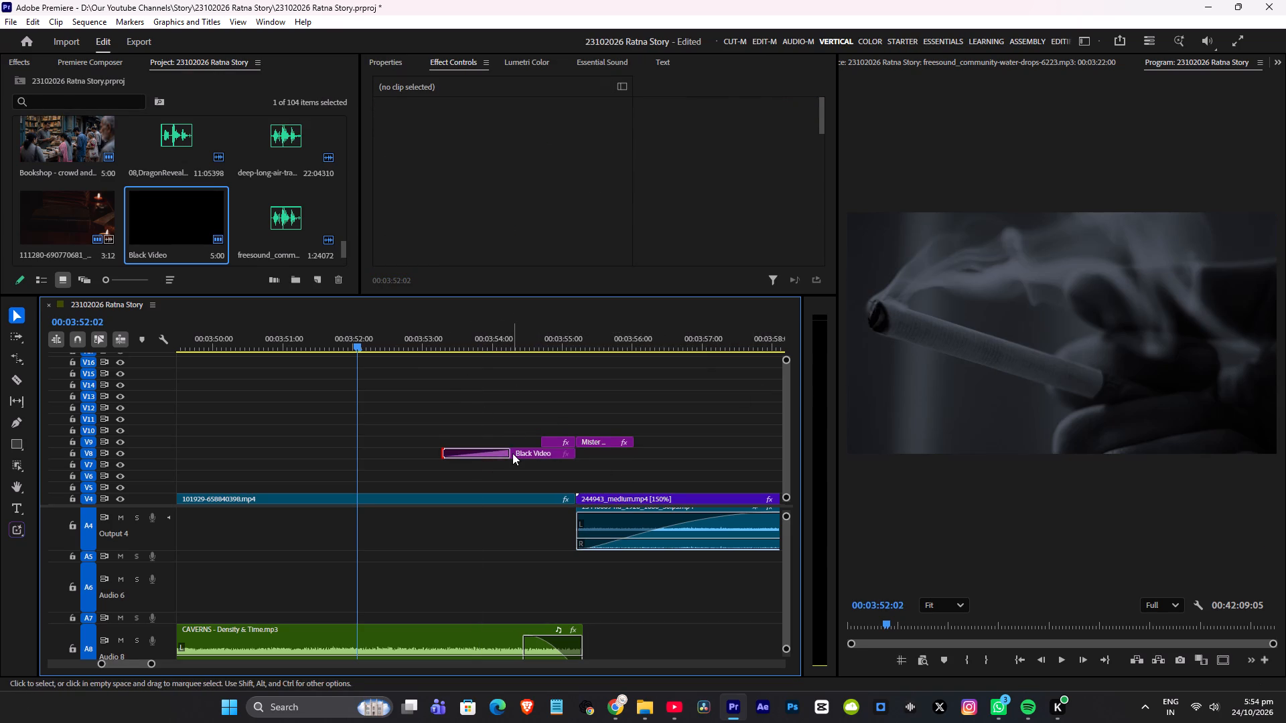
left_click(512, 453)
left_click_drag(505, 454, 535, 451)
Preview the fade to black and the cut into 244943_medium.mp4 with the Mister Horse adjustments in place.
key("space")
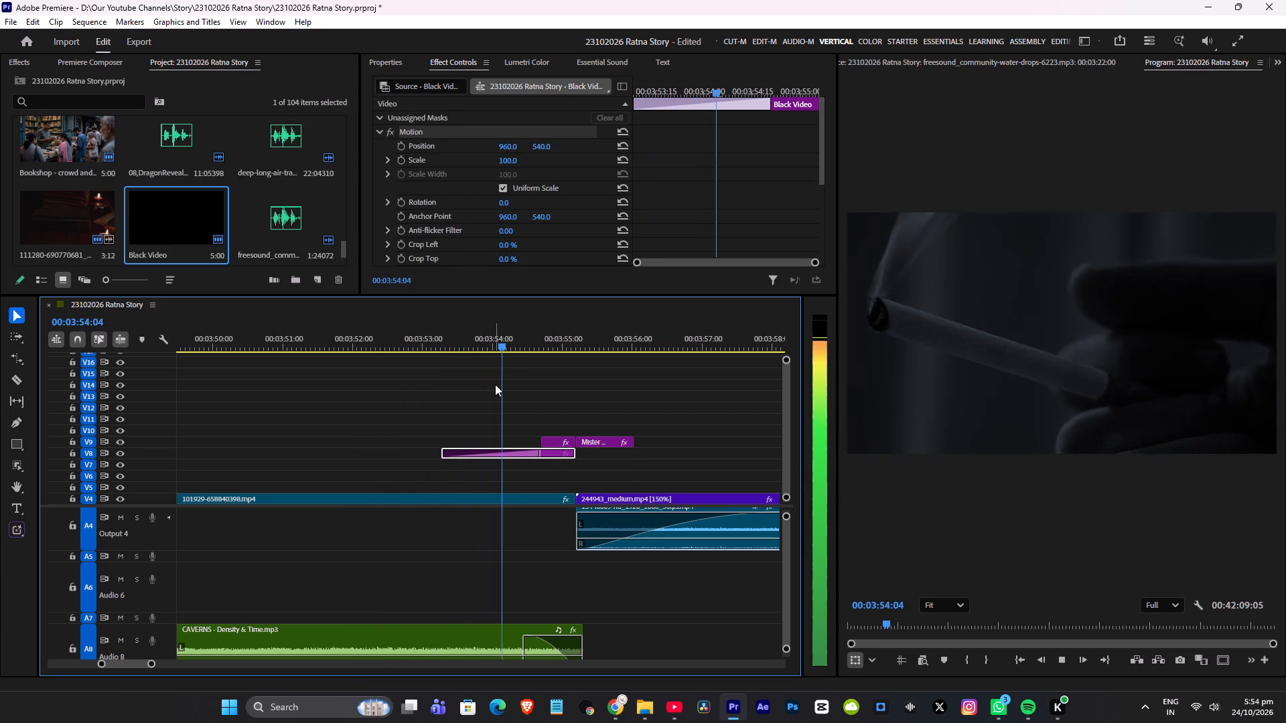
key("space")
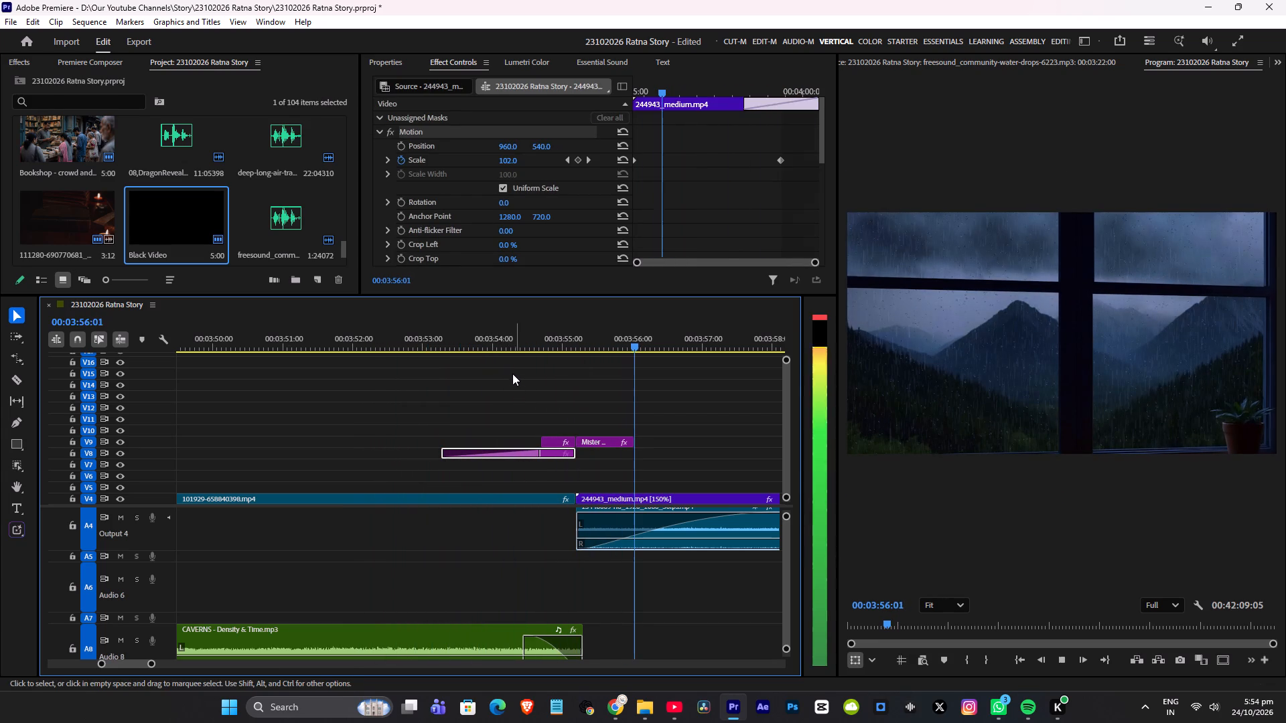
left_click(511, 340)
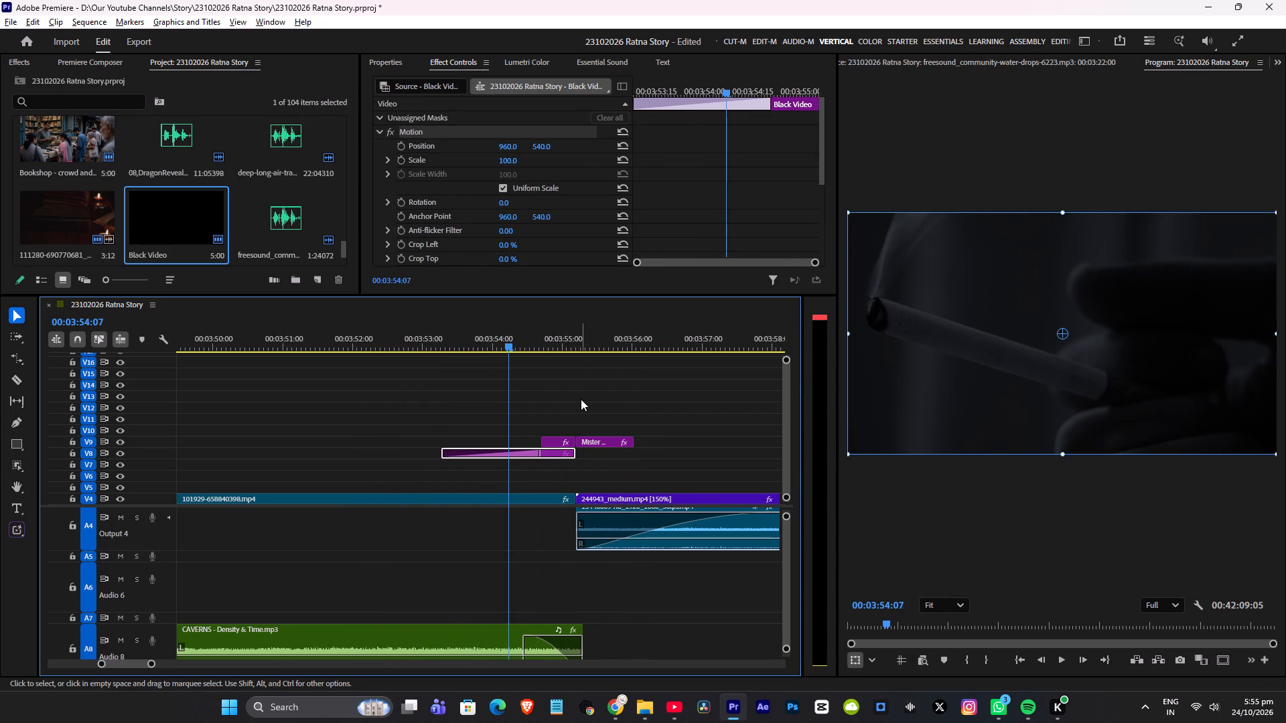
scroll(581, 399, "up", 4, "alt")
key("space")
key("space")
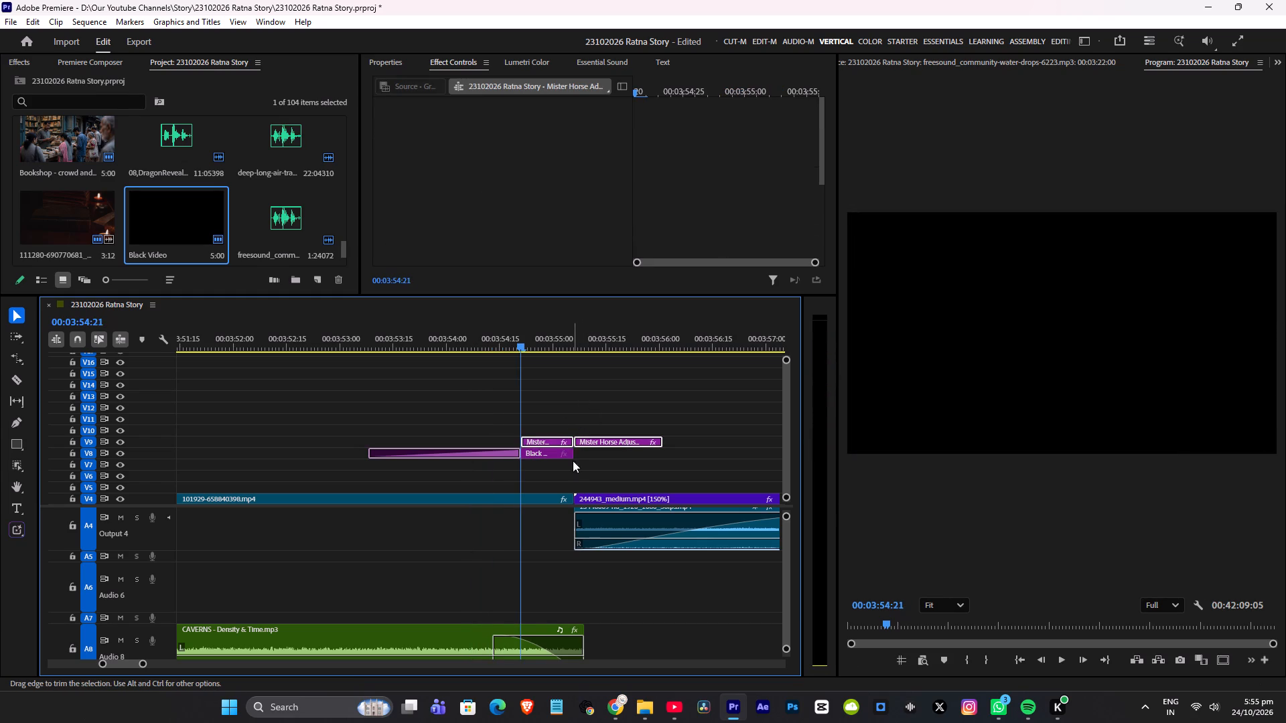
key("space")
key("space")
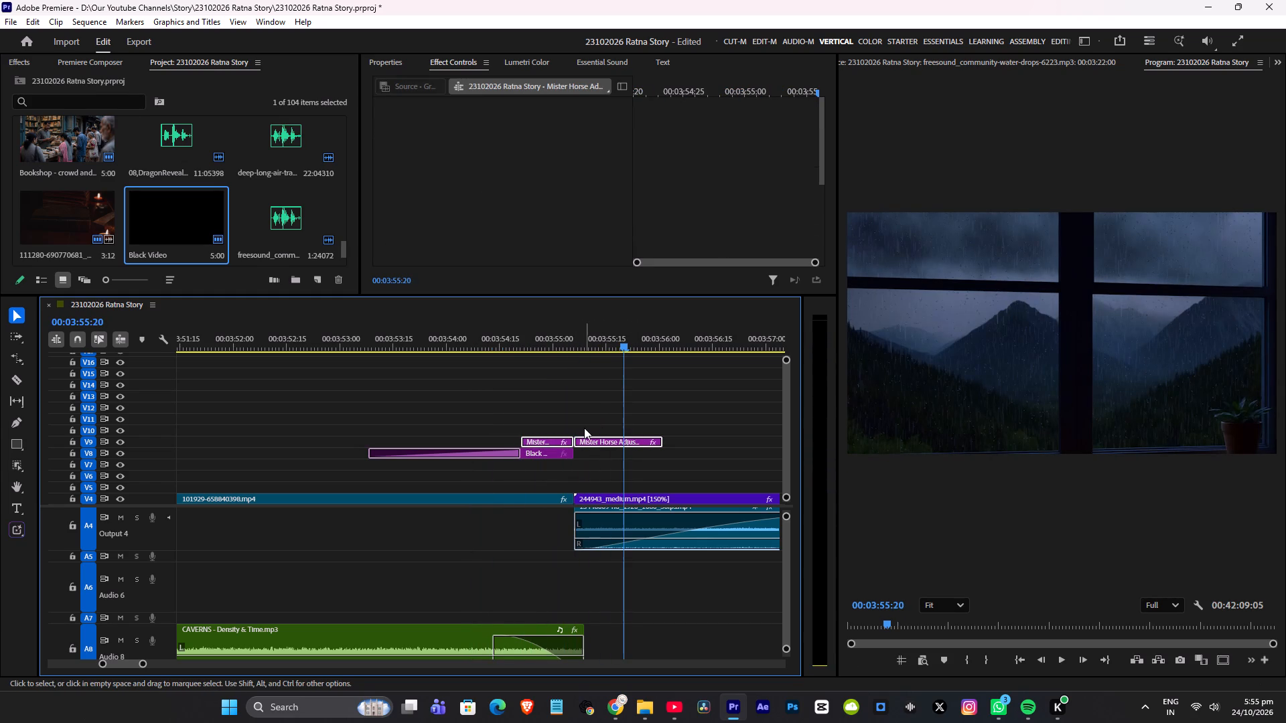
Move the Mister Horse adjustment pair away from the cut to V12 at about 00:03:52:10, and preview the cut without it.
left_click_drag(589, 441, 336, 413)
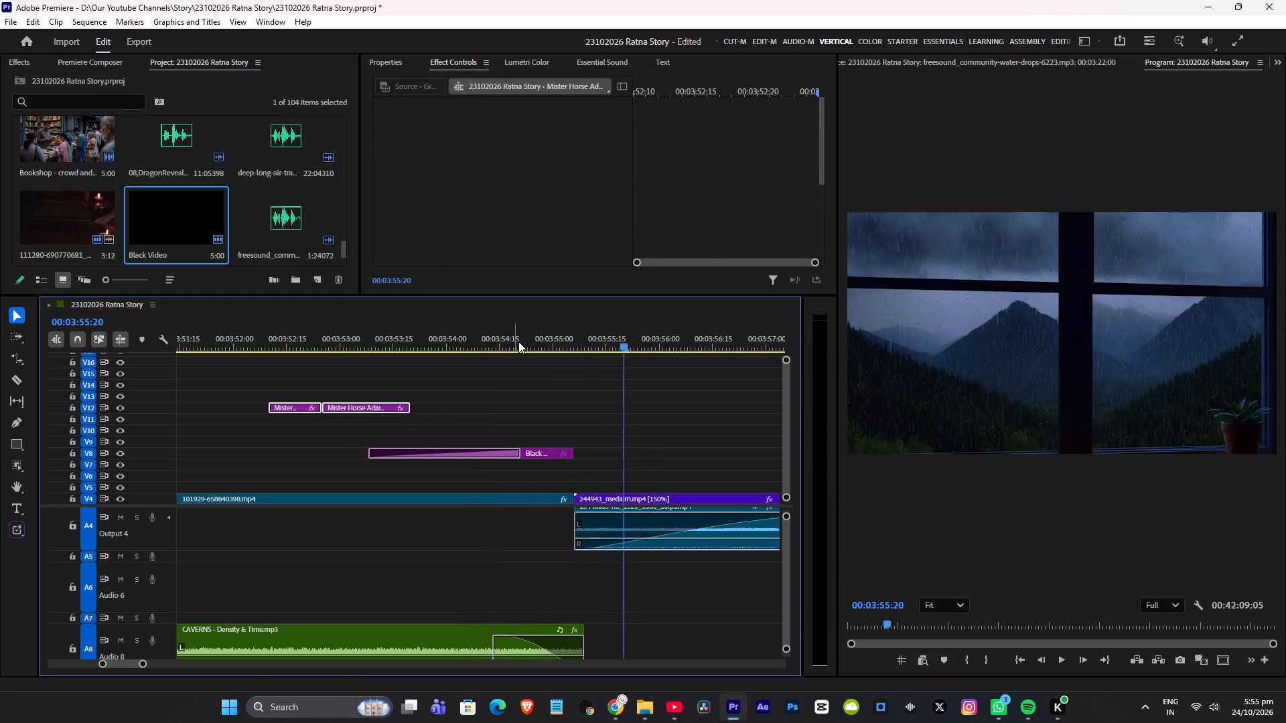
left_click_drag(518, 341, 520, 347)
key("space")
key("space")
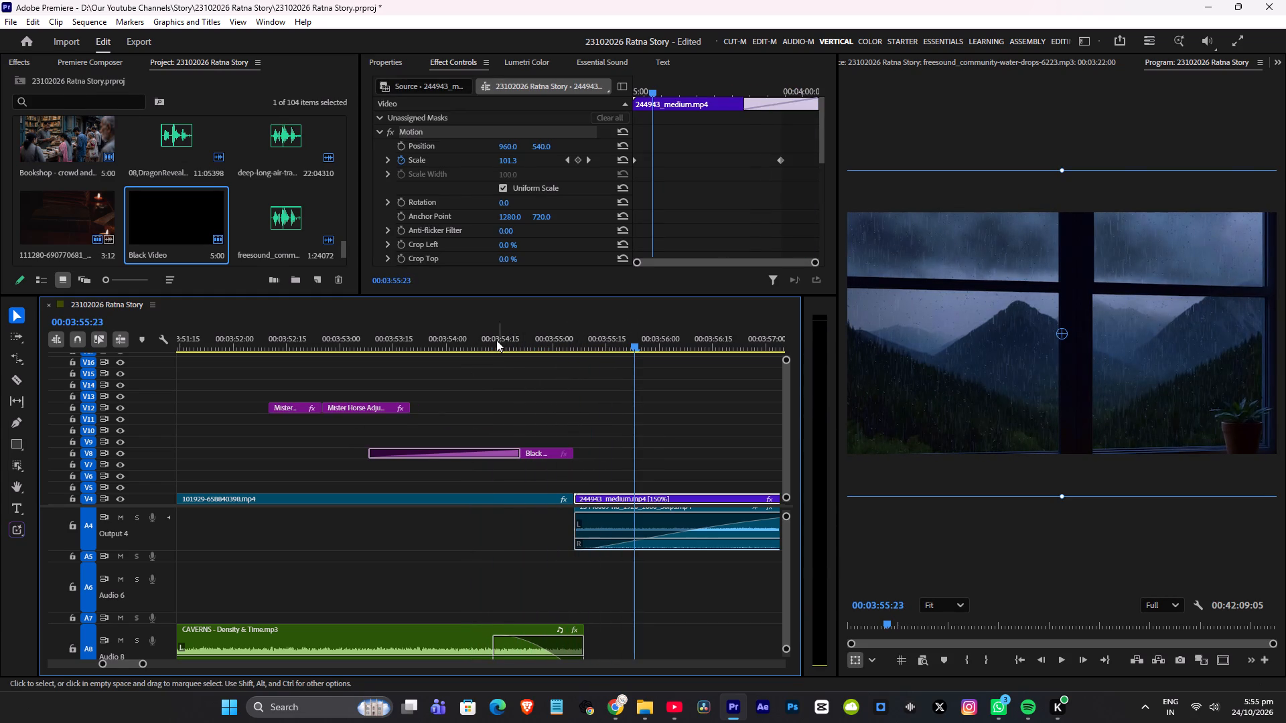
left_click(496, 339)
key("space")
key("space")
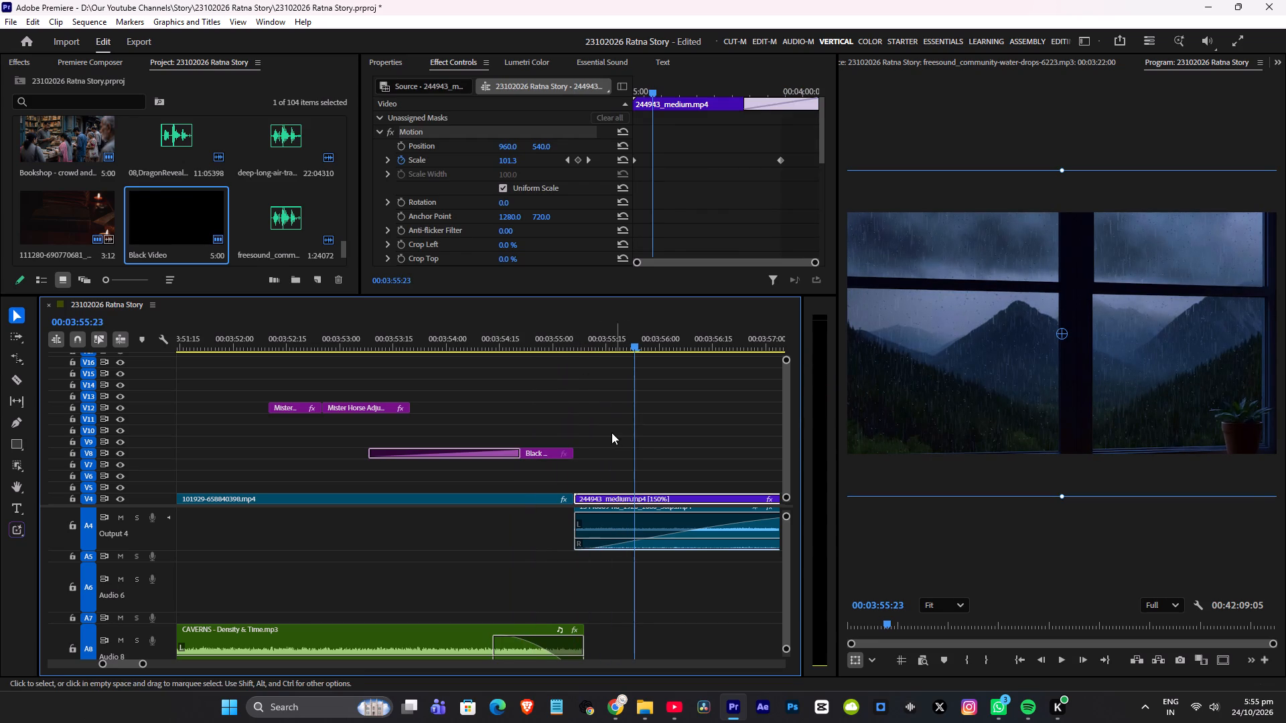
Extend the Black Video's start to about 00:03:53:00 and lengthen its opening fade to about 00:03:54:16.
scroll(615, 427, "down", 5)
left_click_drag(443, 452, 425, 452)
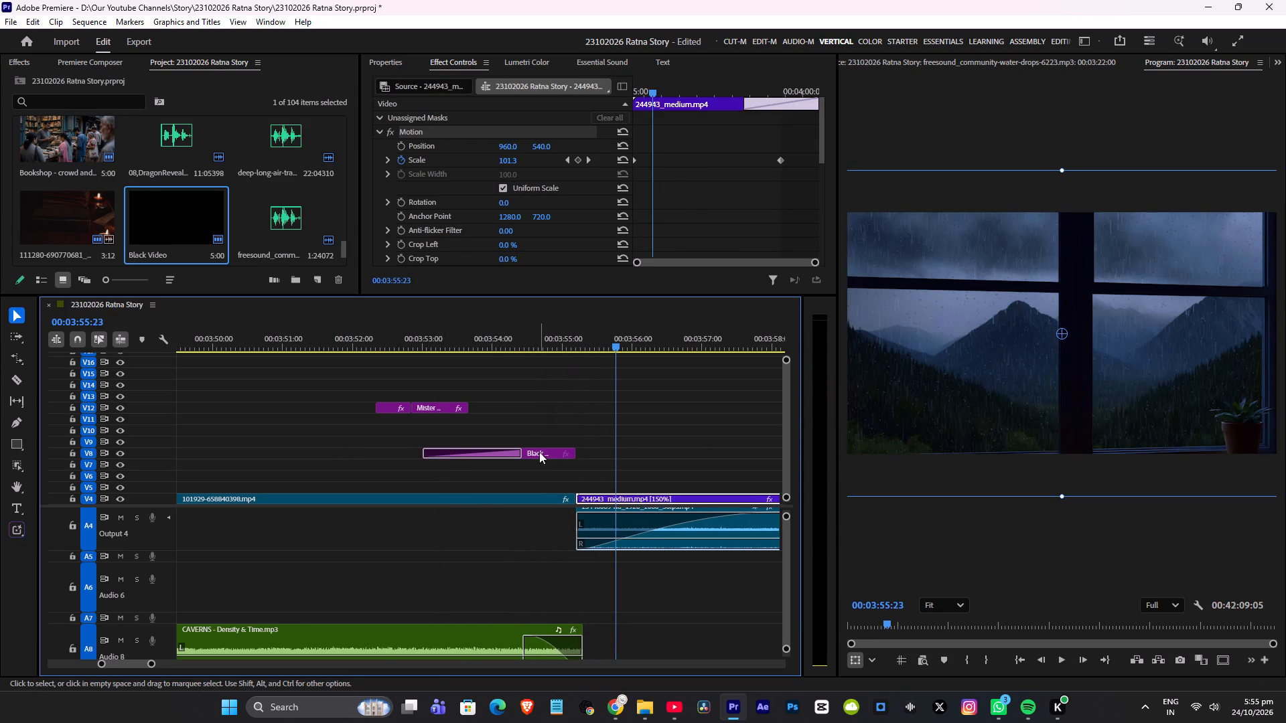
left_click_drag(517, 451, 527, 451)
Delete the Mister Horse adjustment pair from V12 and save the project.
left_click(438, 408)
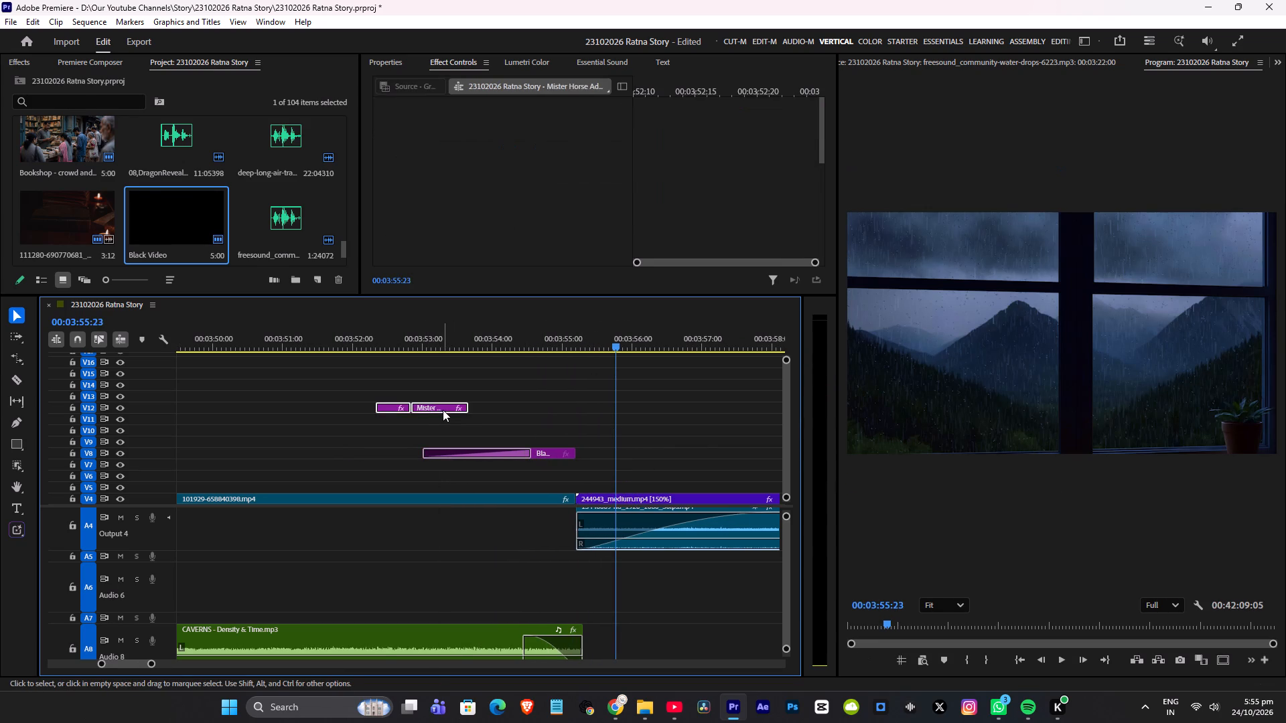
key("Delete")
left_click(318, 351)
key("ctrl+s")
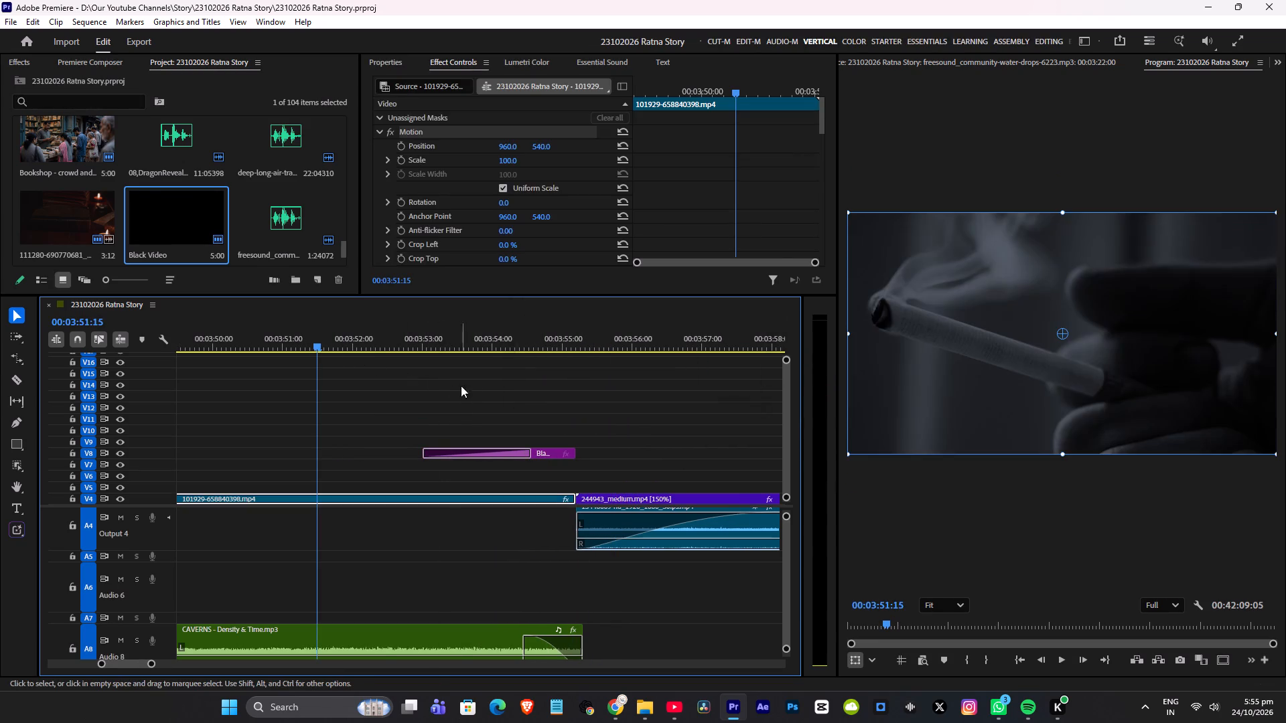
Review the sequence full screen from 00:03:51:15 through the writer reading the letter, saving the project midway.
key("ctrl+grave")
key("space")
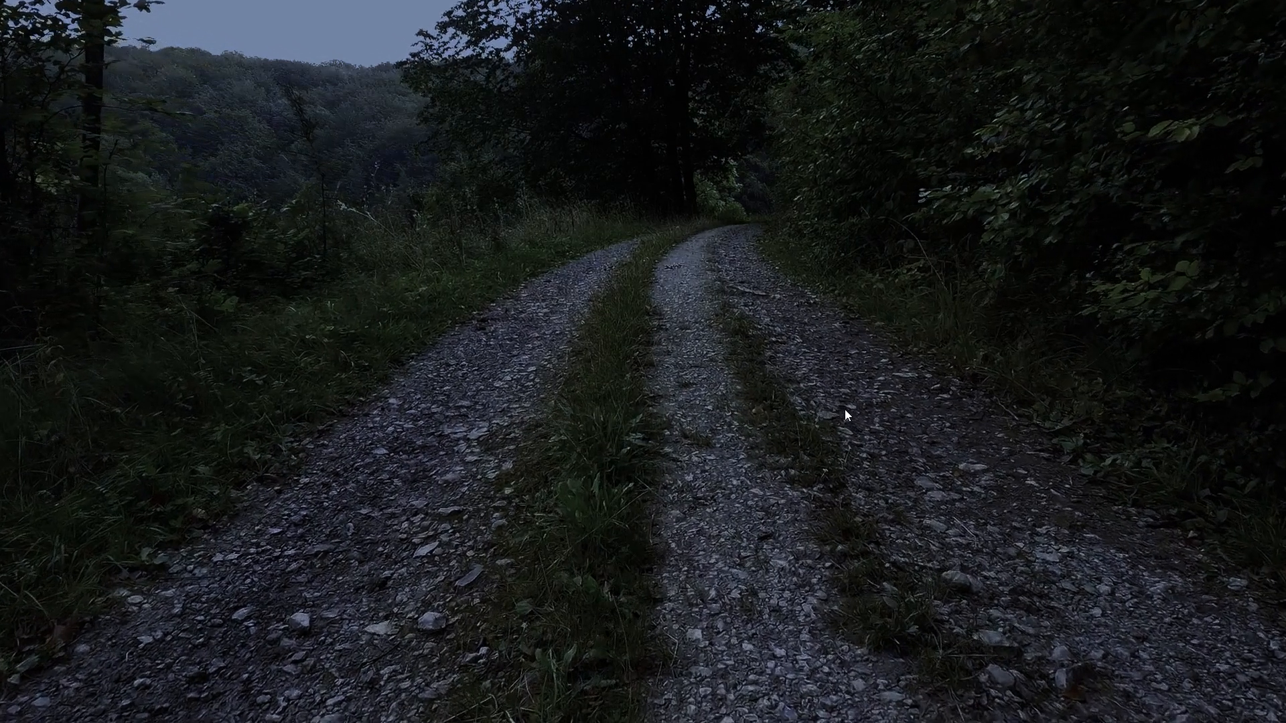
key("space")
key("ctrl+grave")
scroll(667, 581, "down", 9, "ctrl")
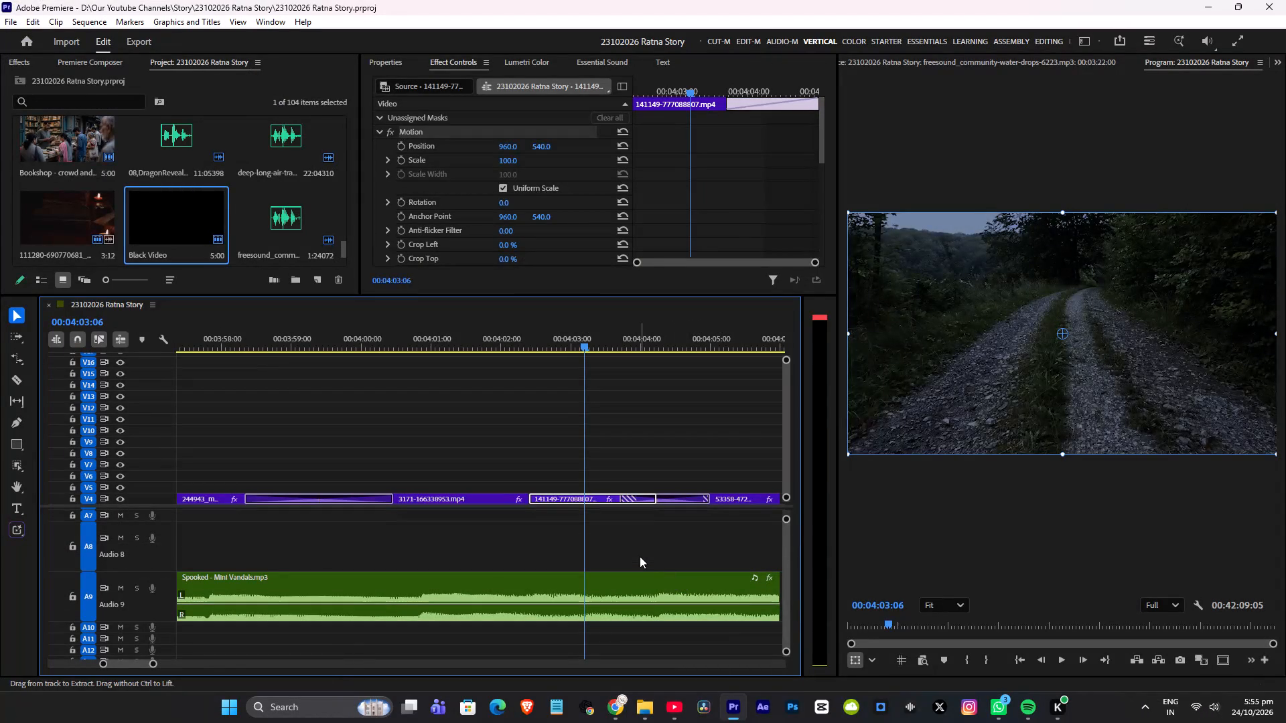
key("ctrl+s")
key("ctrl+grave")
key("space")
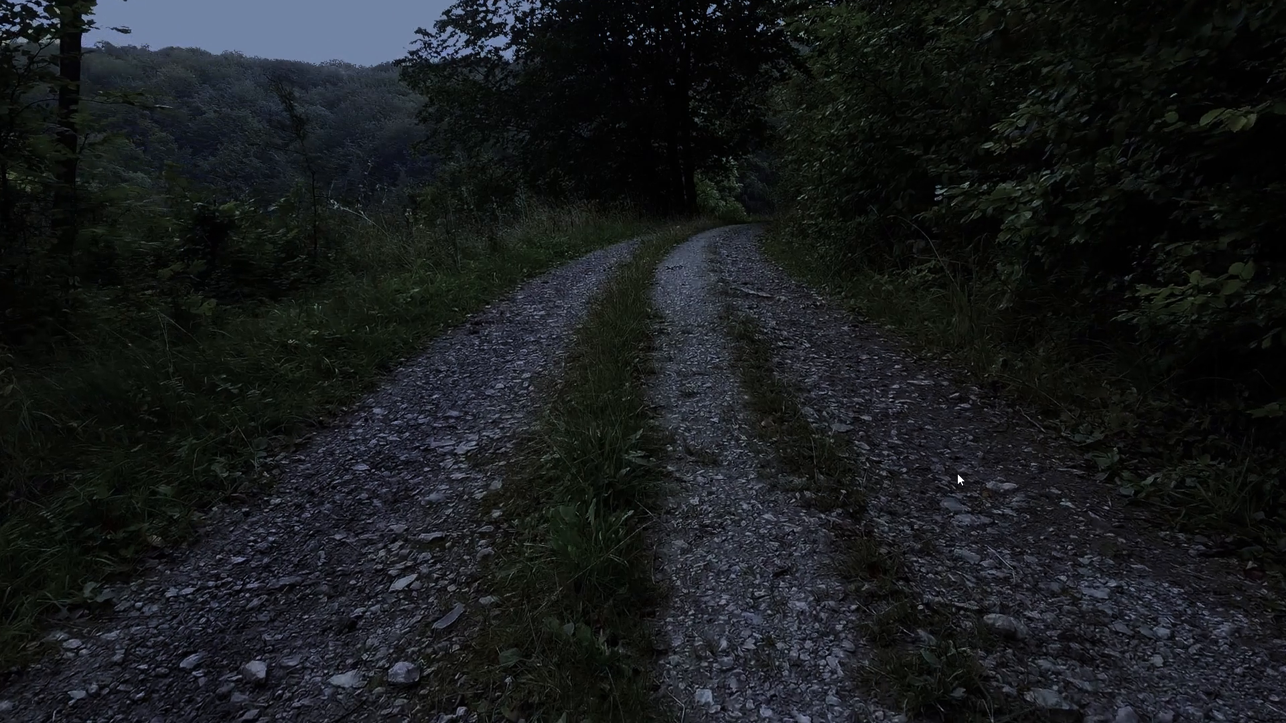
key("ctrl+grave")
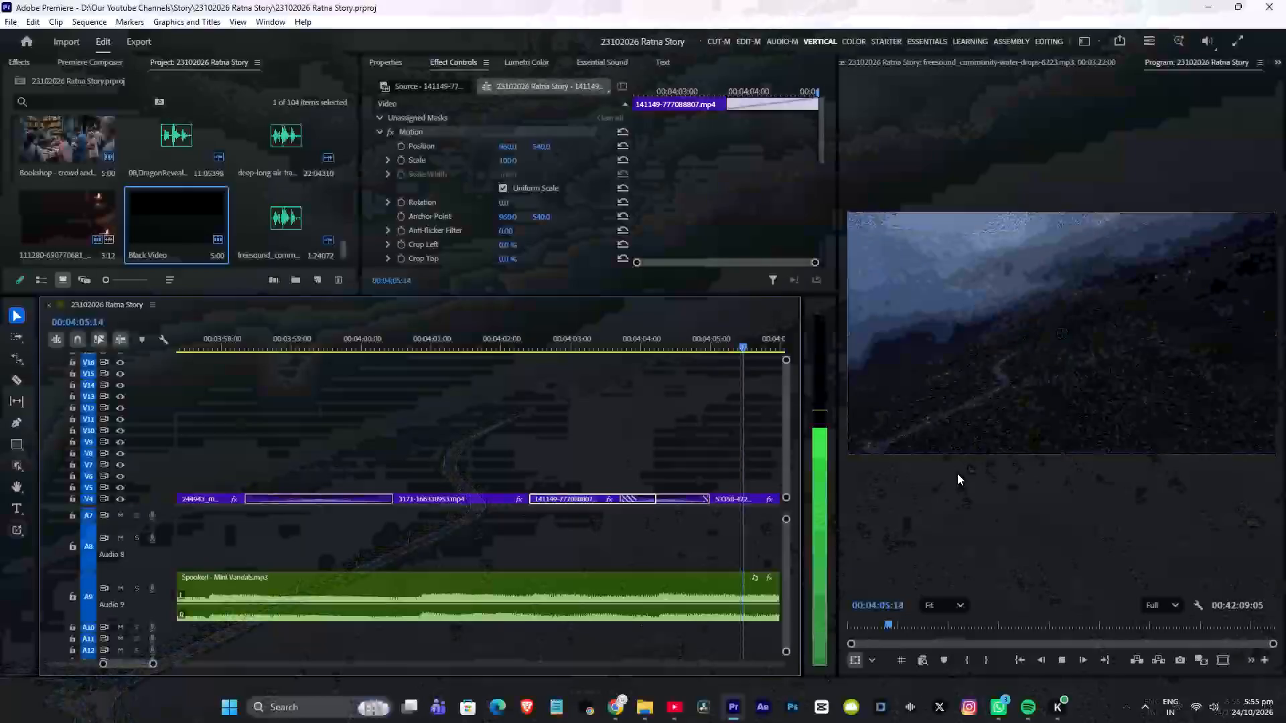
key("ctrl+grave")
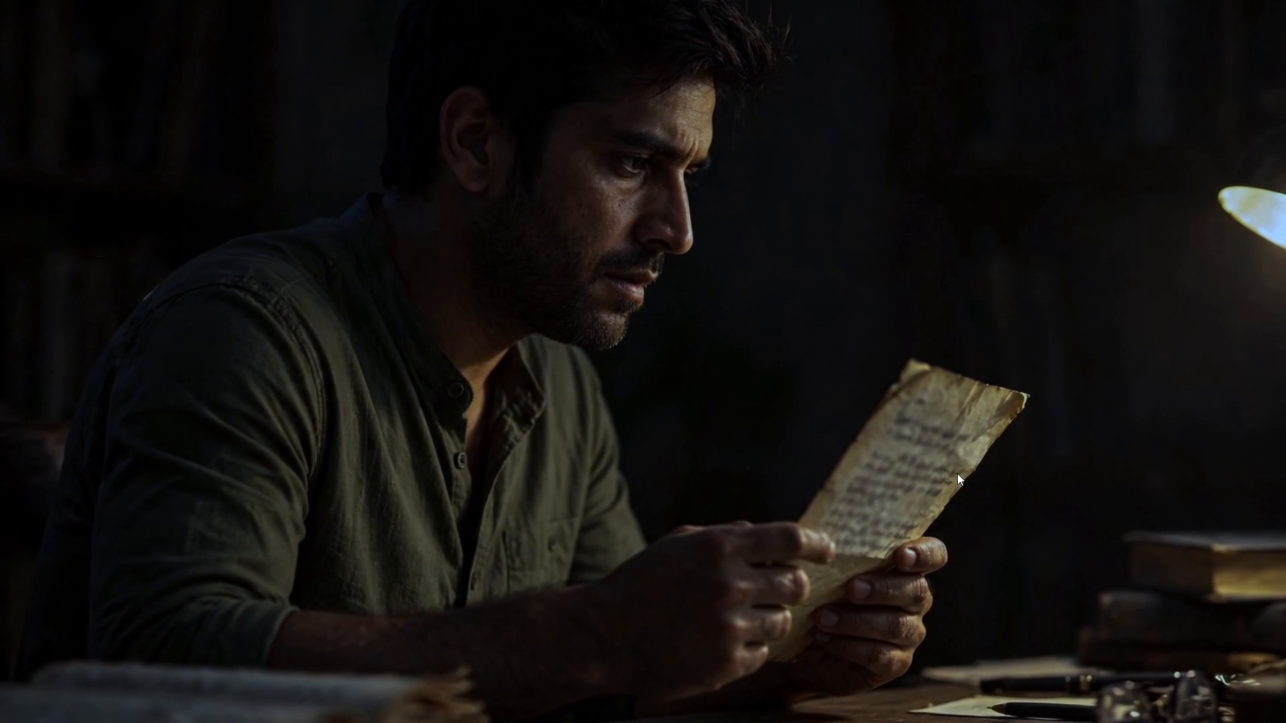
key("space")
key("ctrl+grave")
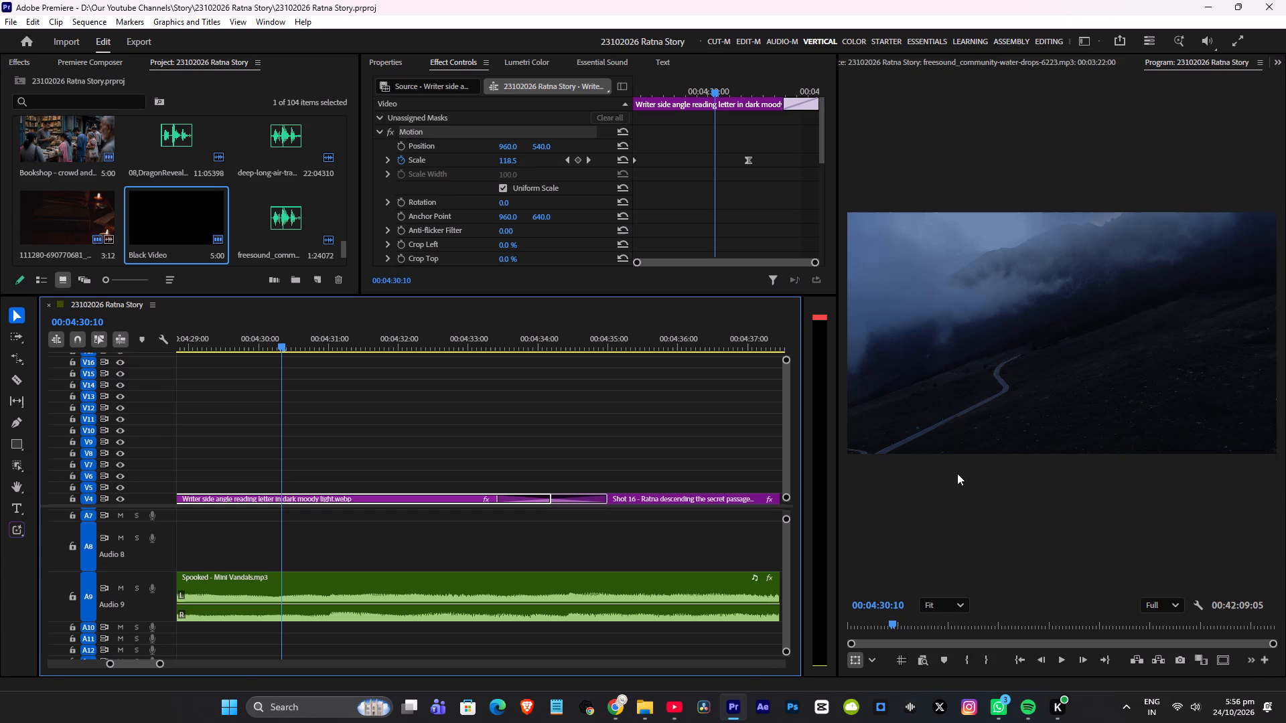
Save the project.
key("ctrl+s")
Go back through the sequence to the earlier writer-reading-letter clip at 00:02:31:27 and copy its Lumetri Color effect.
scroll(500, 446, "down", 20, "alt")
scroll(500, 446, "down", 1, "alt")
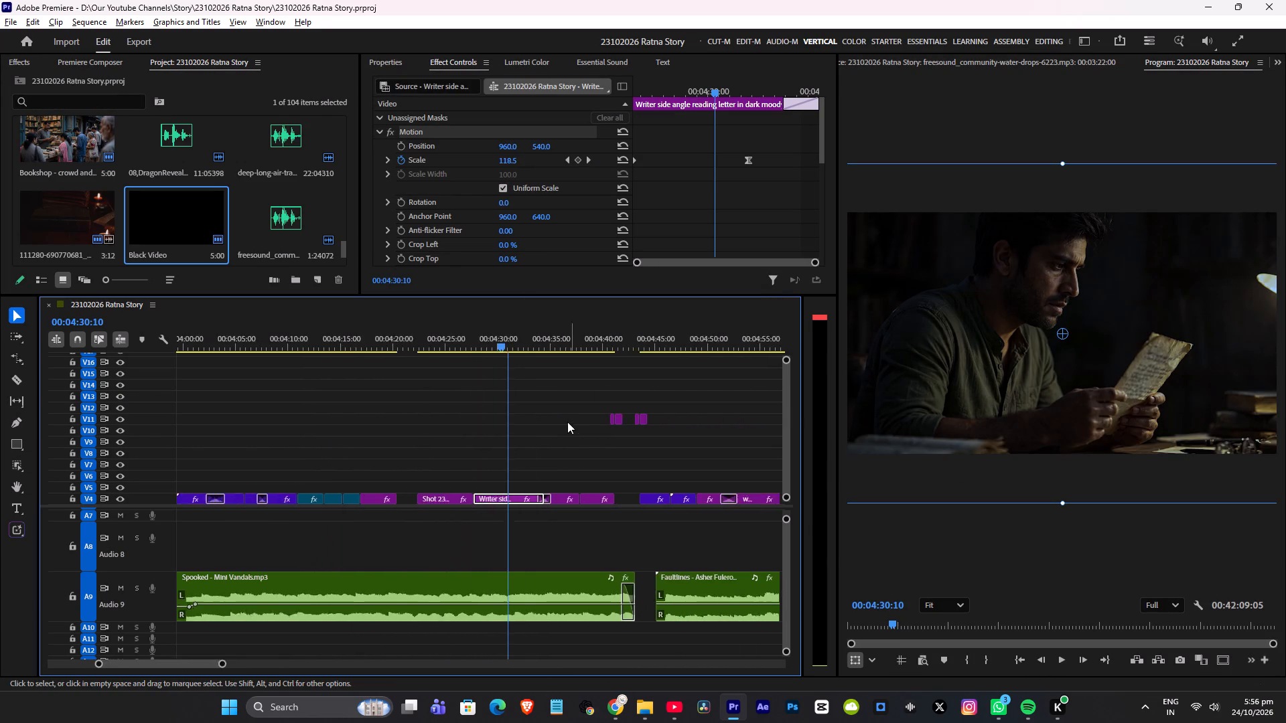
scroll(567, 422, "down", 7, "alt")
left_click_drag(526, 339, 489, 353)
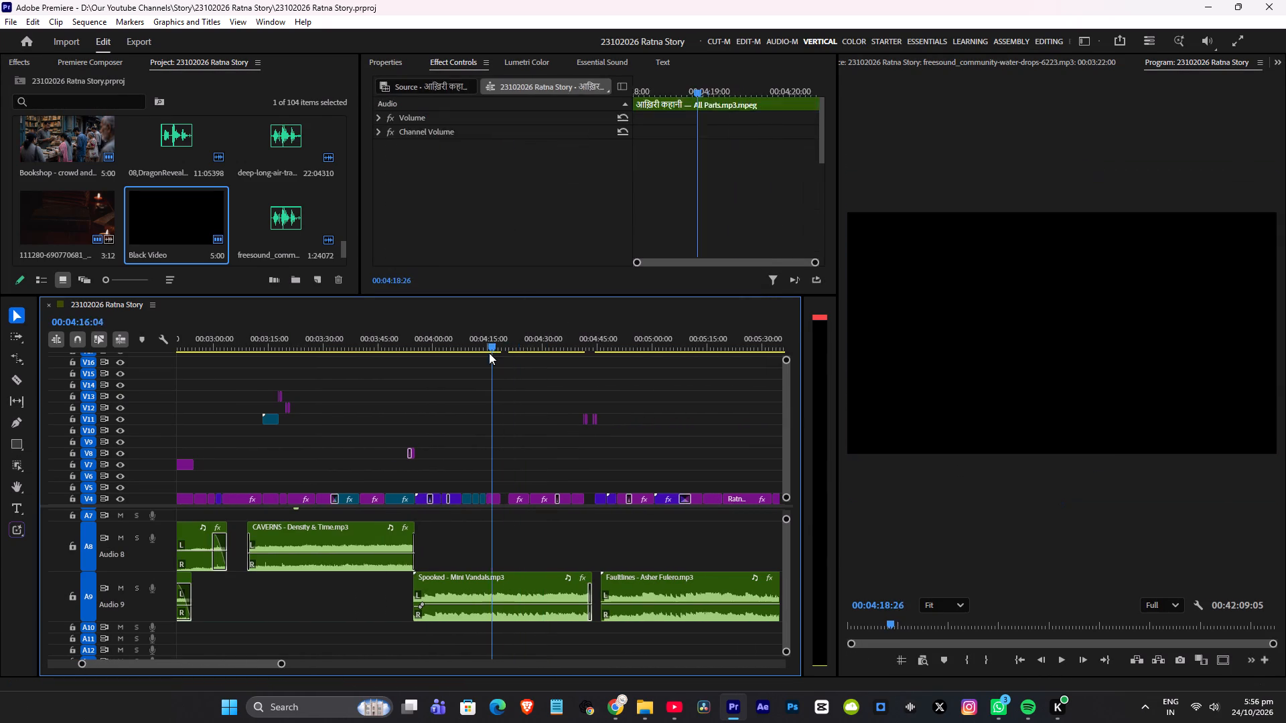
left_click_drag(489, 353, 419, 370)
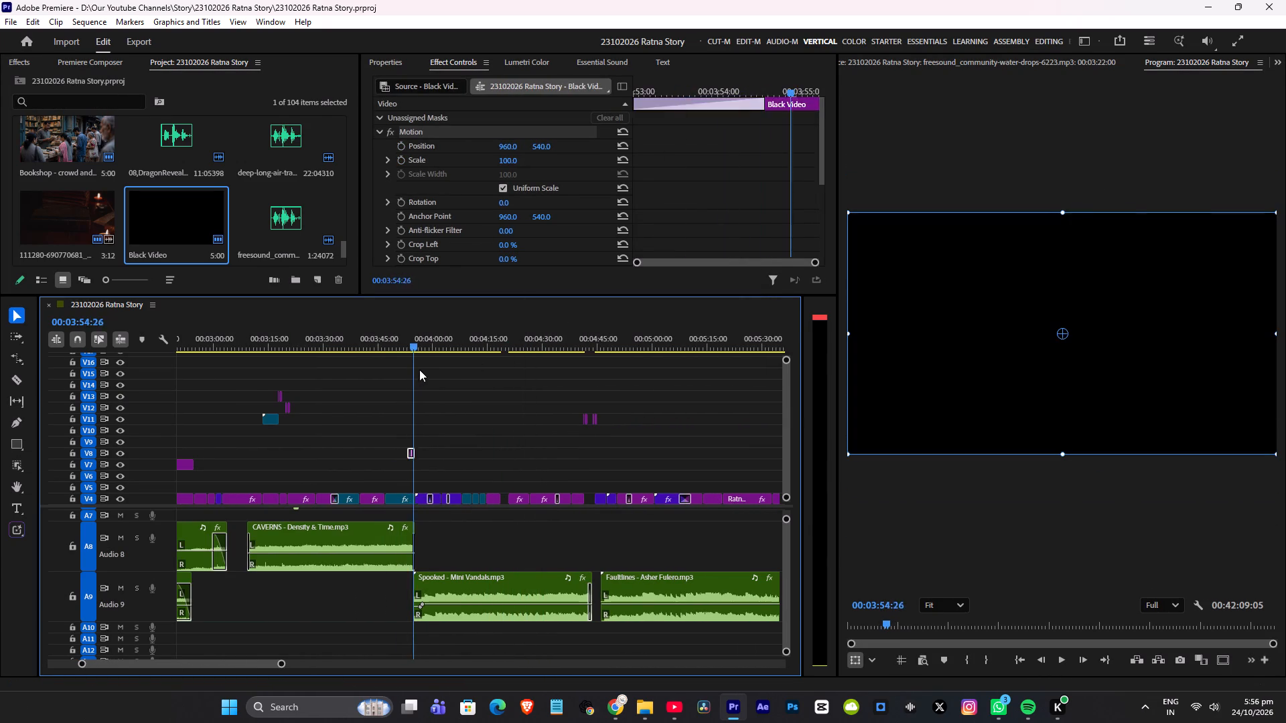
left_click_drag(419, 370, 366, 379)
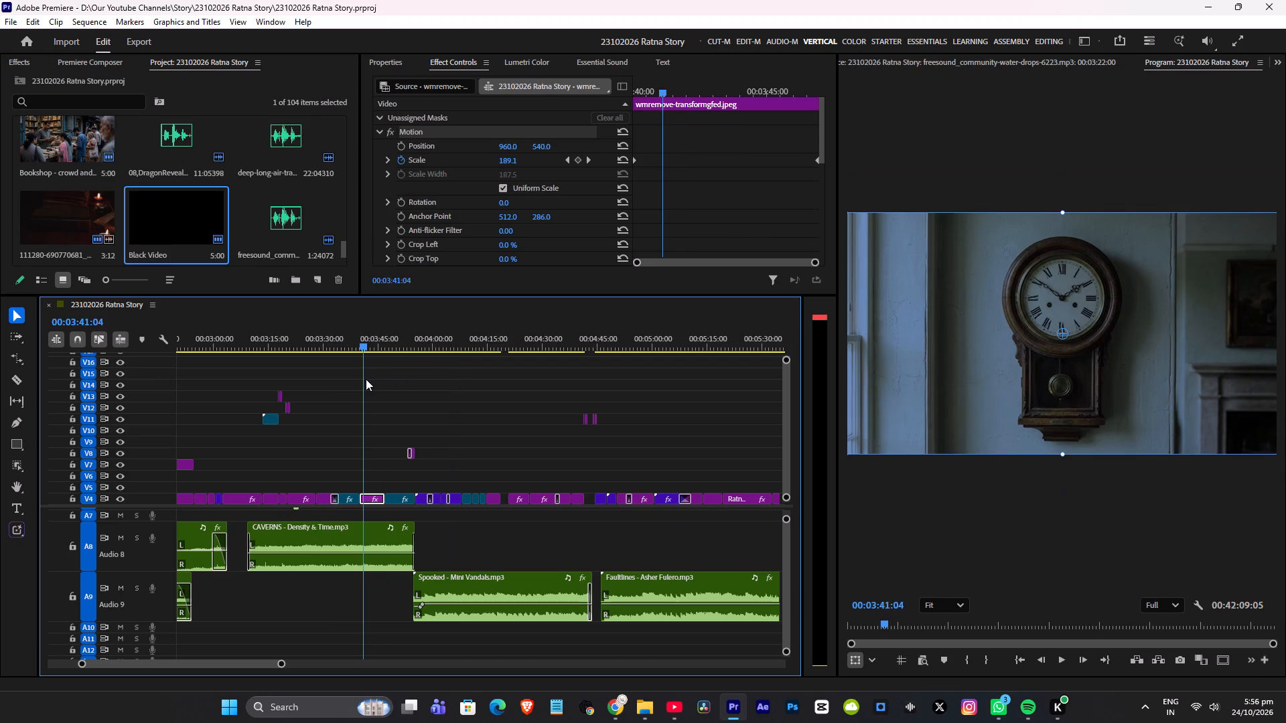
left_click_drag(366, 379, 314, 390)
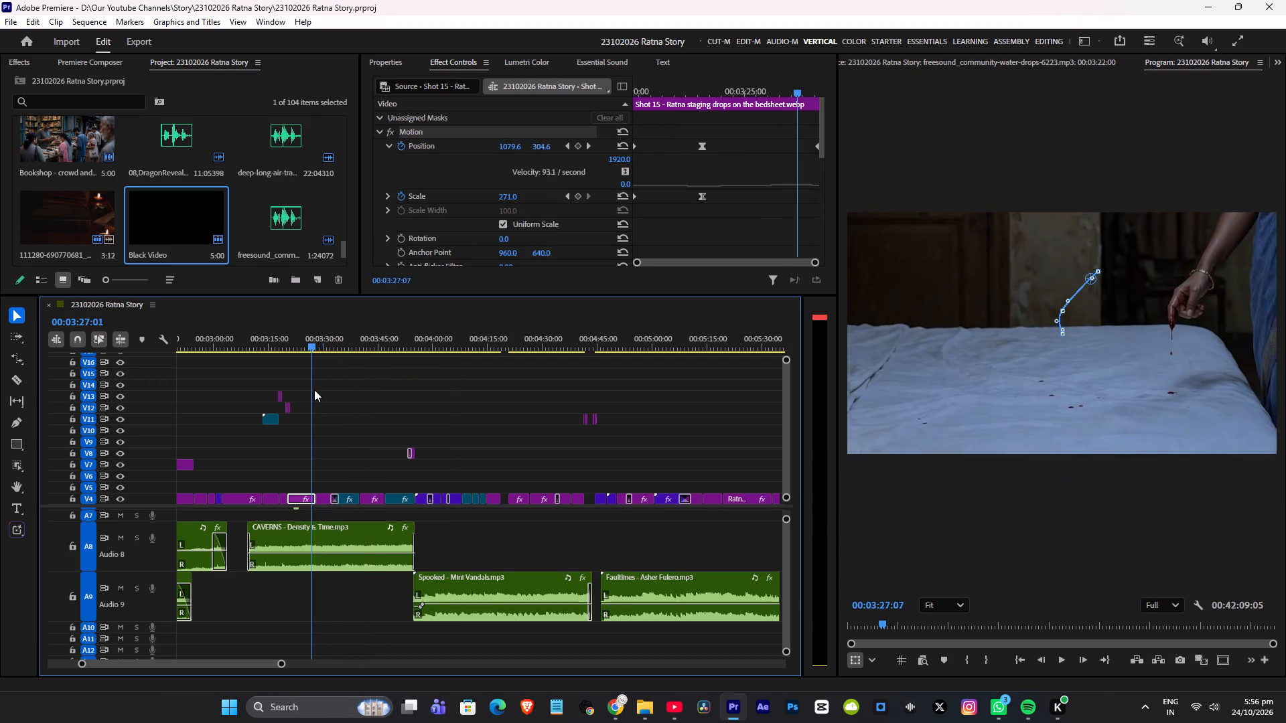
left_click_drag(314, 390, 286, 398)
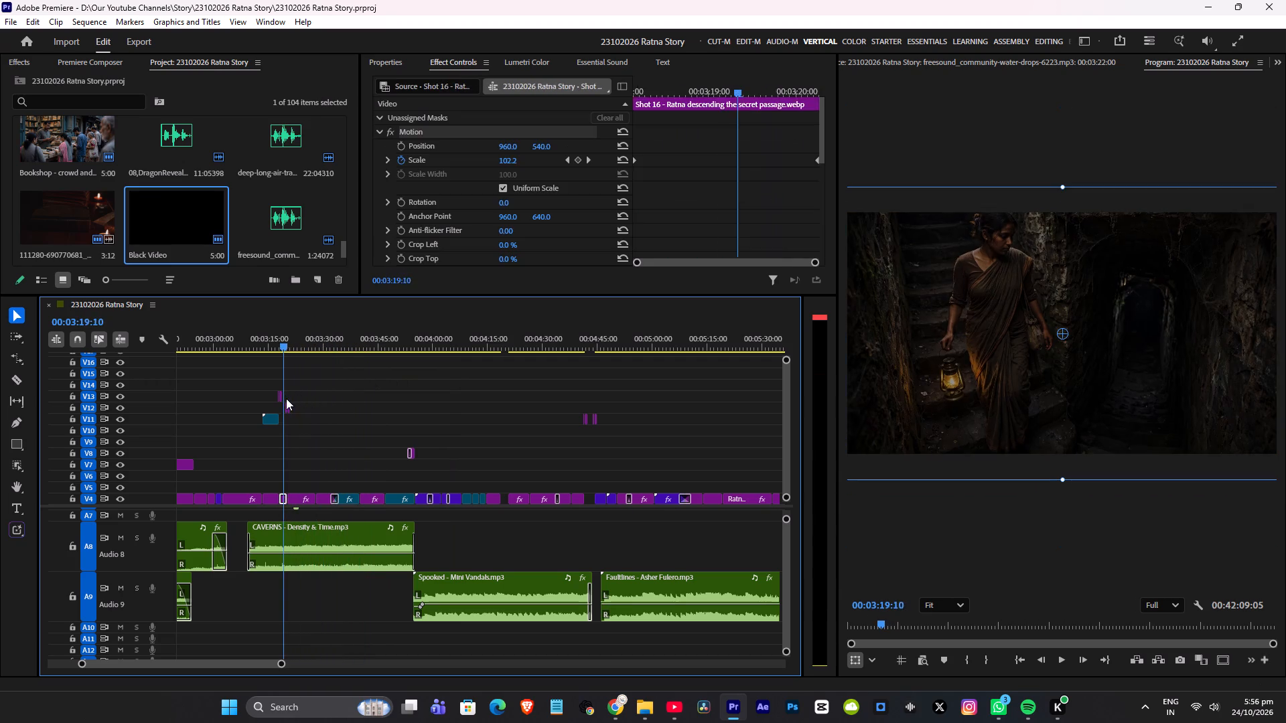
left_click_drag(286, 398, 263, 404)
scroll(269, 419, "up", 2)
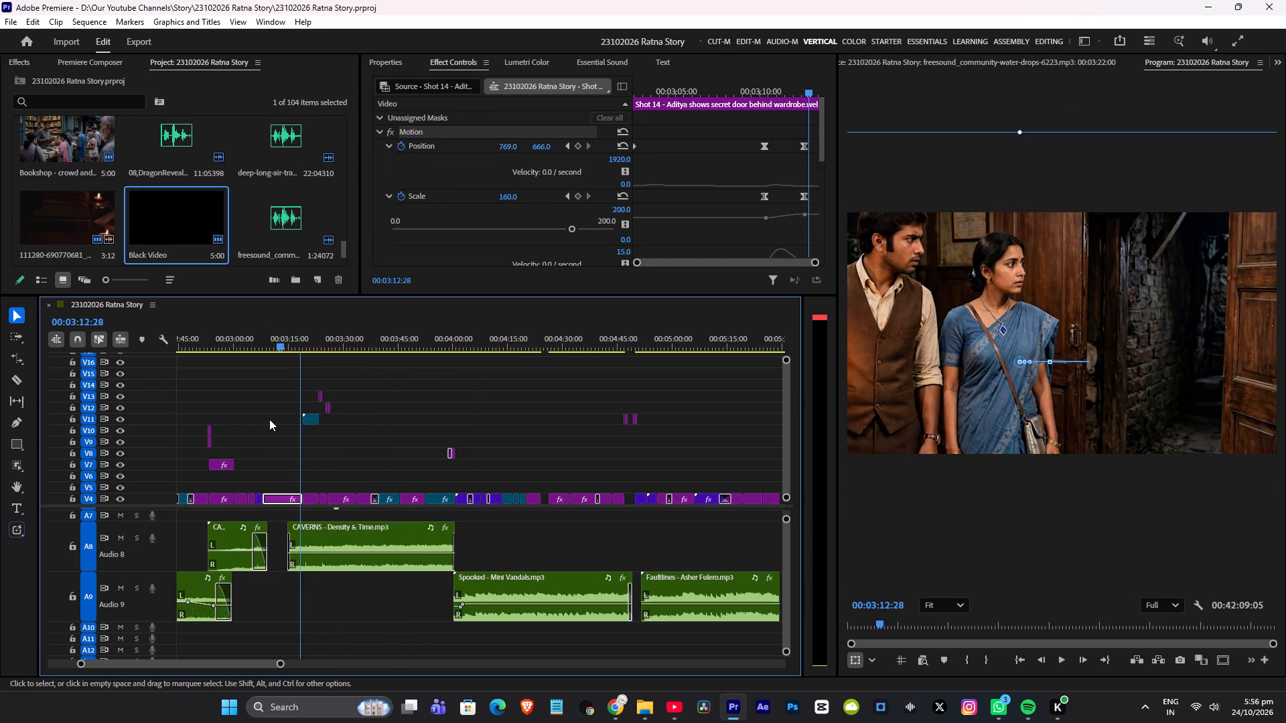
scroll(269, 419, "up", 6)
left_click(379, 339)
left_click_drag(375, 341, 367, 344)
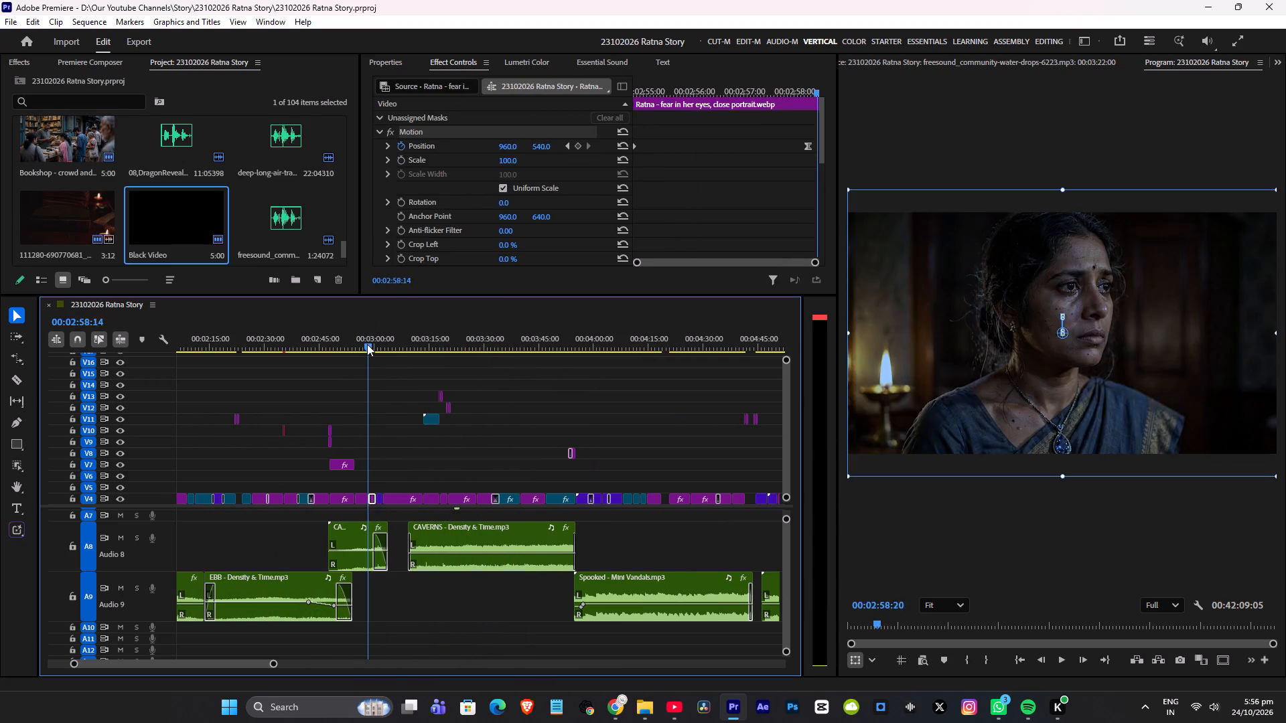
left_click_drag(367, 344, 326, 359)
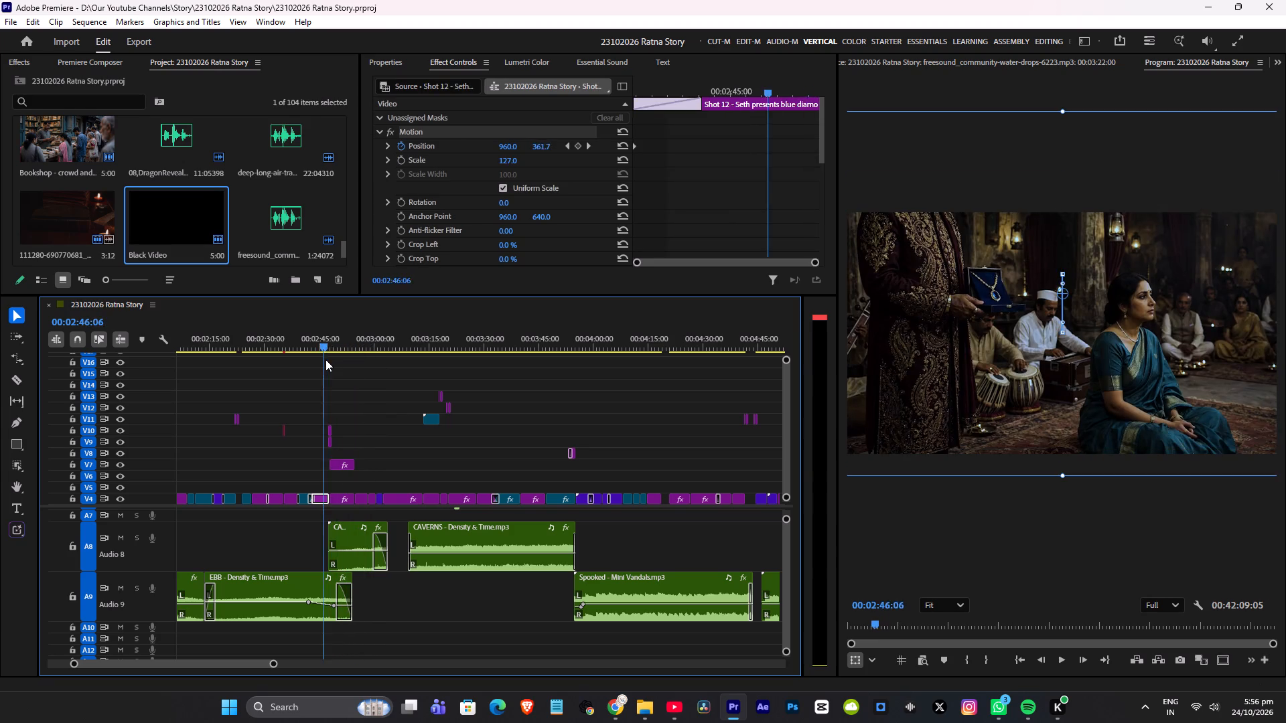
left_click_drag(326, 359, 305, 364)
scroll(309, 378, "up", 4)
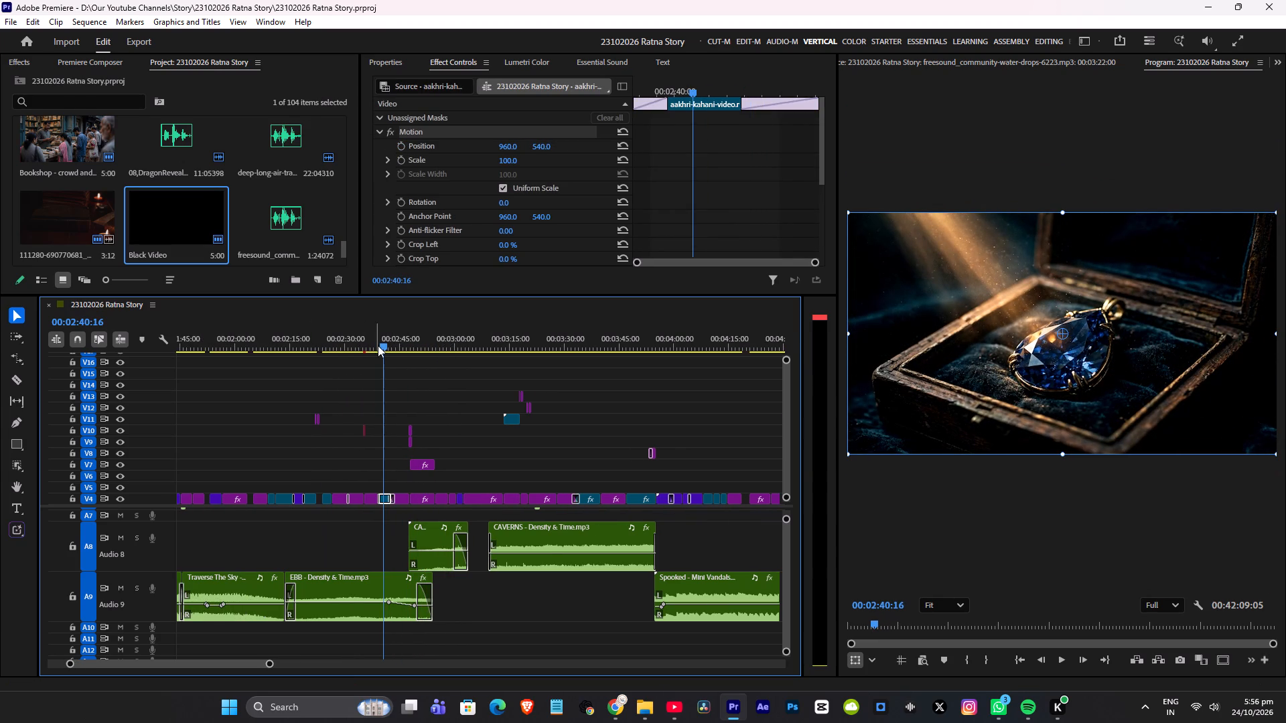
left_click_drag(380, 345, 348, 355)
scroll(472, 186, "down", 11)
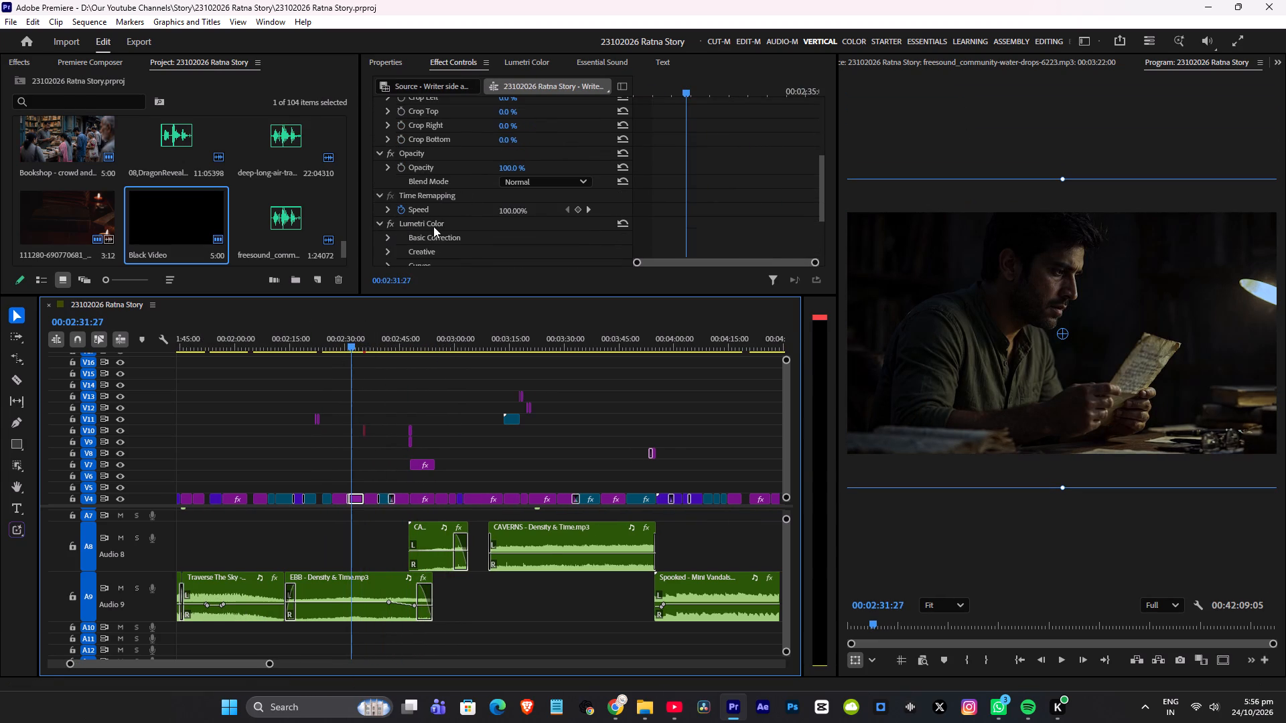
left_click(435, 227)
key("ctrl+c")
Preview the writer-reading-letter clip from 00:04:25:11, compare it with its Lumetri Color toggled off and on, and save the project.
scroll(598, 392, "down", 8)
left_click_drag(580, 336, 581, 336)
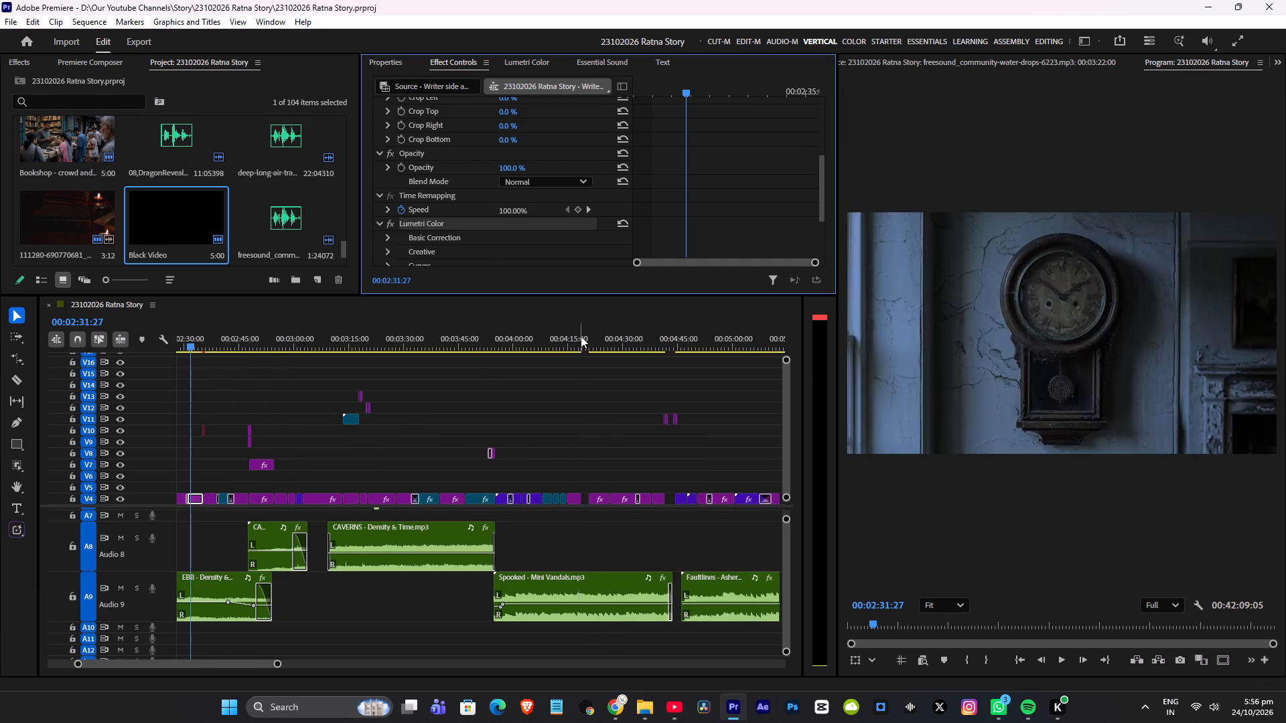
left_click_drag(581, 336, 624, 341)
scroll(628, 381, "down", 4)
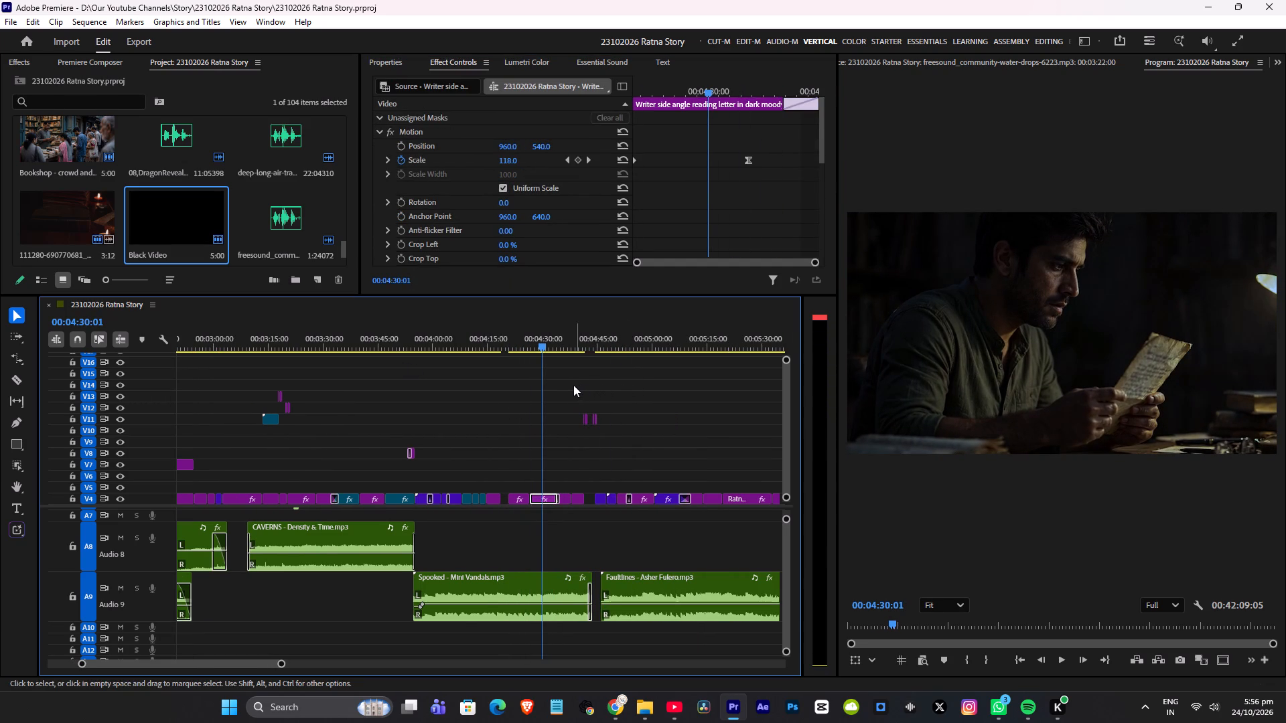
scroll(543, 390, "up", 8, "alt")
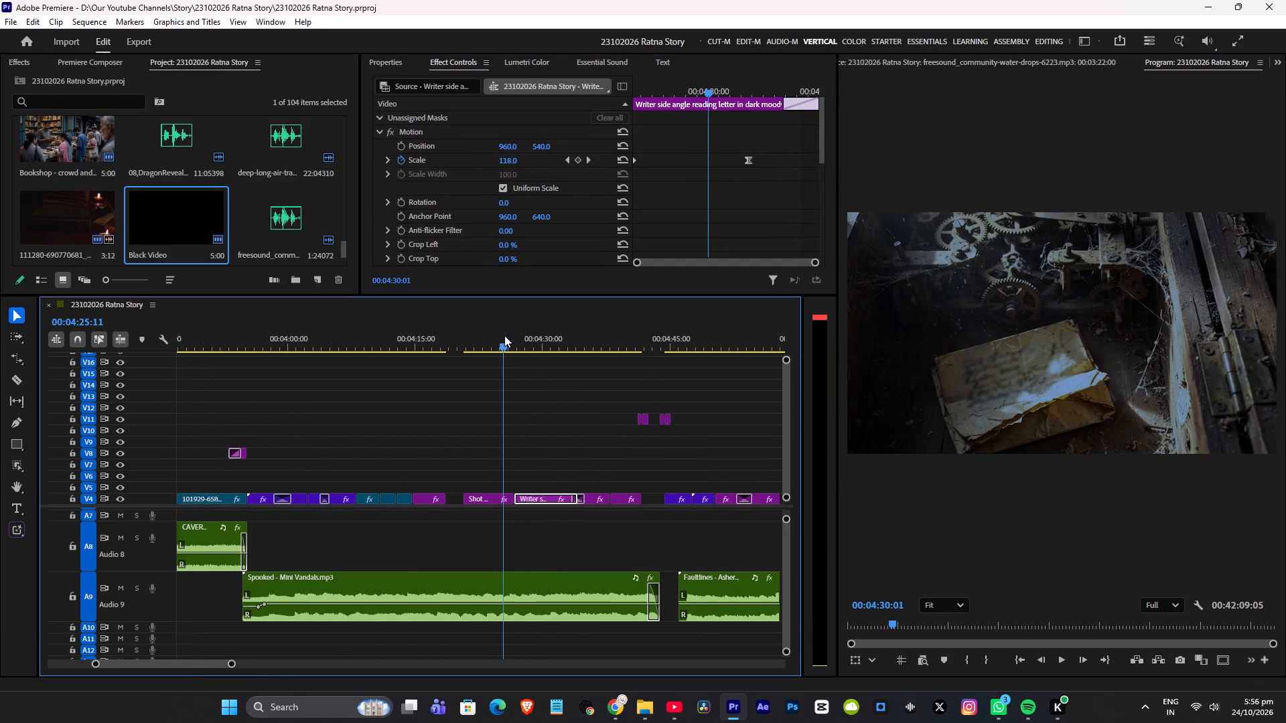
left_click(504, 335)
key("space")
scroll(560, 357, "up", 4, "alt")
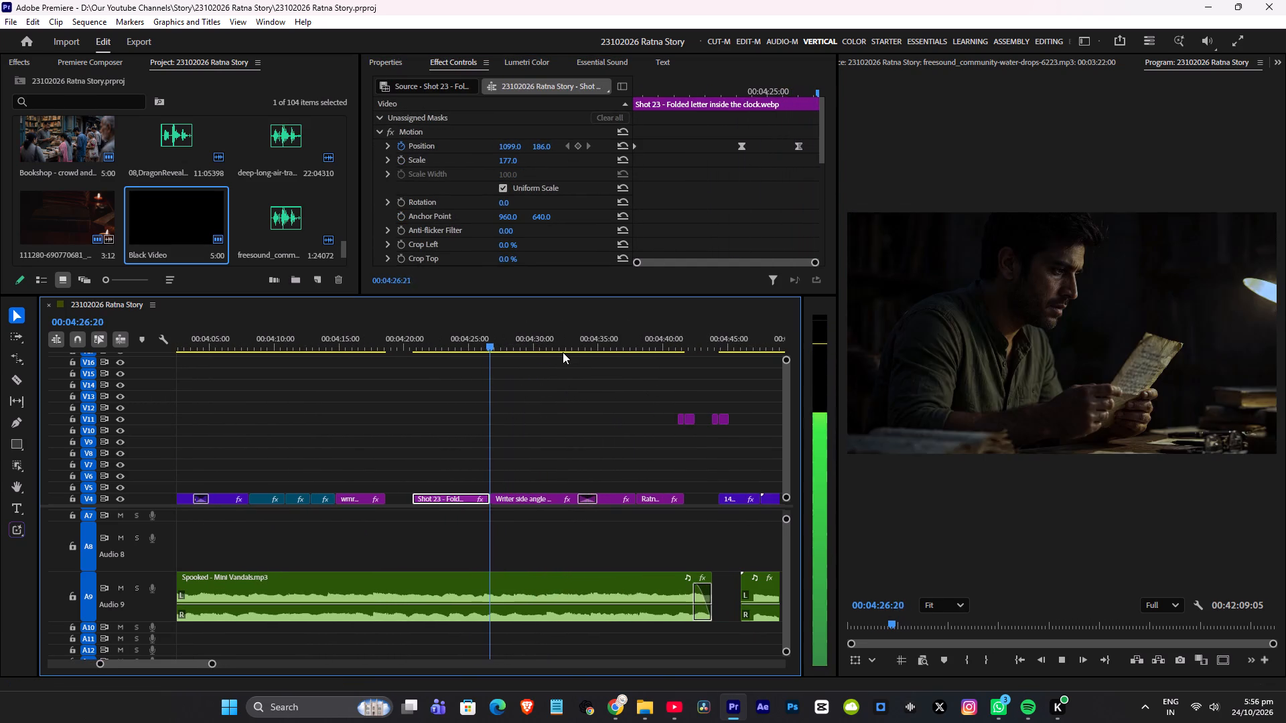
key("space")
scroll(551, 181, "down", 10)
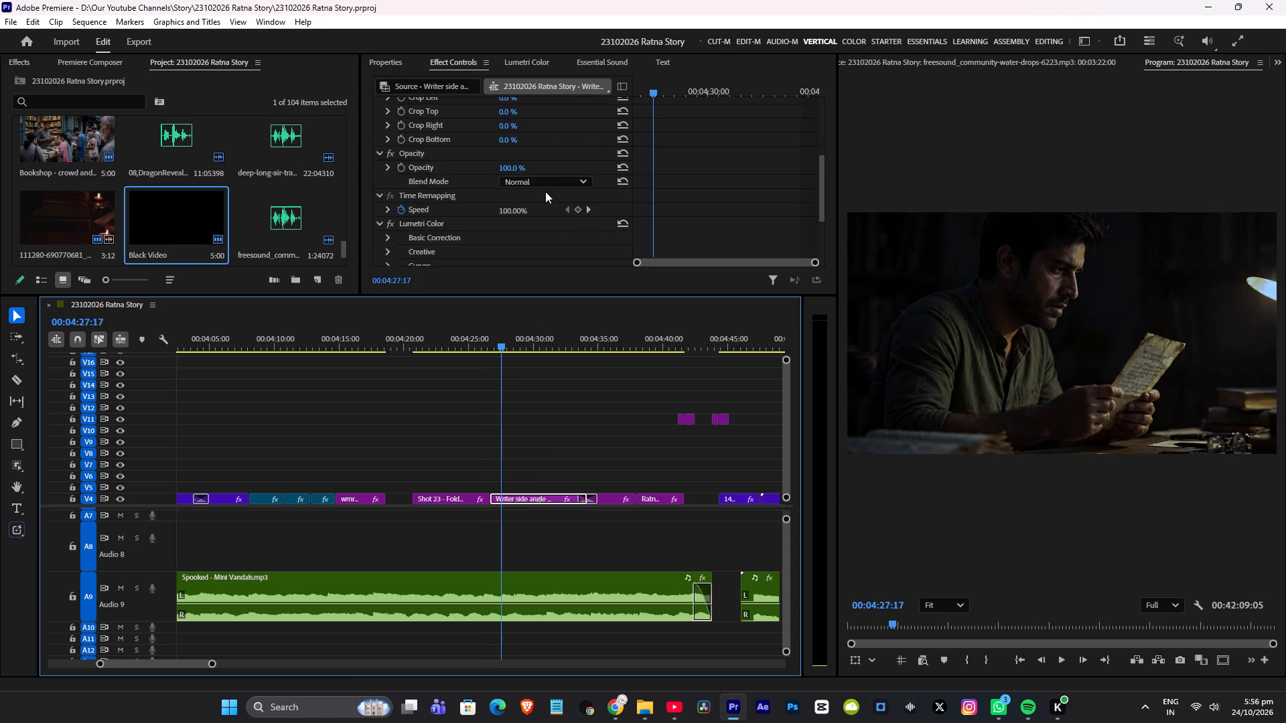
scroll(545, 191, "down", 7)
left_click(391, 141)
left_click(391, 141)
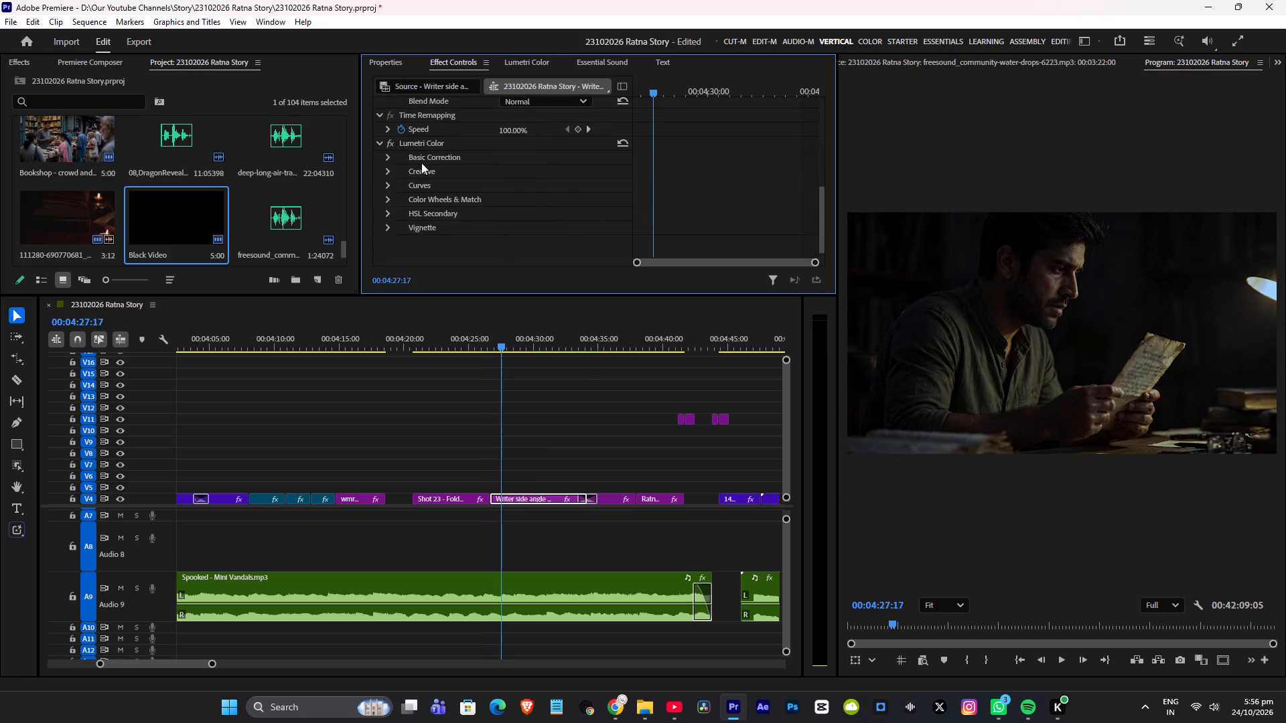
key("ctrl+s")
Review the sequence full screen from 00:04:24:08 through the secret passage shot to Ratna's close portrait.
left_click(460, 339)
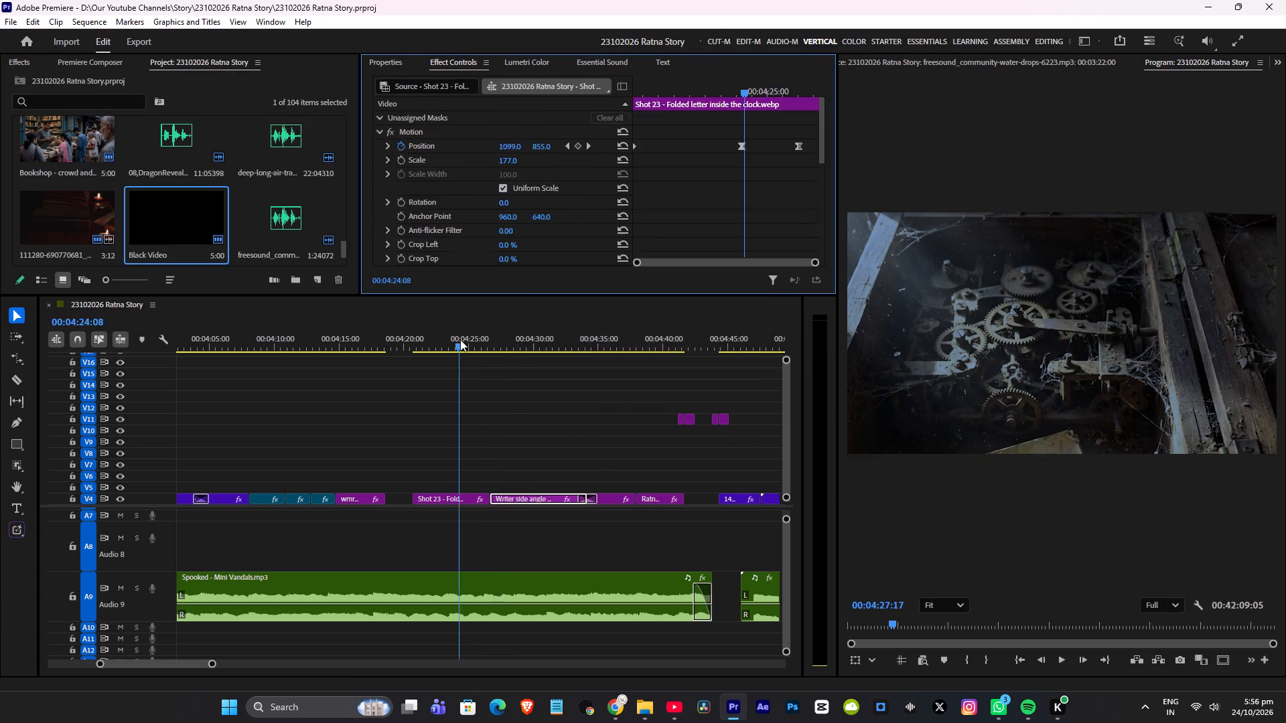
key("ctrl+grave")
key("space")
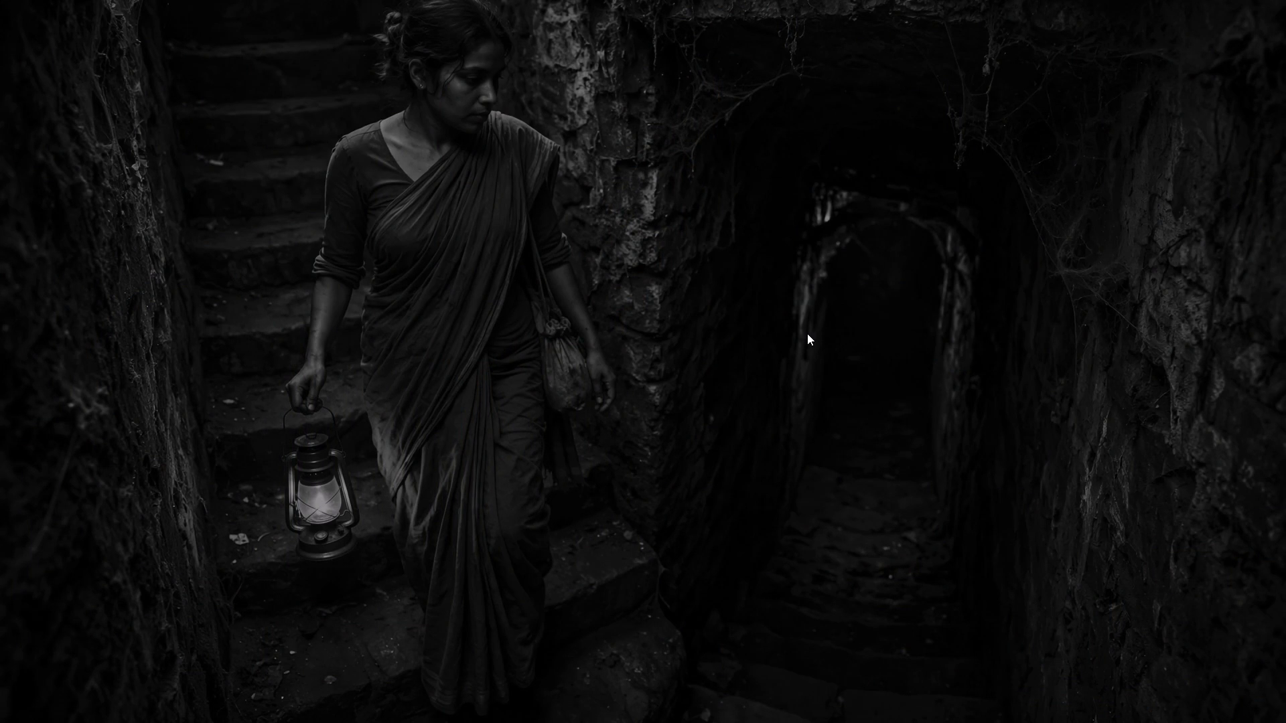
key("ctrl+grave")
key("space")
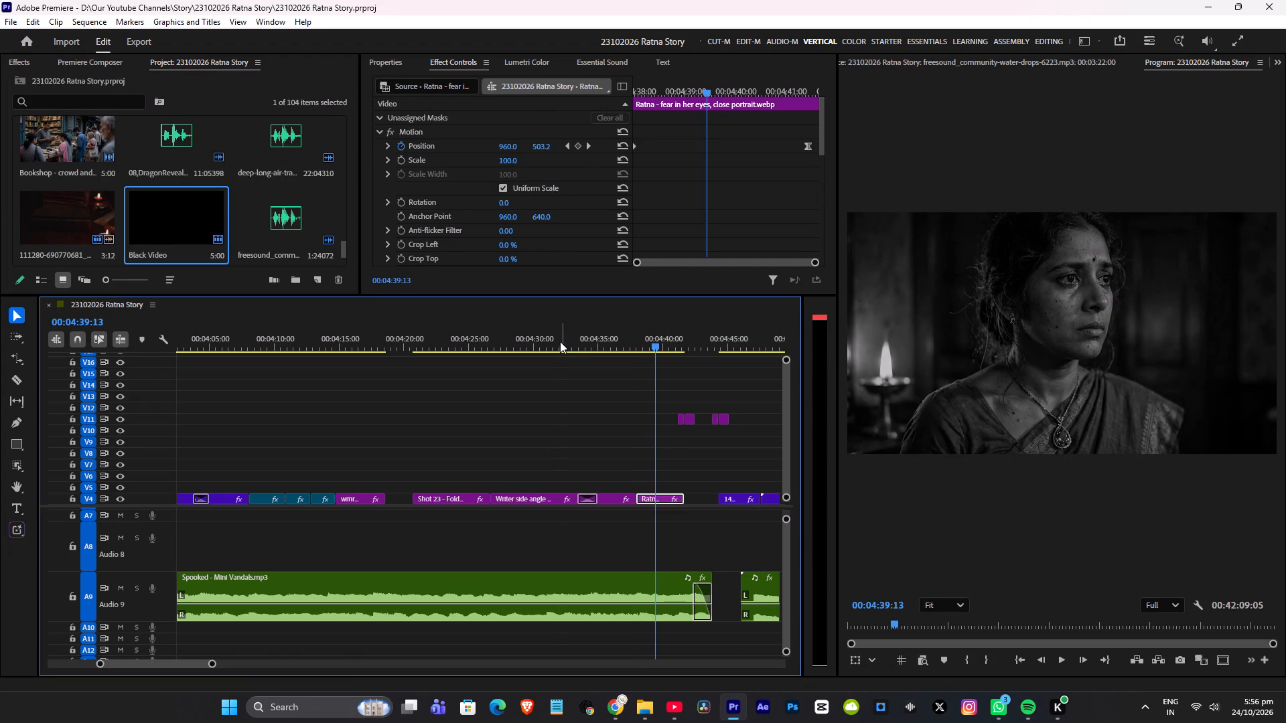
Animate the Shot 16 secret passage clip's Scale from 103 at its start to 100 at its end, and save.
left_click(554, 340)
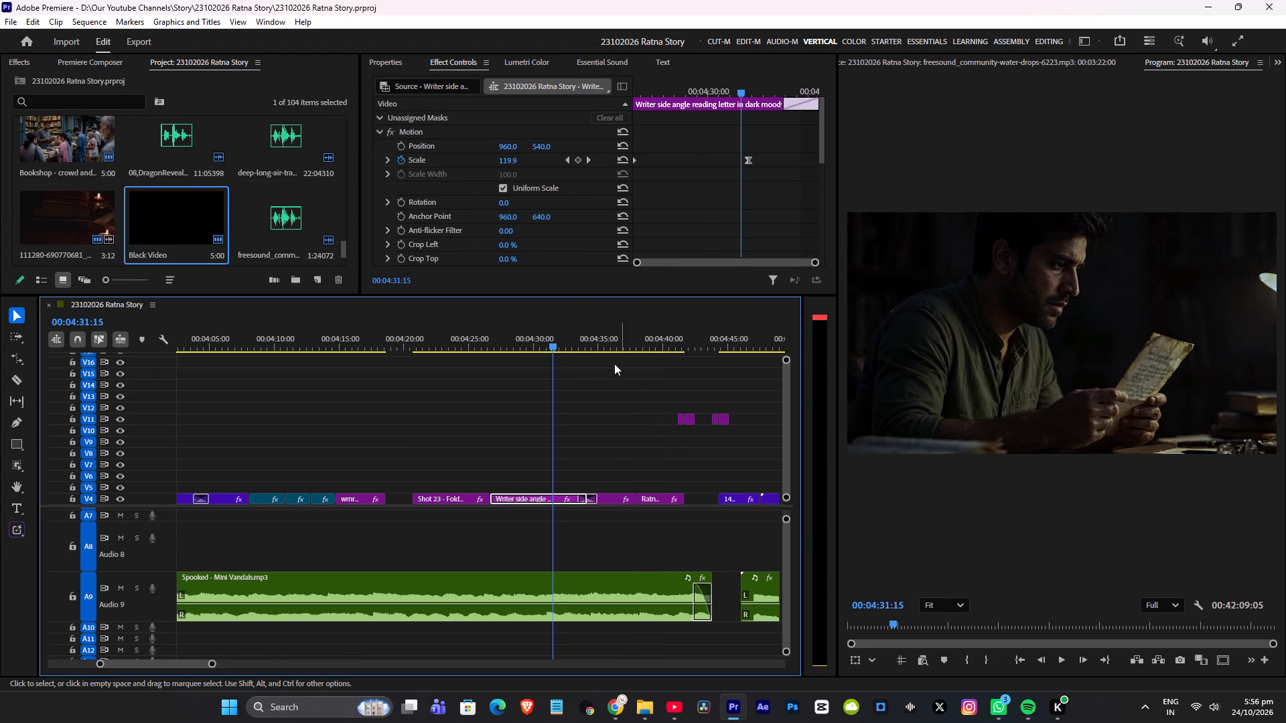
left_click(617, 337)
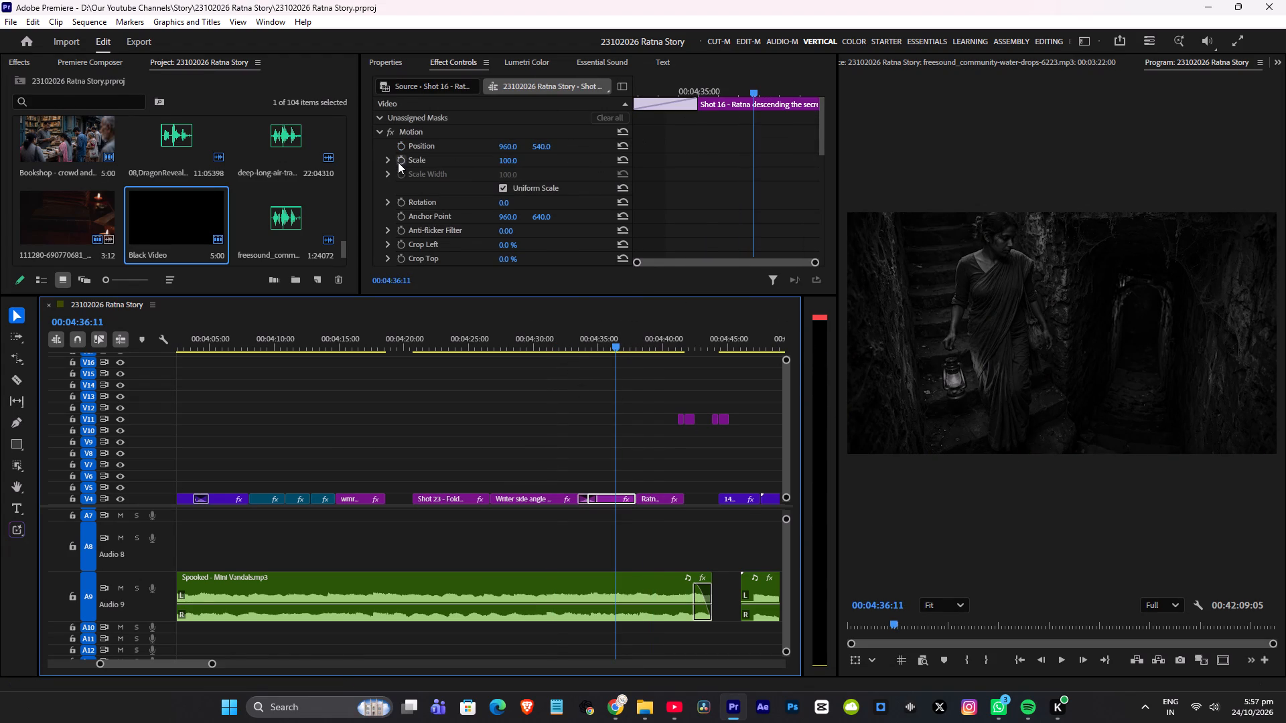
left_click(398, 162)
left_click(733, 91)
left_click(573, 160)
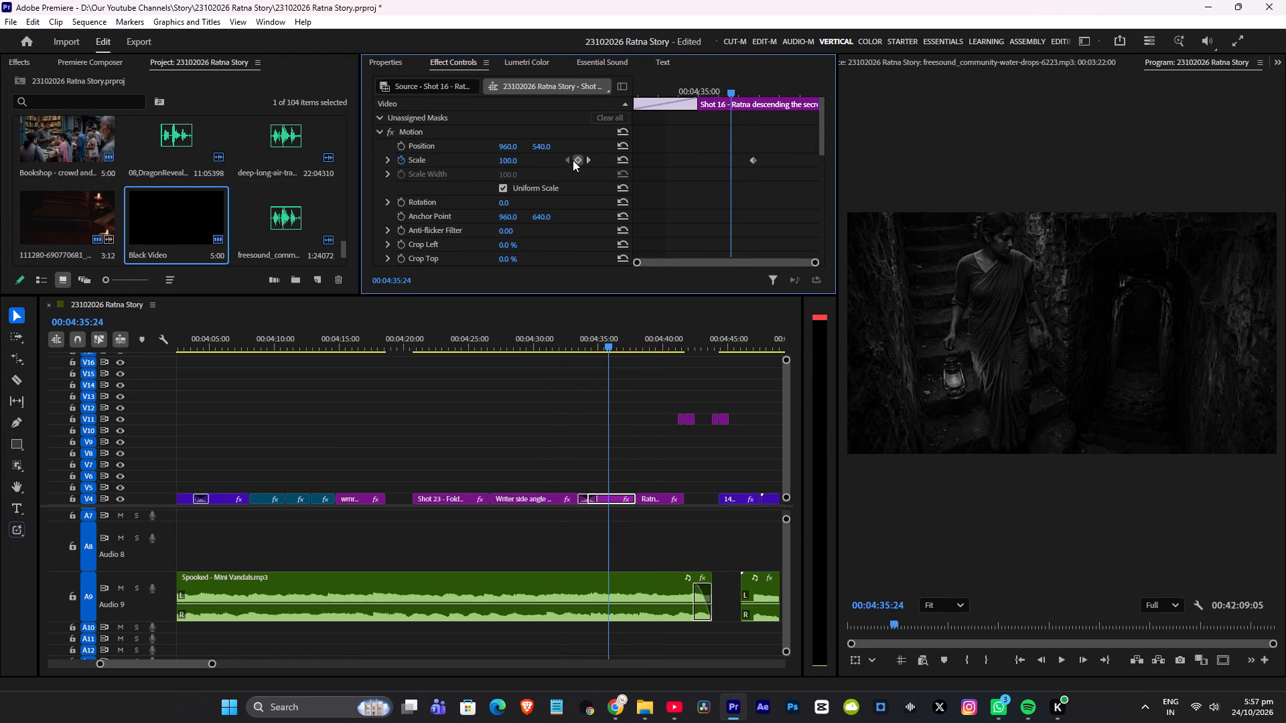
left_click(511, 161)
type("103")
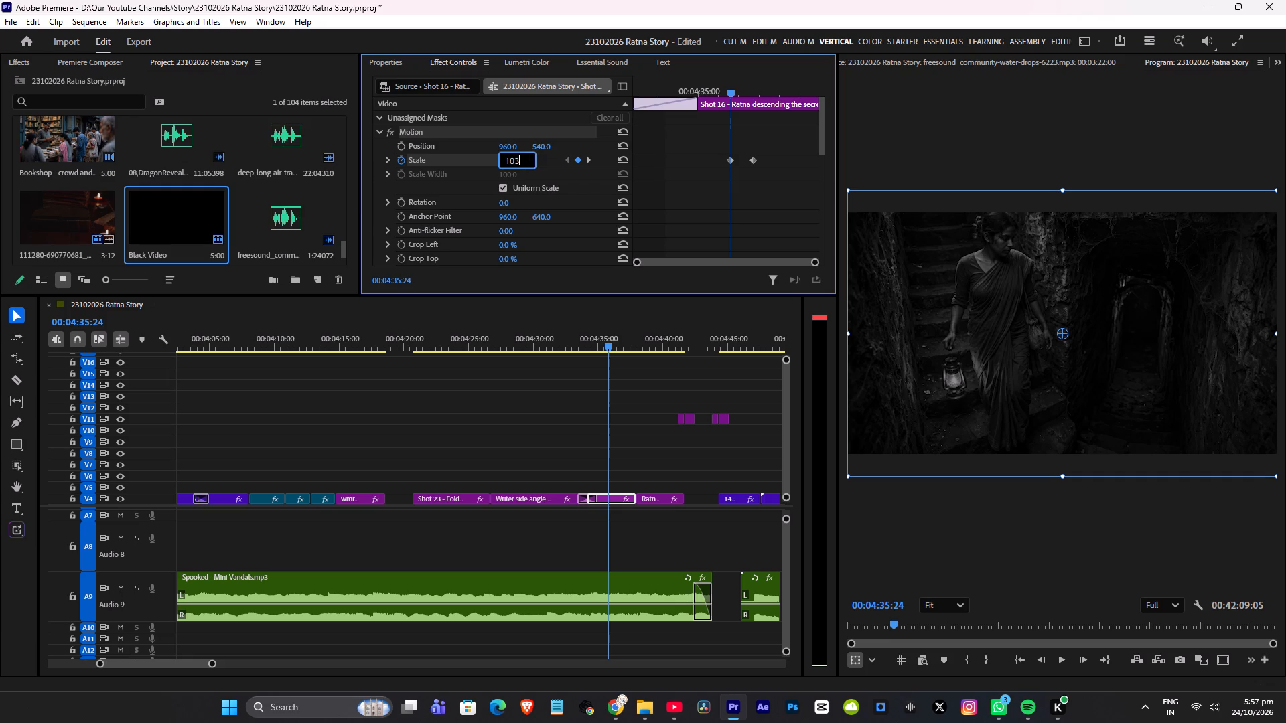
left_click(684, 171)
left_click_drag(730, 161, 531, 163)
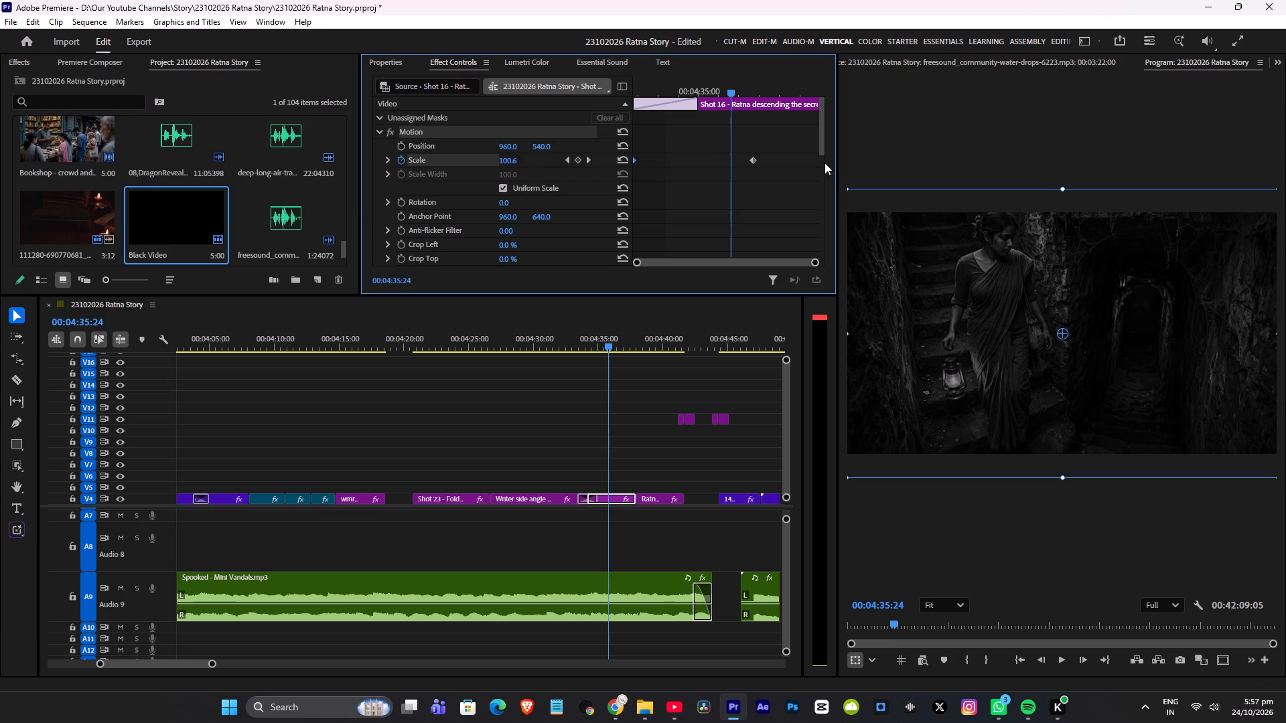
left_click_drag(754, 160, 1051, 162)
key("ctrl+s")
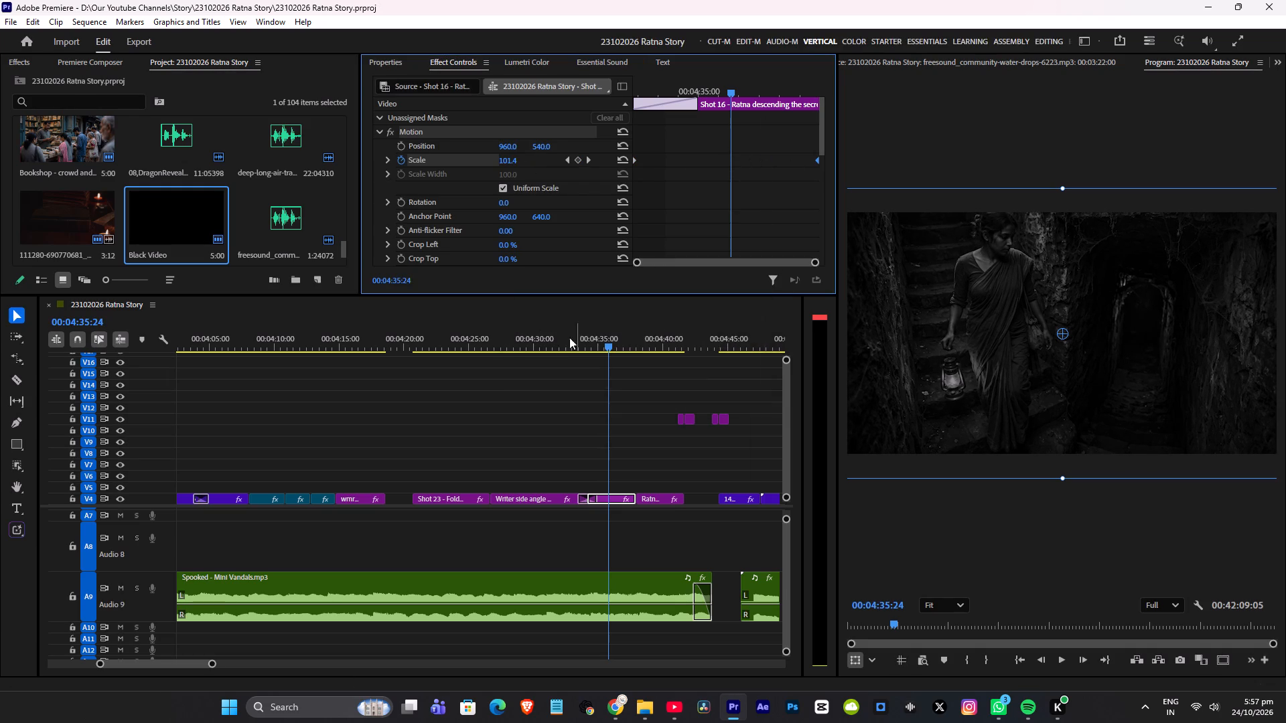
Review the sequence full screen from about 00:04:32 through Shot 16 to the temple shot at 00:04:45:24.
left_click(561, 339)
key("ctrl+grave")
key("space")
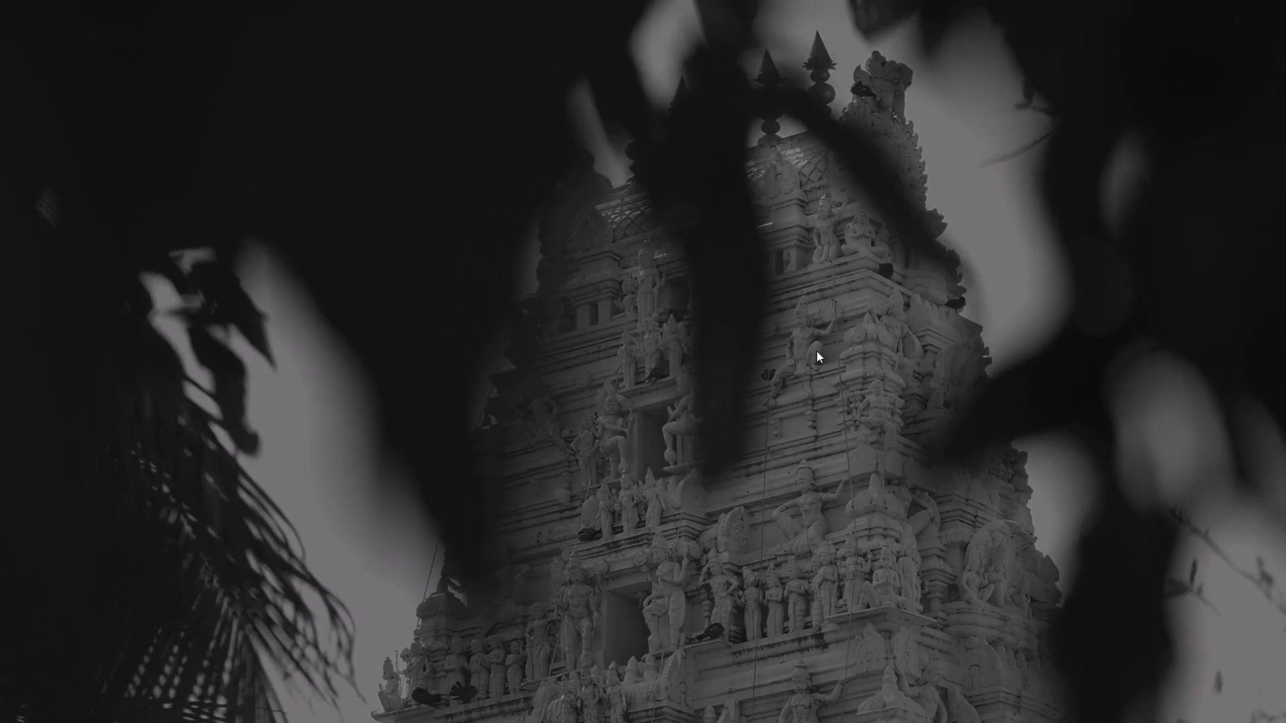
key("space")
key("ctrl+grave")
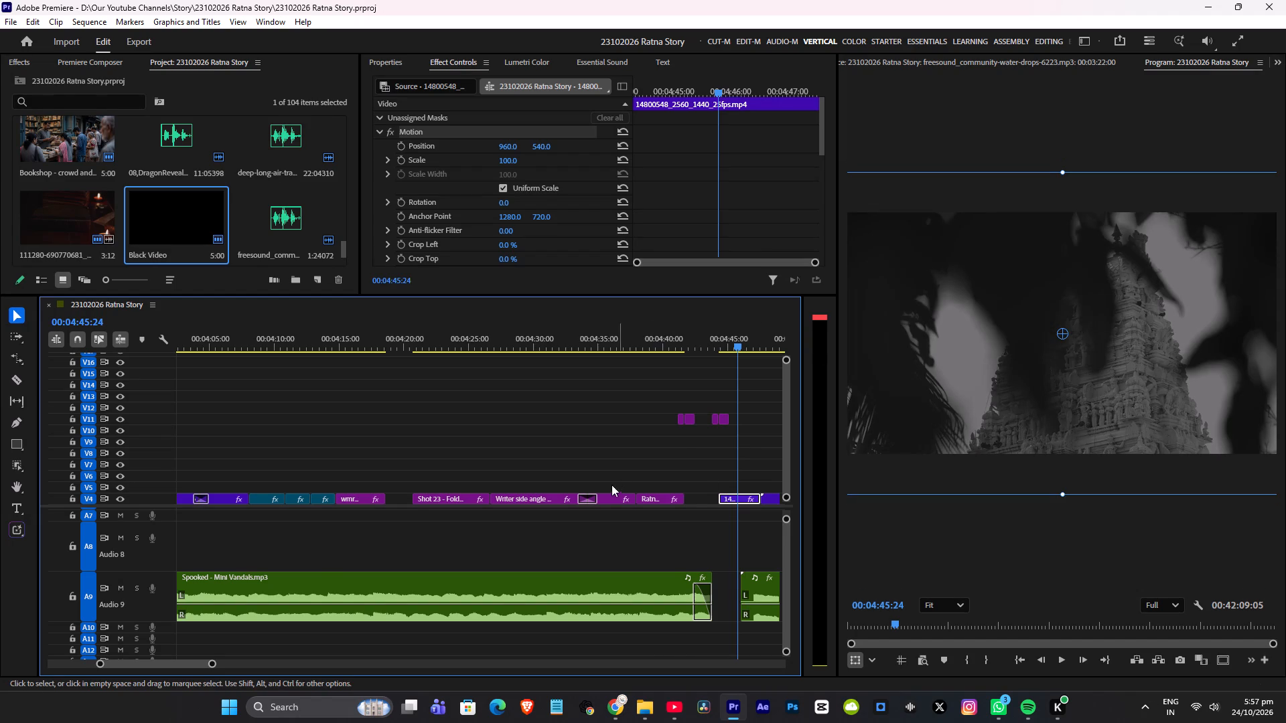
Extend the Spooked - Mini Vandals music on A9 to the temple clip's start and lengthen its fade-out back to Ratna's portrait clip's end.
scroll(611, 486, "down", 4)
scroll(644, 568, "up", 11, "alt")
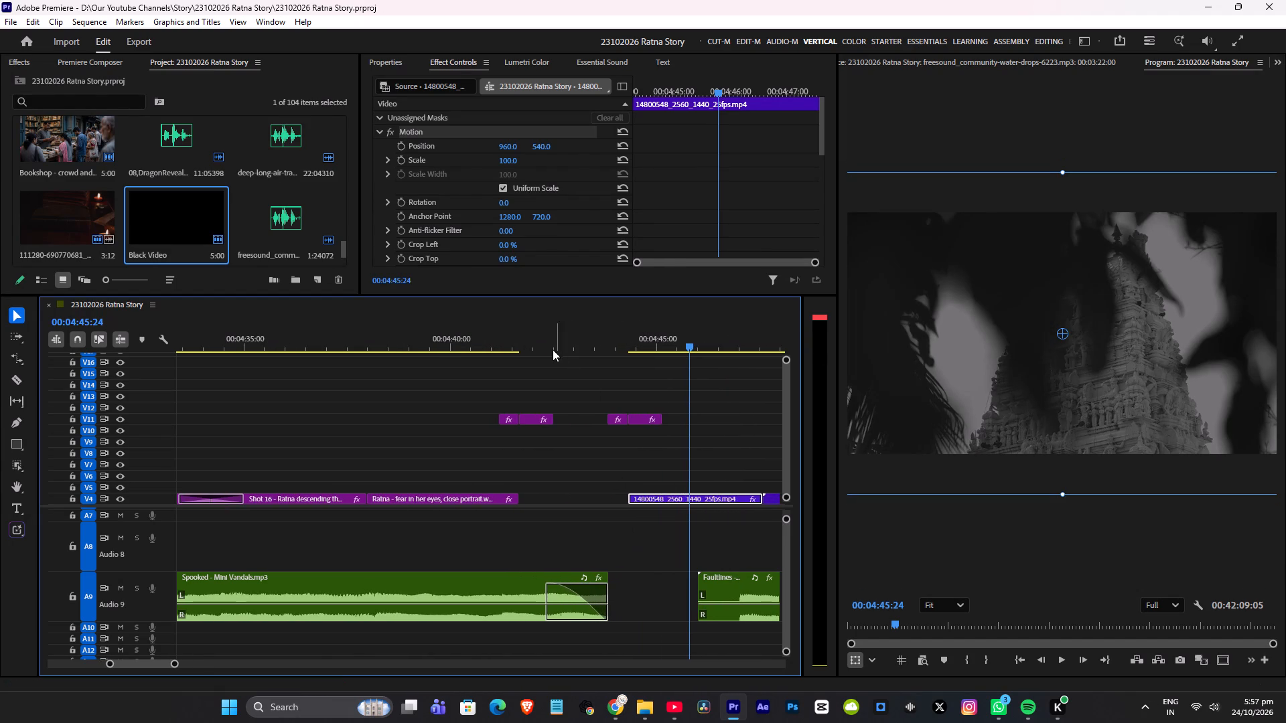
left_click(553, 349)
key("space")
key("space")
left_click_drag(610, 578, 621, 578)
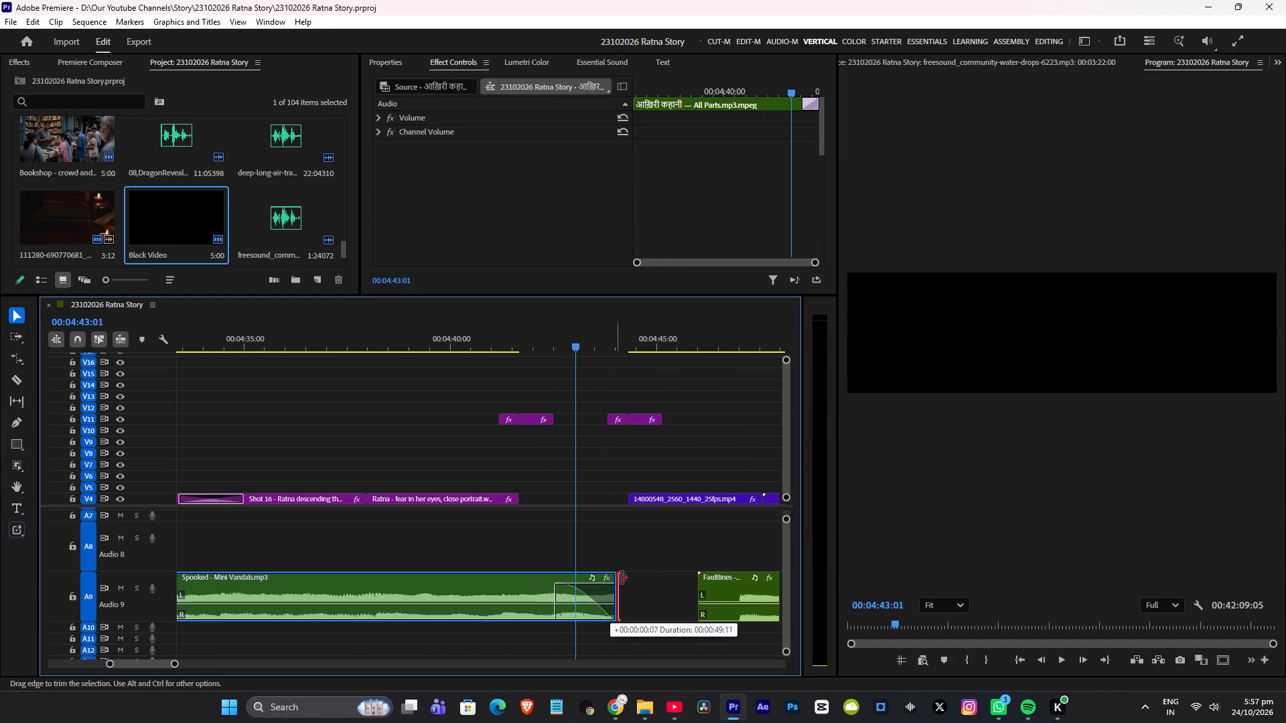
left_click_drag(621, 578, 633, 578)
left_click_drag(565, 584, 519, 593)
Preview the music fade-out into the temple shot, save the project, and check the frame at 00:04:41:10 full screen.
left_click(573, 349)
left_click(559, 342)
key("space")
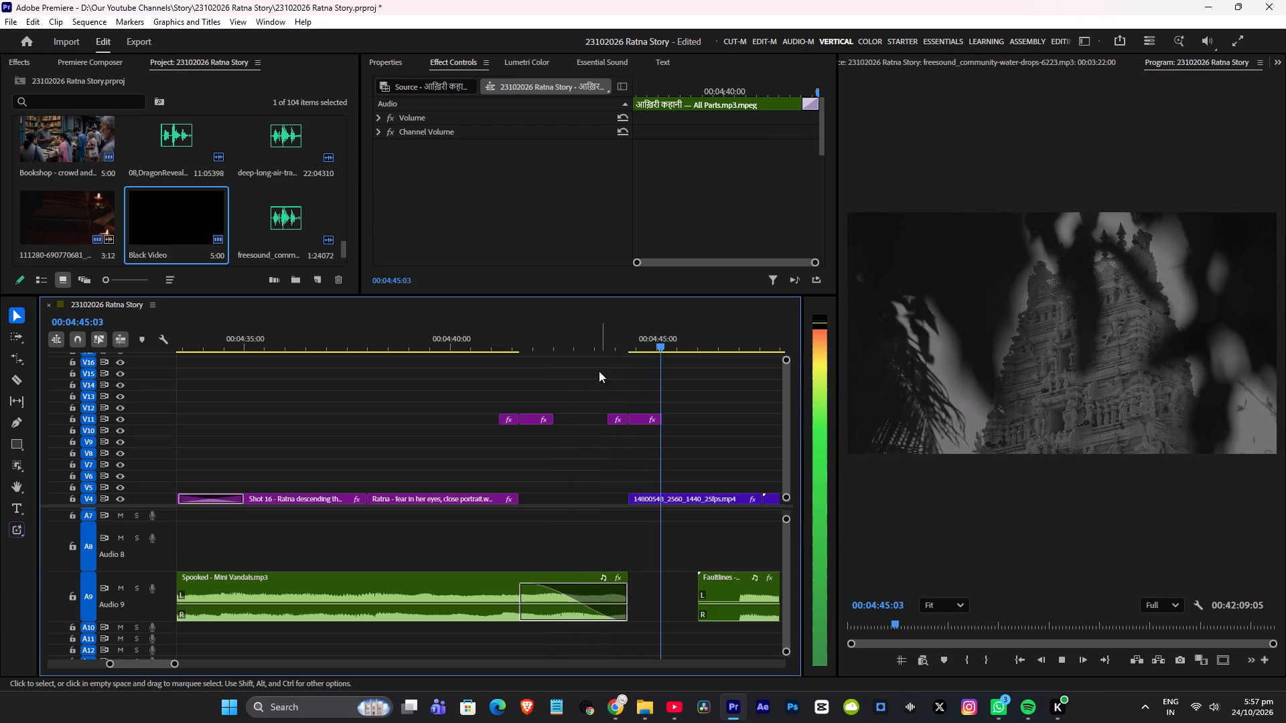
left_click(507, 340)
key("ctrl+s")
key("ctrl+grave")
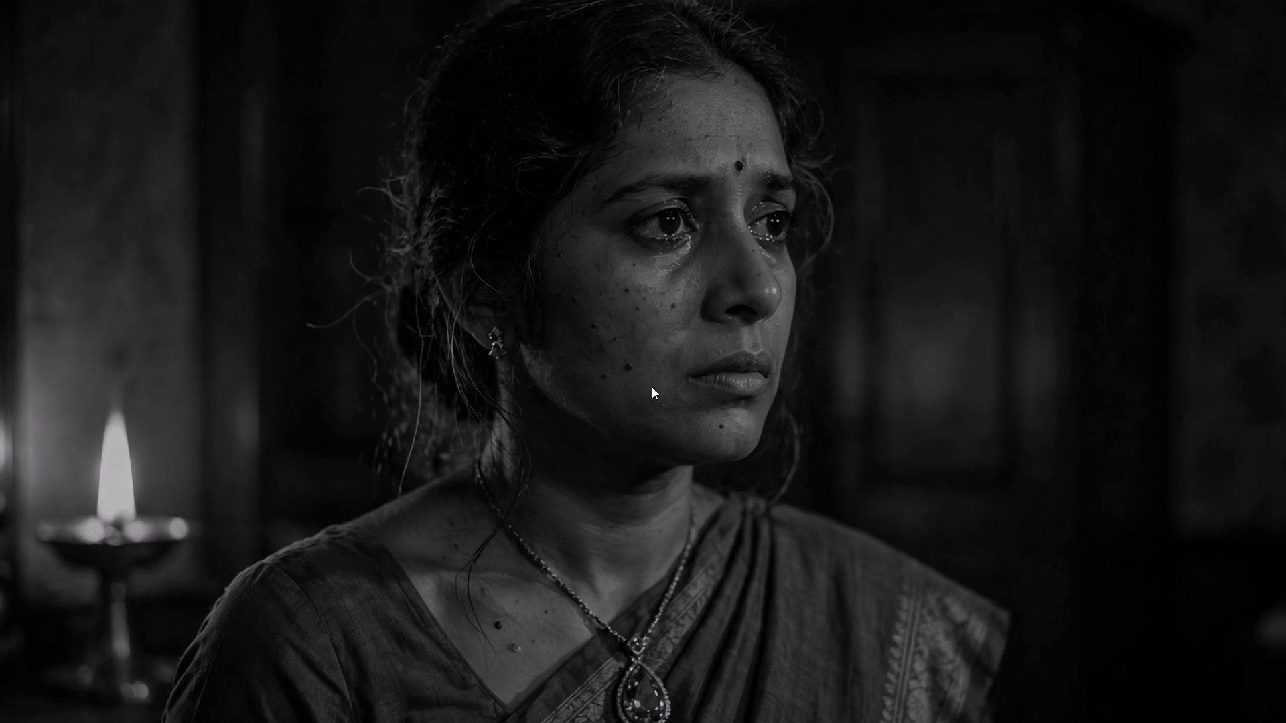
key("ctrl+grave")
Add a short opening fade to the Faultlines music clip on A9.
scroll(648, 542, "up", 3, "ctrl")
scroll(647, 541, "down", 4, "ctrl")
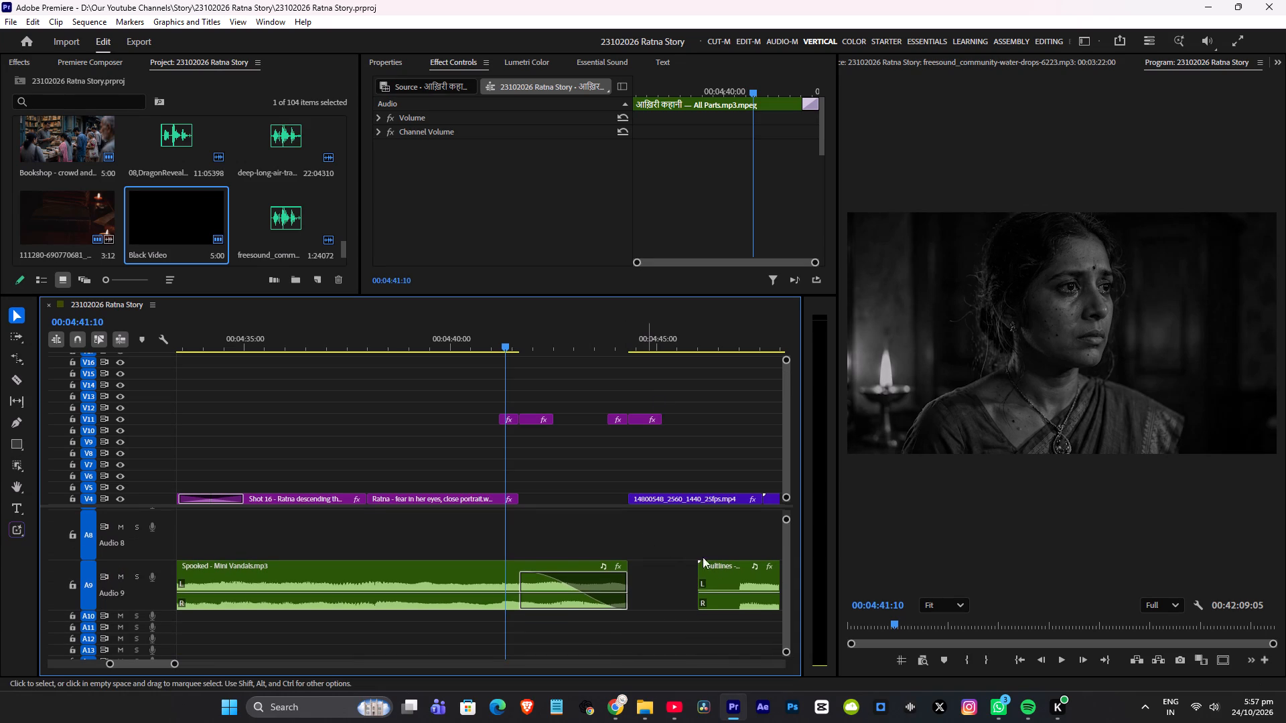
left_click_drag(709, 572, 722, 573)
Lengthen the opening fade of the Indian temple bell sound on A3 to about 00:04:45:17.
scroll(678, 546, "up", 15, "ctrl")
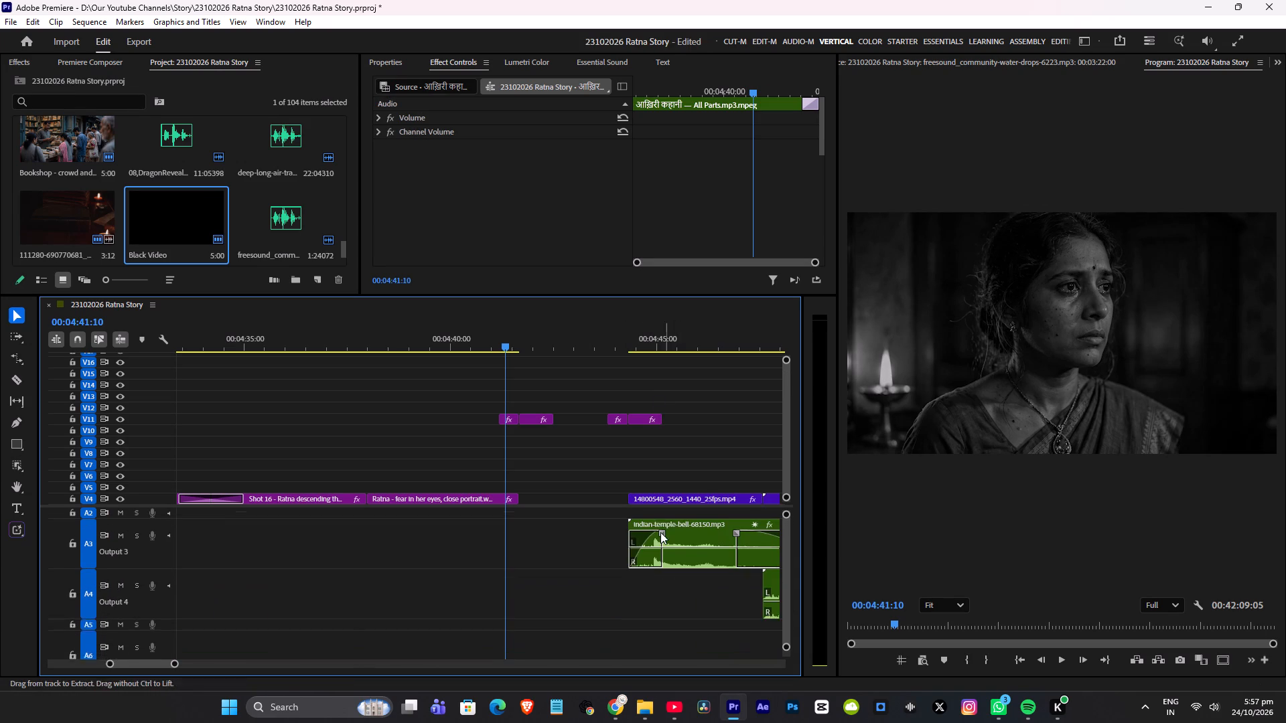
scroll(660, 532, "up", 2, "ctrl")
left_click_drag(664, 543, 683, 543)
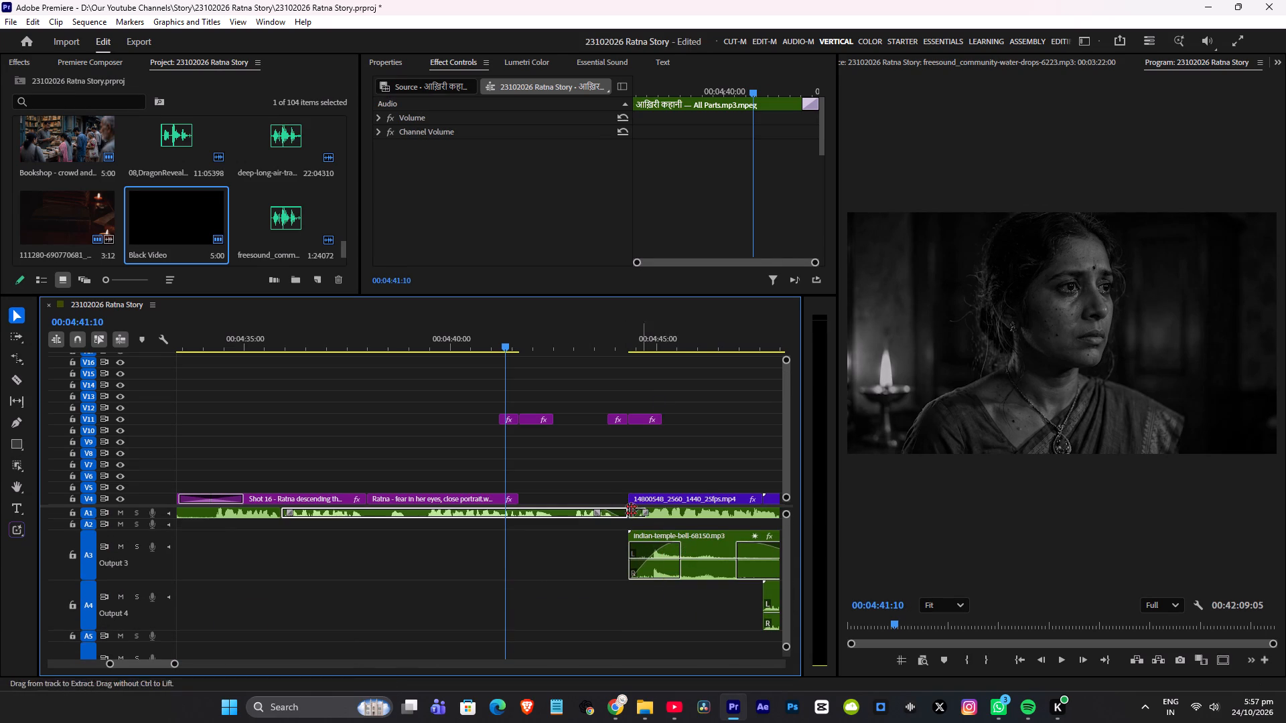
Save the project and preview the A1 narration fades from the black gap into the temple shot.
key("ctrl+s")
left_click(467, 339)
key("ctrl+grave")
key("ctrl+grave")
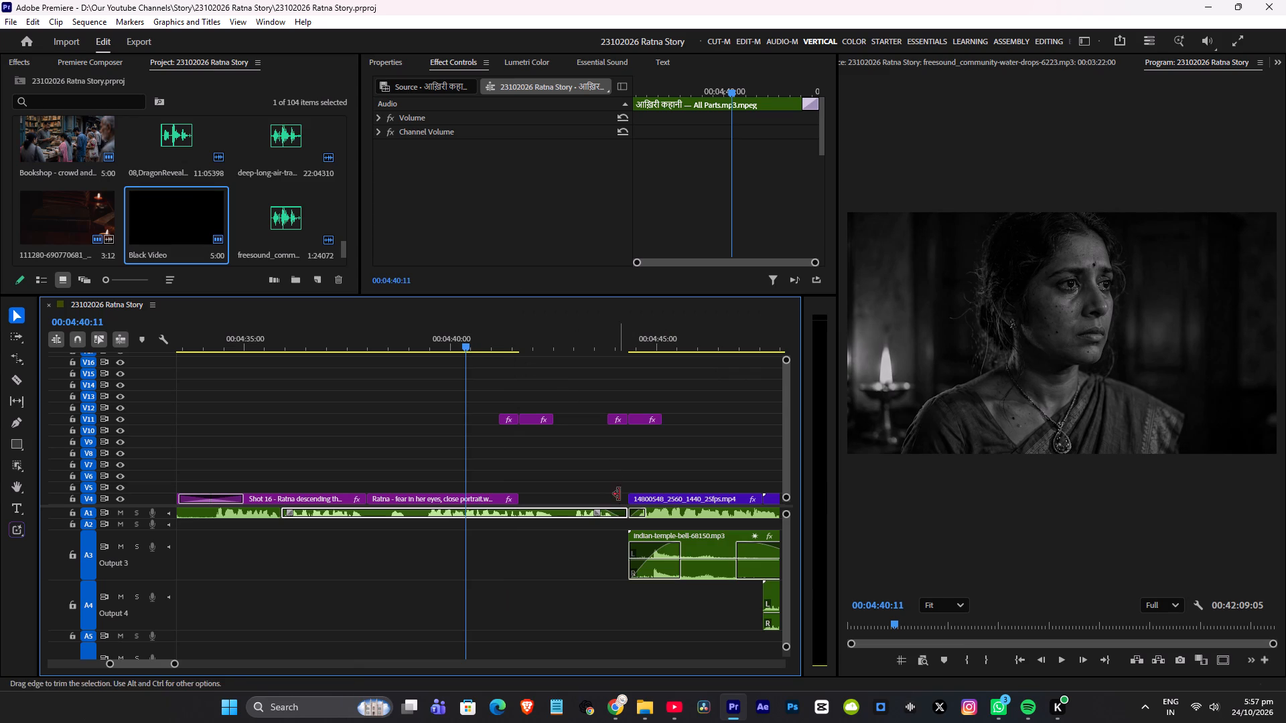
scroll(545, 515, "up", 3)
double_click(167, 511)
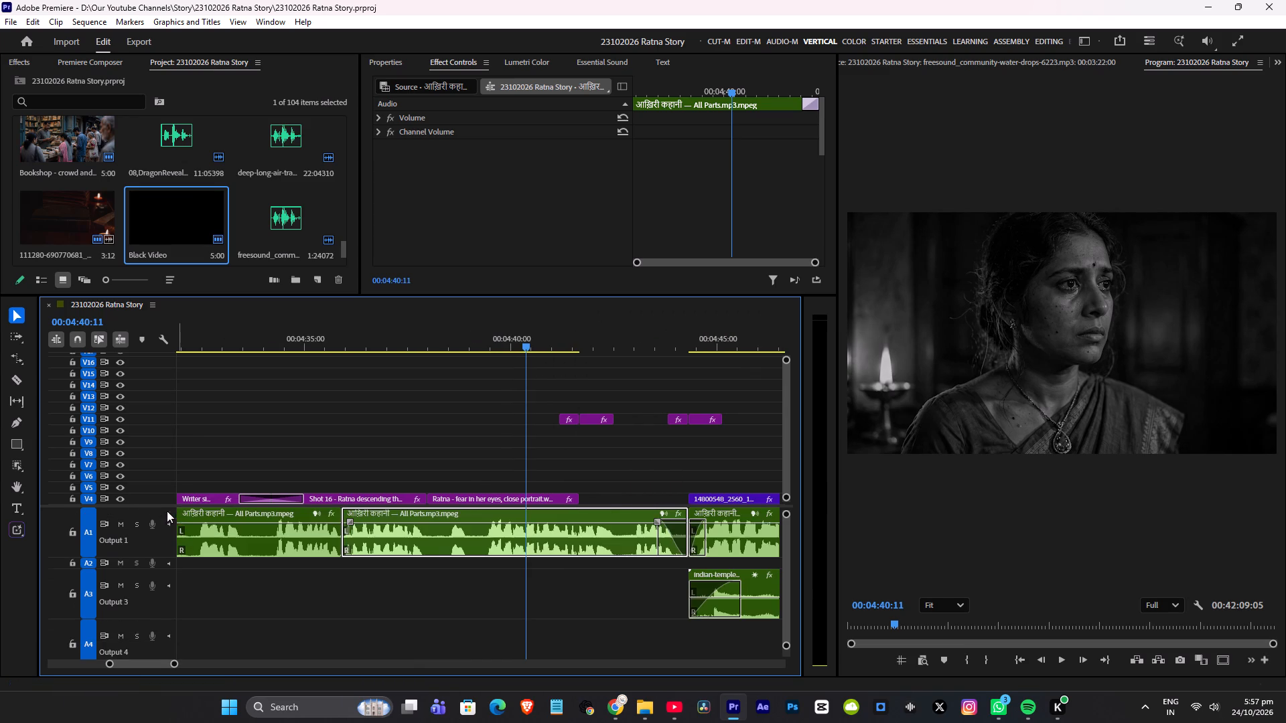
scroll(637, 517, "up", 9, "alt")
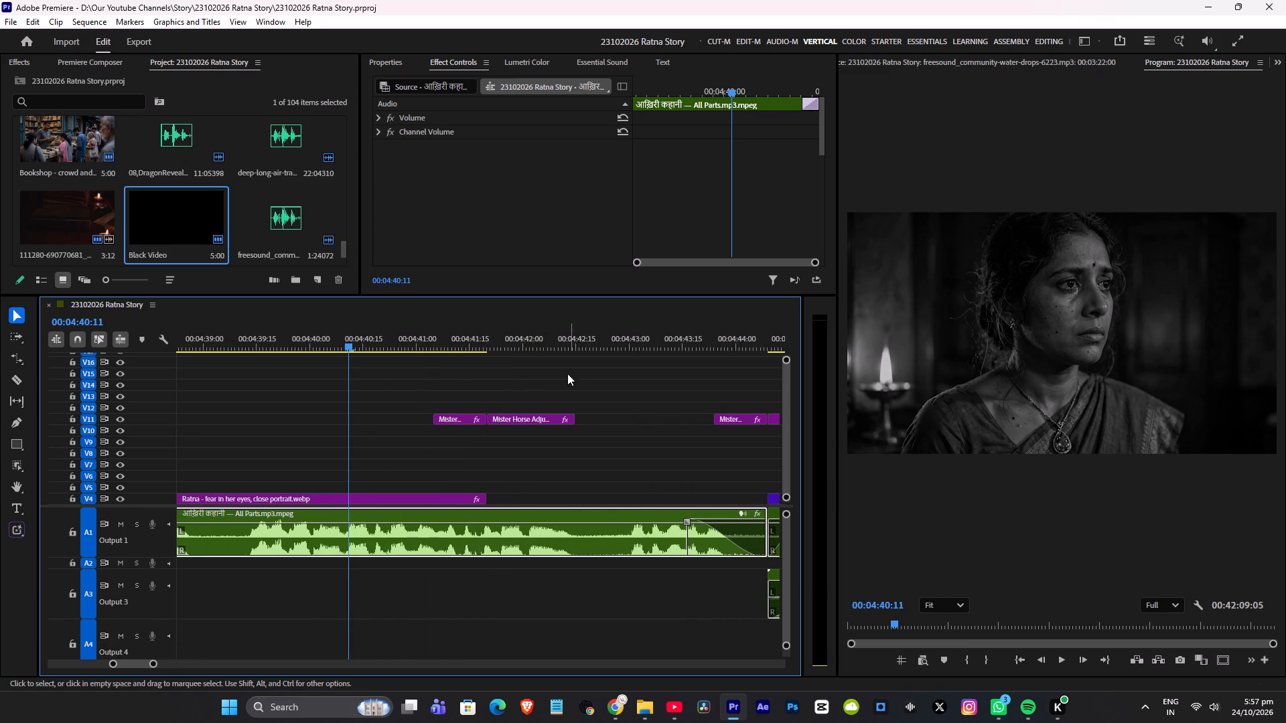
left_click(459, 329)
key("space")
scroll(555, 370, "down", 3)
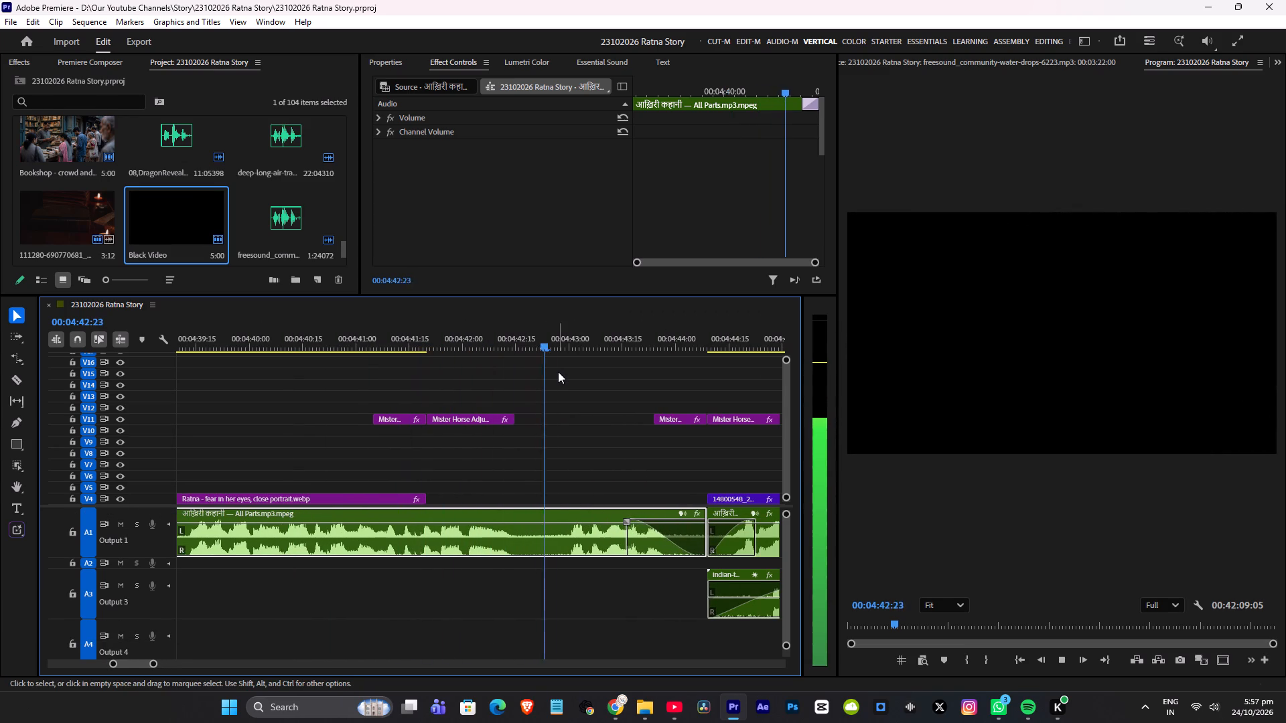
scroll(559, 383, "down", 7)
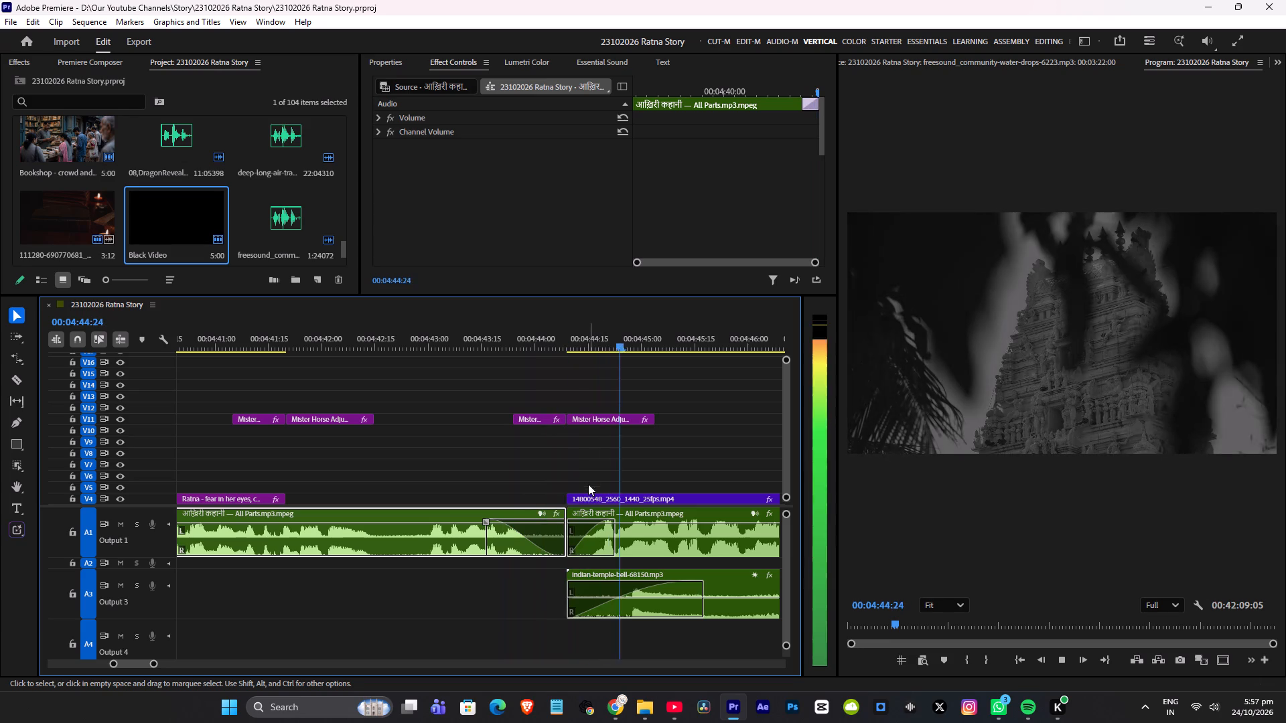
key("space")
Replace the separate narration fades on A1 at the temple clip's start with a crossfade about 16 frames long.
left_click_drag(485, 520, 581, 520)
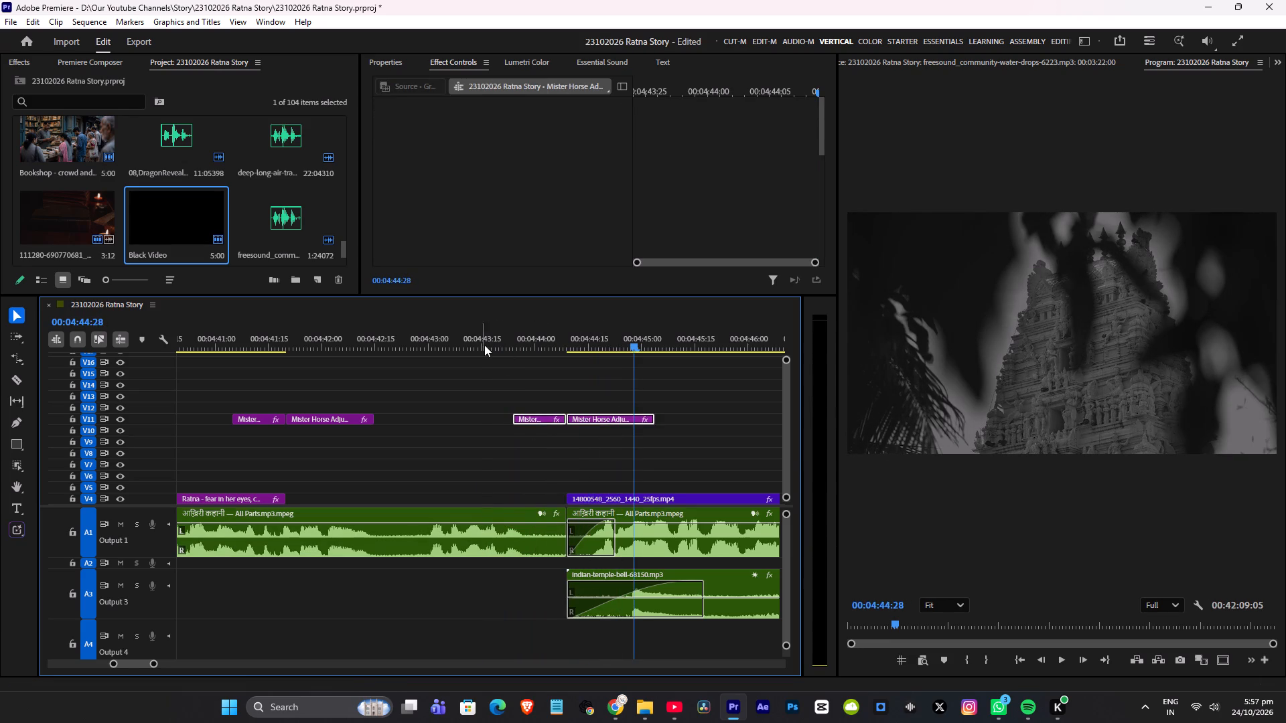
left_click(484, 345)
key("space")
key("space")
left_click_drag(614, 520, 555, 521)
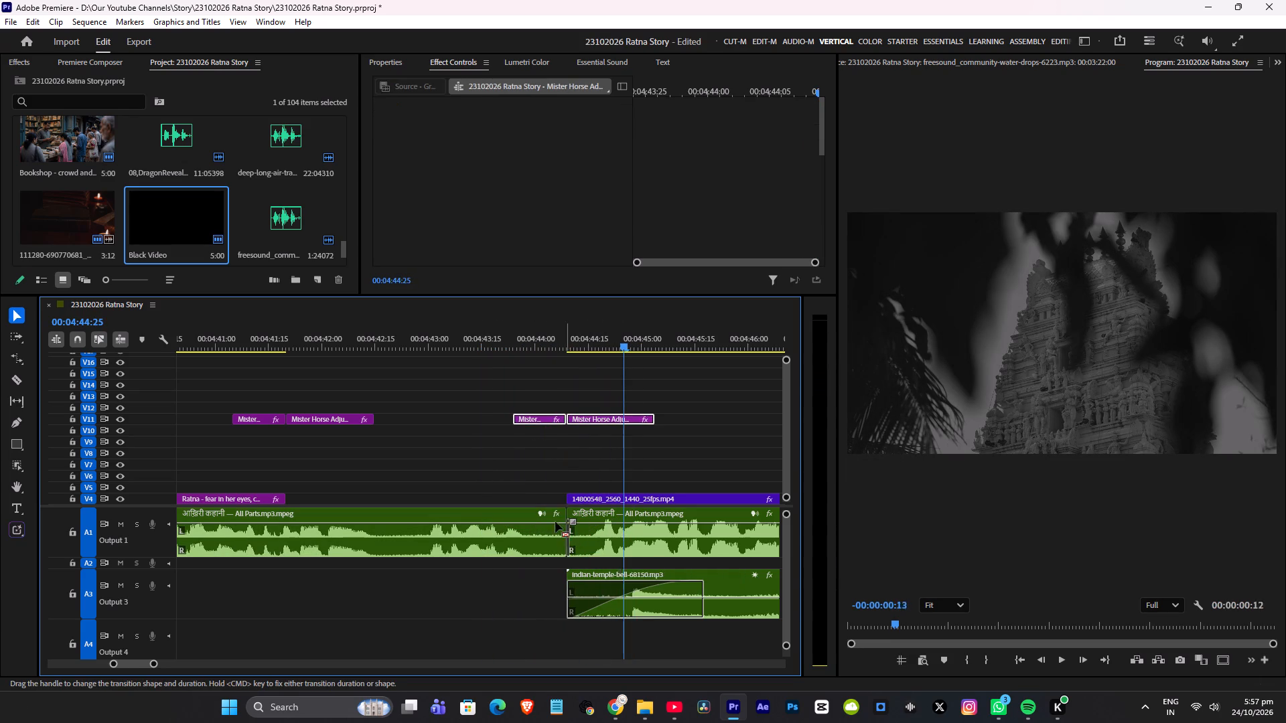
left_click_drag(555, 521, 545, 521)
left_click_drag(574, 519, 539, 524)
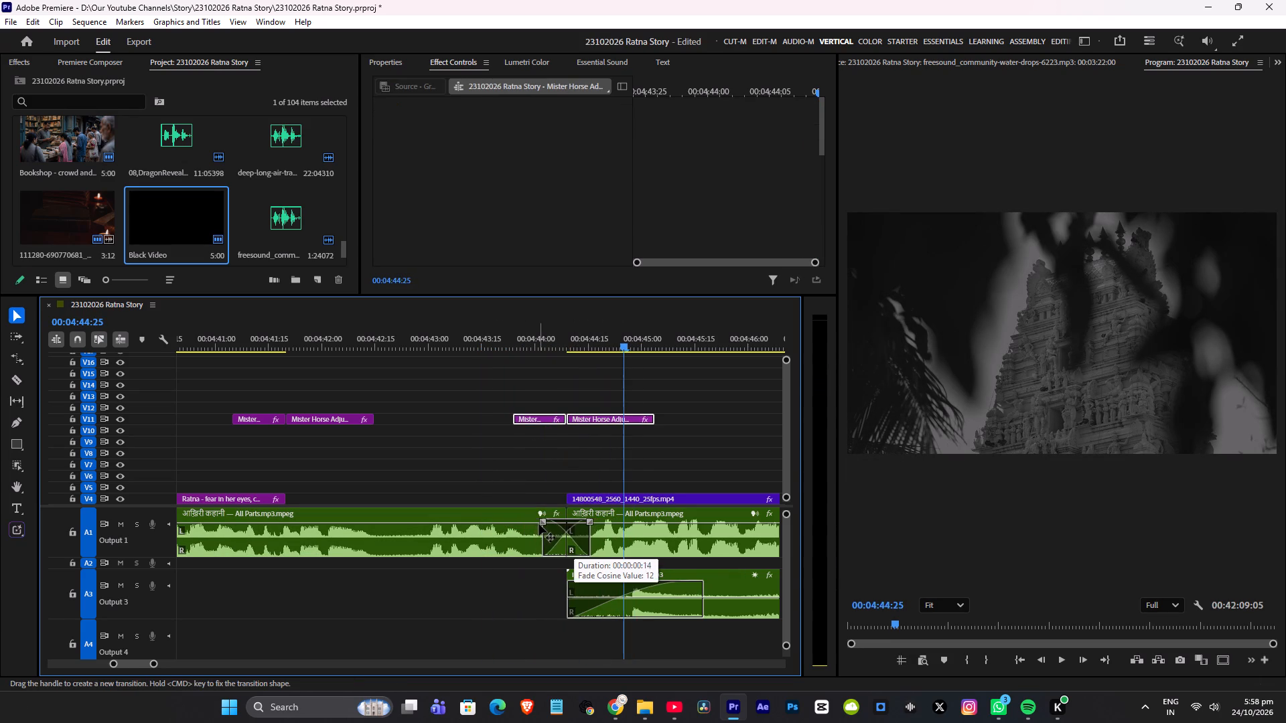
left_click_drag(539, 524, 538, 521)
Preview the new narration crossfade, save the project, and play from 00:04:35:11 into the temple shot full screen.
left_click(494, 339)
key("space")
scroll(670, 454, "down", 9, "alt")
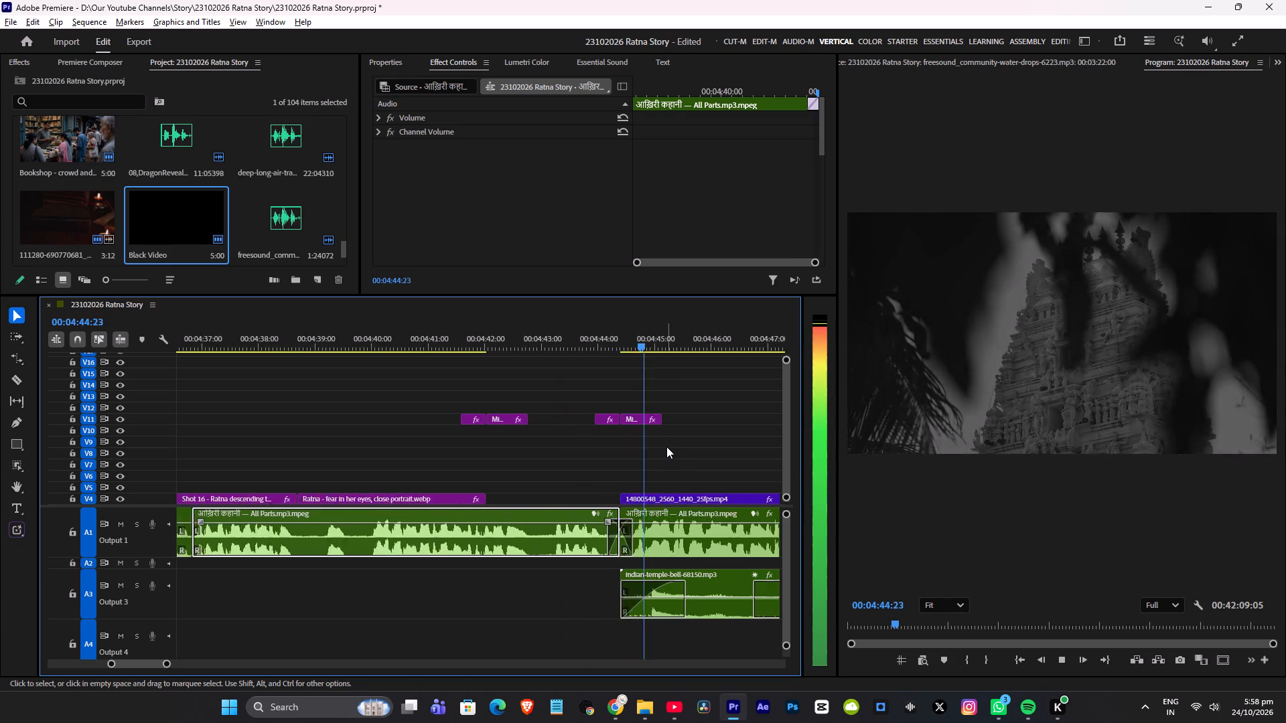
scroll(666, 447, "down", 9, "alt")
key("space")
left_click(510, 340)
key("ctrl+s")
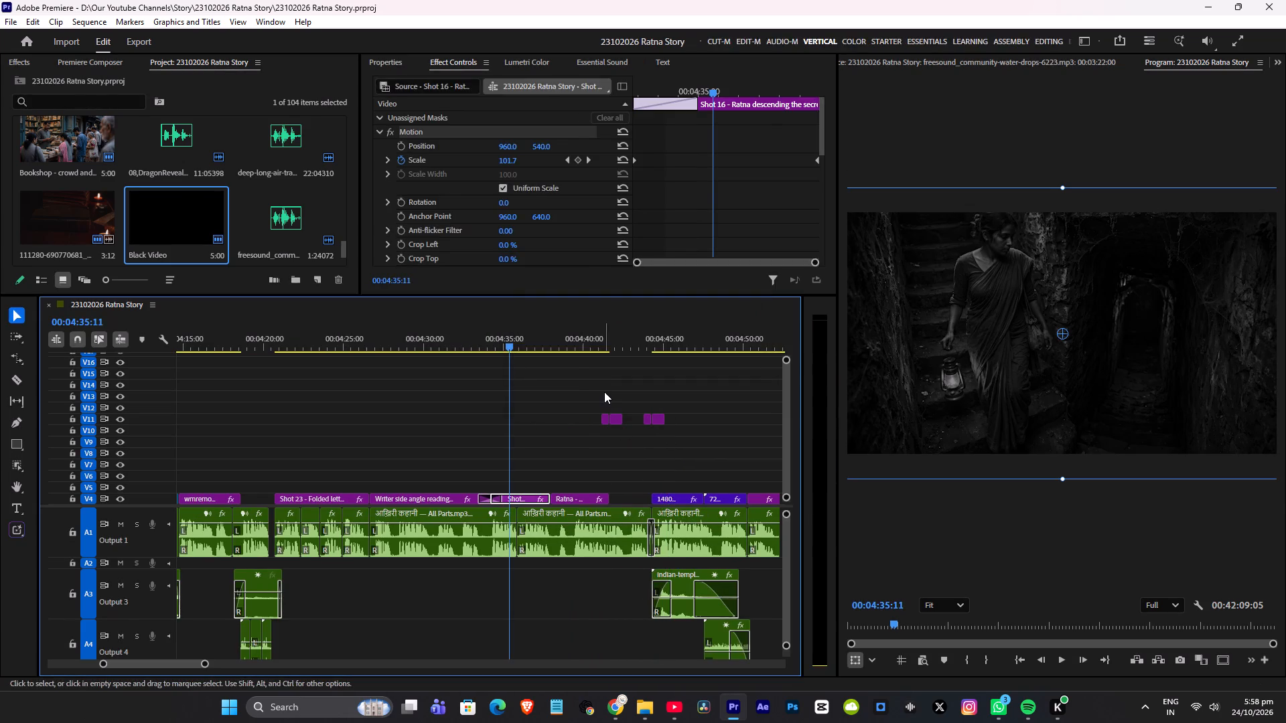
key("ctrl+grave")
key("space")
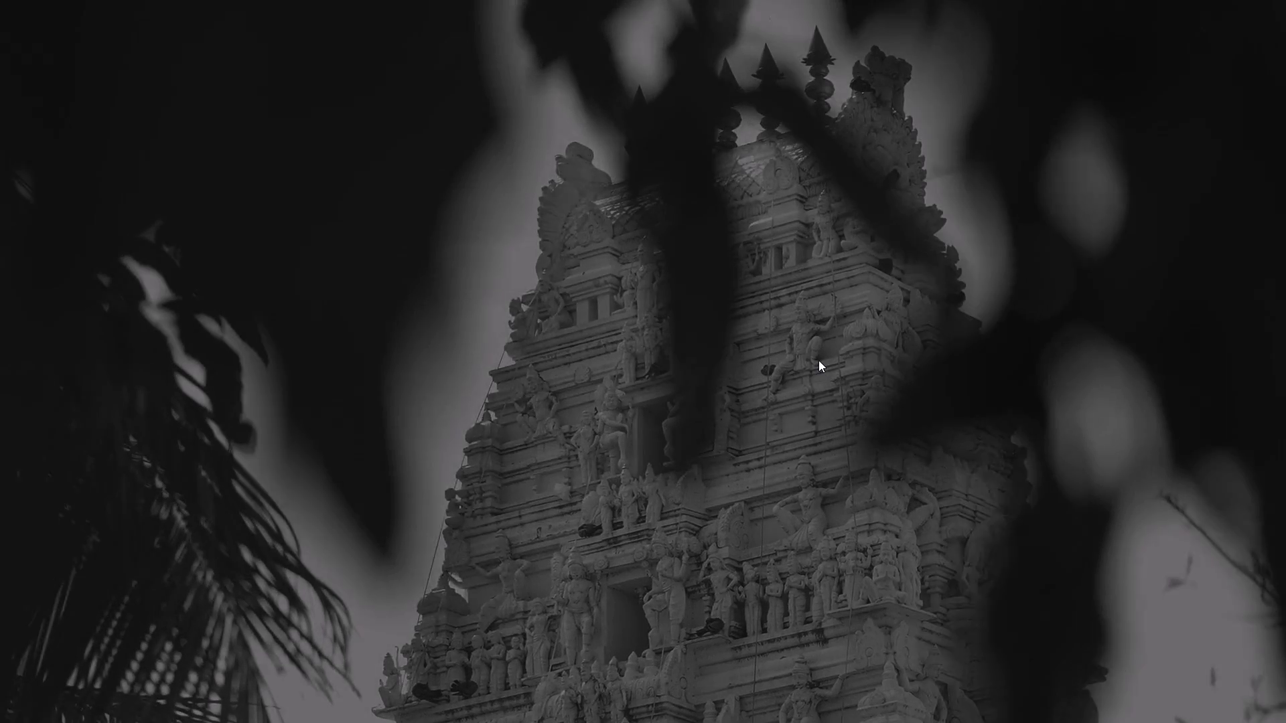
key("space")
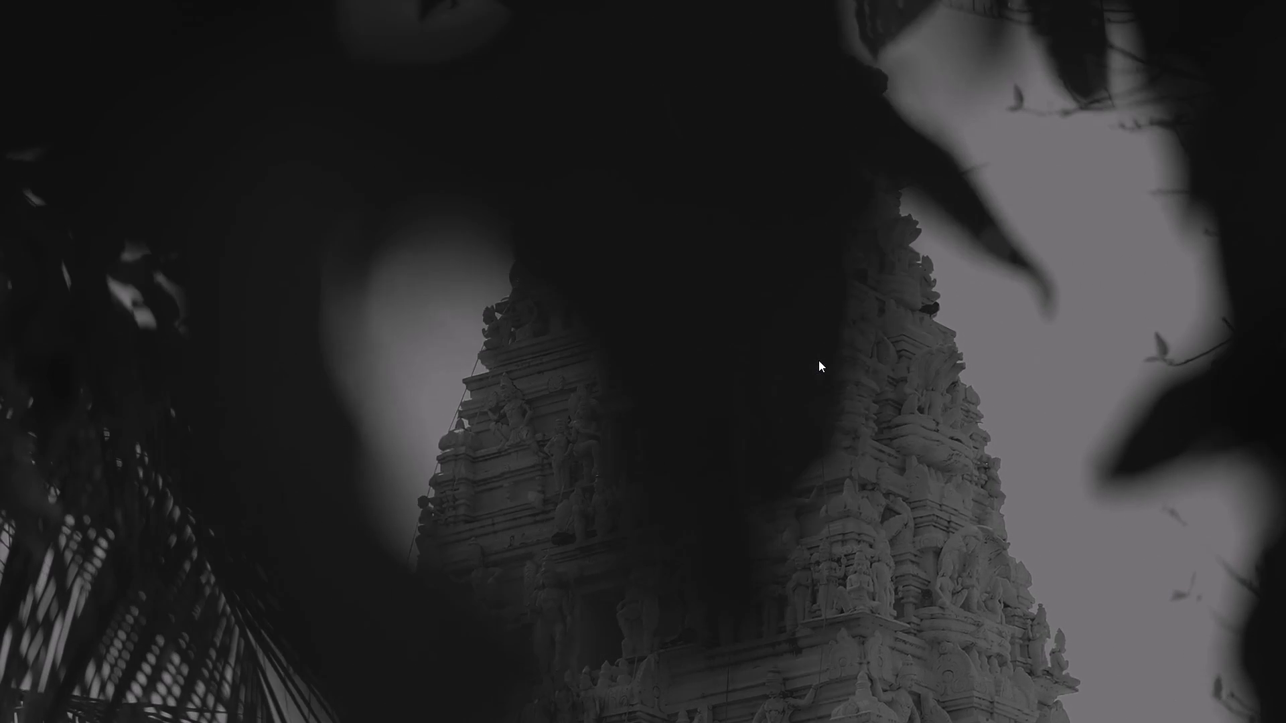
key("ctrl+grave")
Add volume keyframes to the A1 narration clips on both sides of the crossfade and lower the level around the cut.
scroll(591, 468, "up", 15, "alt")
scroll(701, 447, "down", 6)
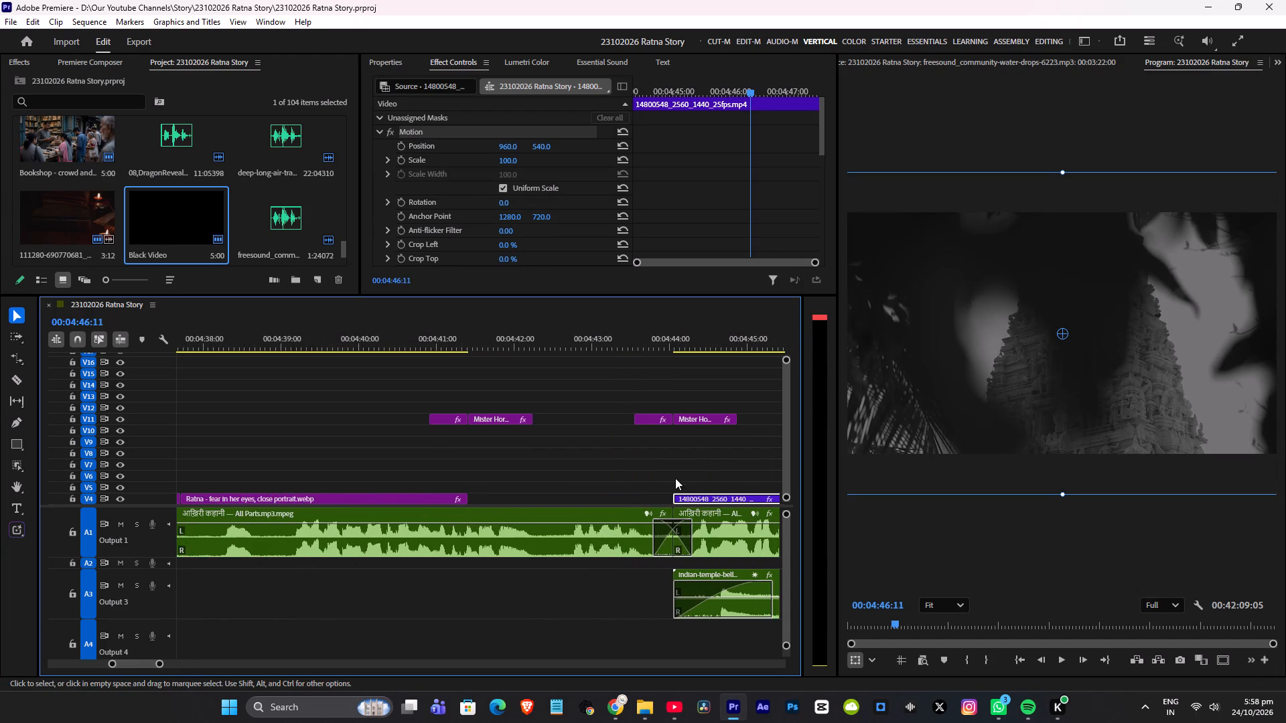
scroll(675, 478, "down", 5)
scroll(547, 466, "up", 7, "alt")
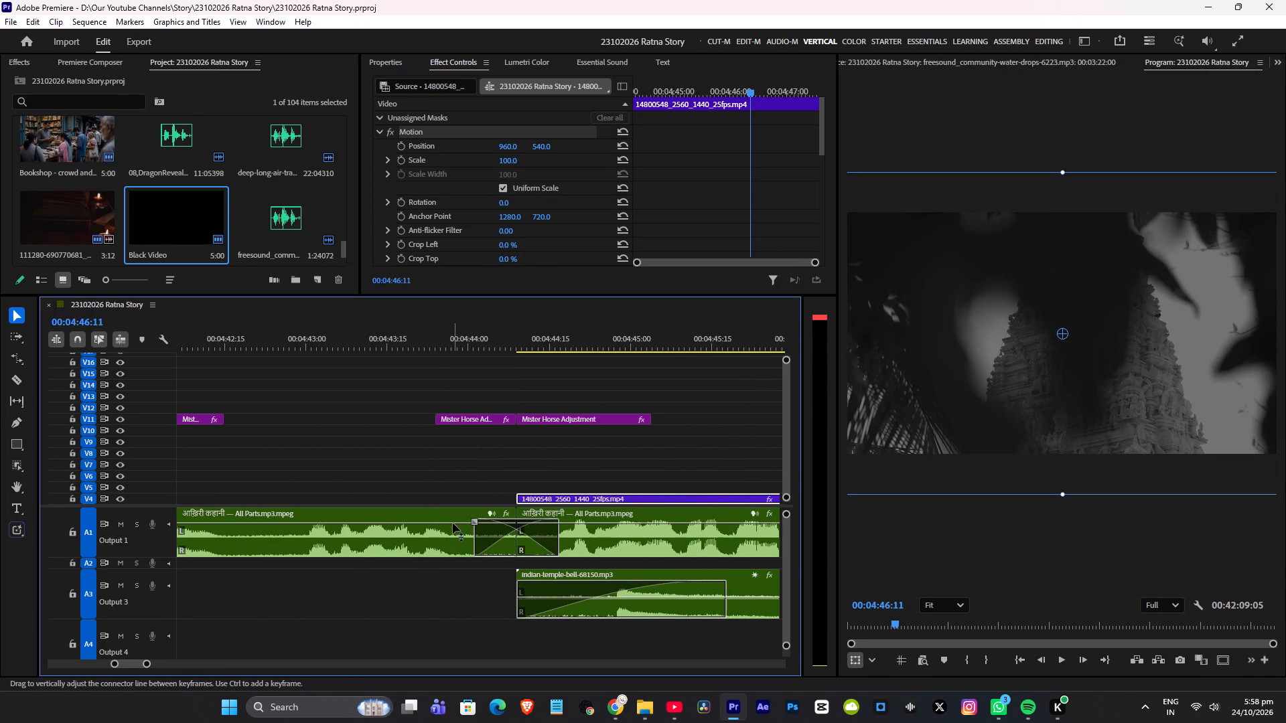
left_click(449, 524, "ctrl")
left_click(462, 521, "ctrl")
left_click_drag(465, 522, 465, 530)
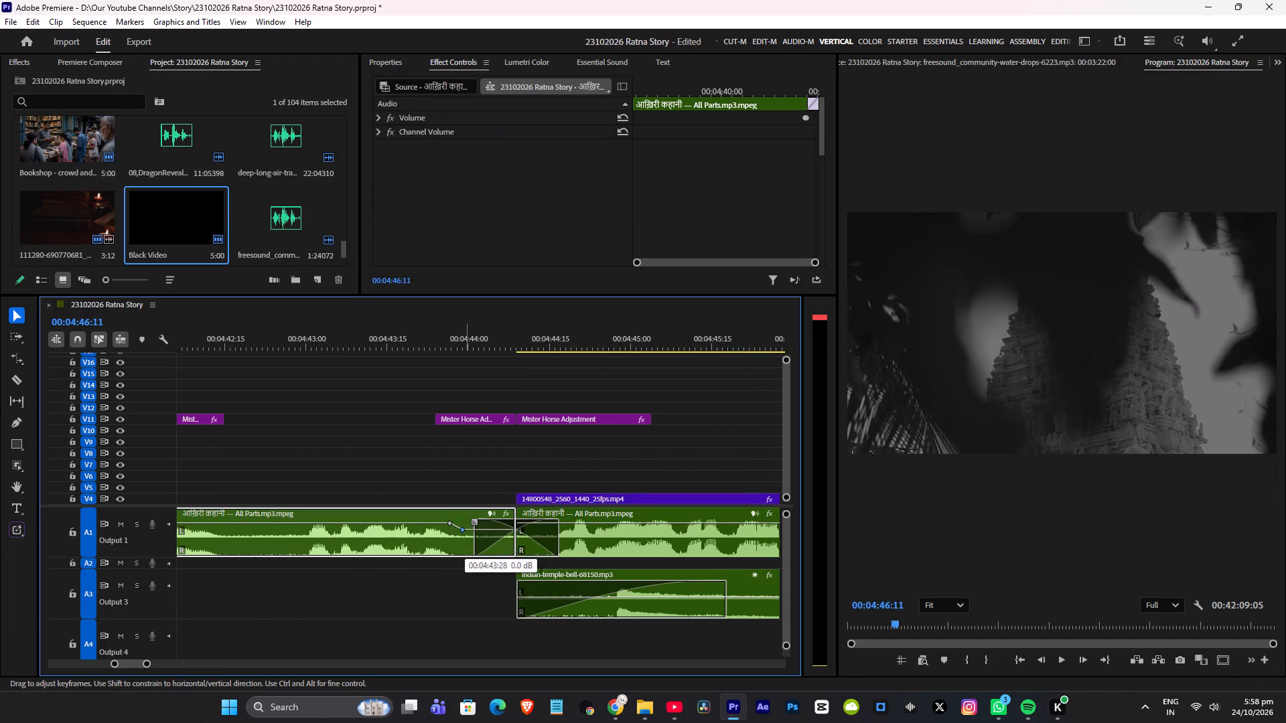
left_click_drag(465, 530, 465, 531)
left_click(561, 522, "ctrl")
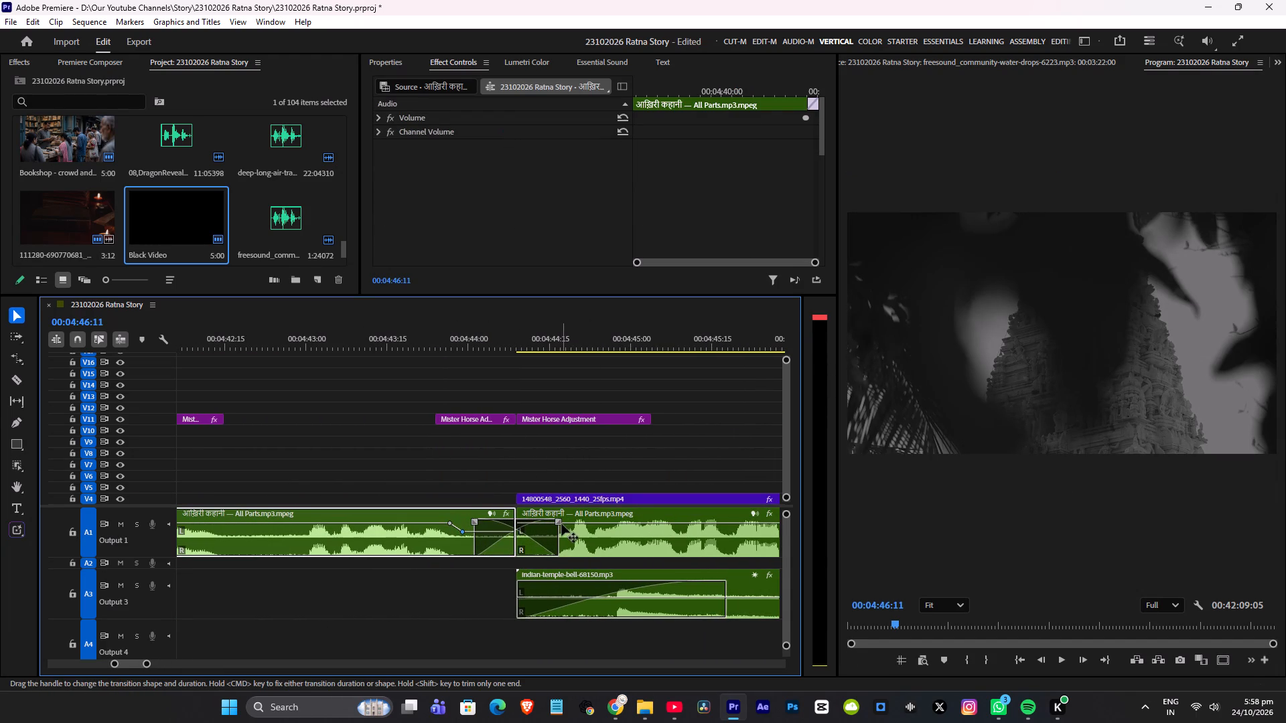
left_click(565, 523, "ctrl")
left_click(549, 524, "ctrl")
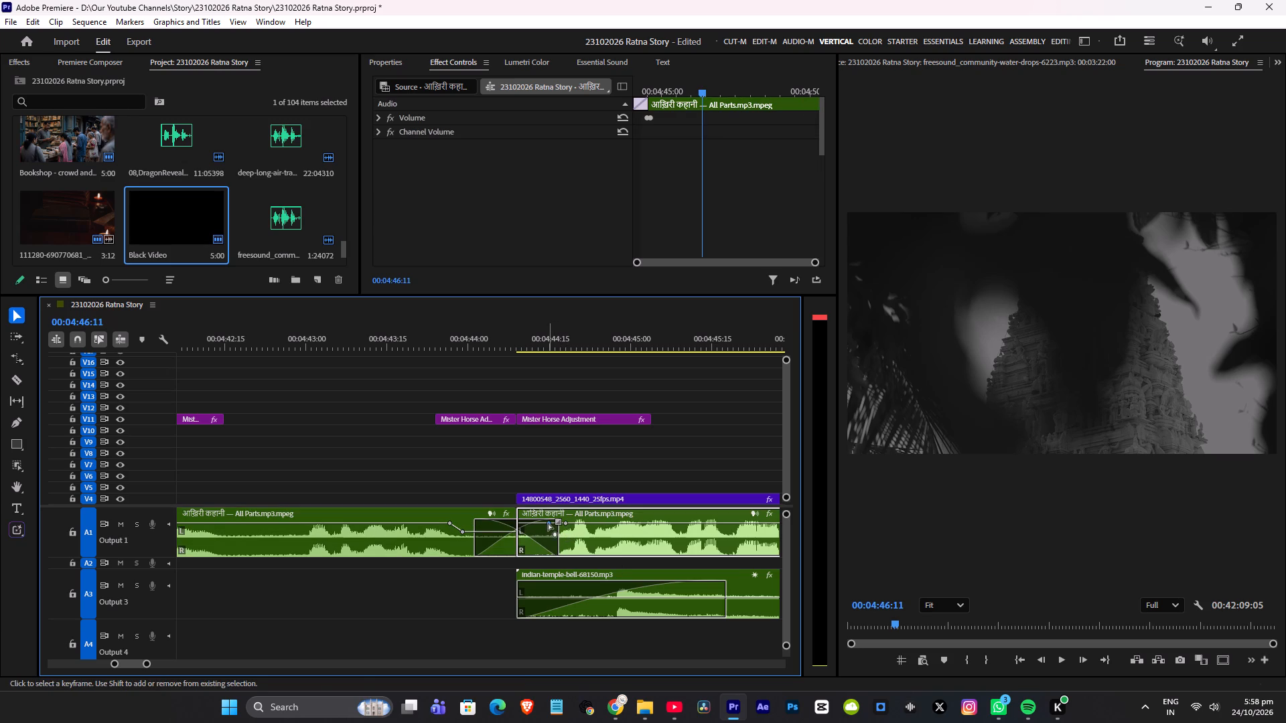
left_click_drag(548, 522, 547, 532)
Save the project and review full screen from 00:04:43:11 through to the wall clock shot.
left_click(369, 339)
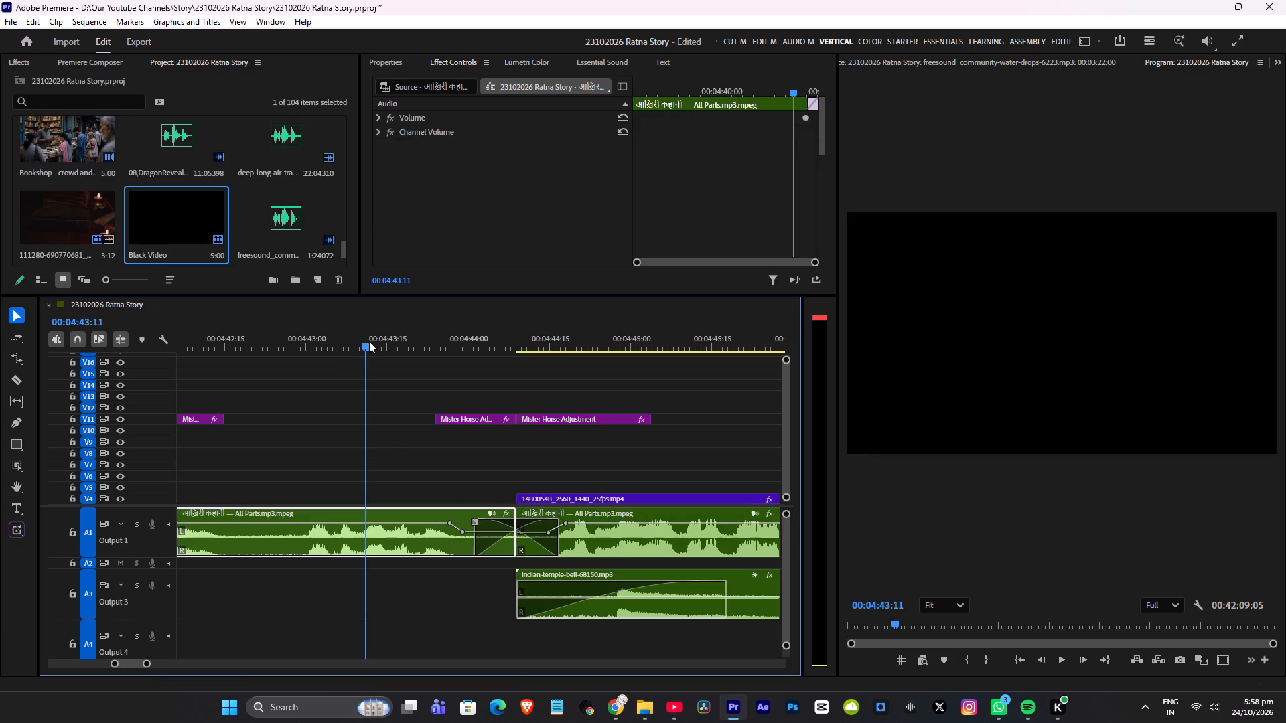
key("ctrl+s")
key("ctrl+grave")
key("space")
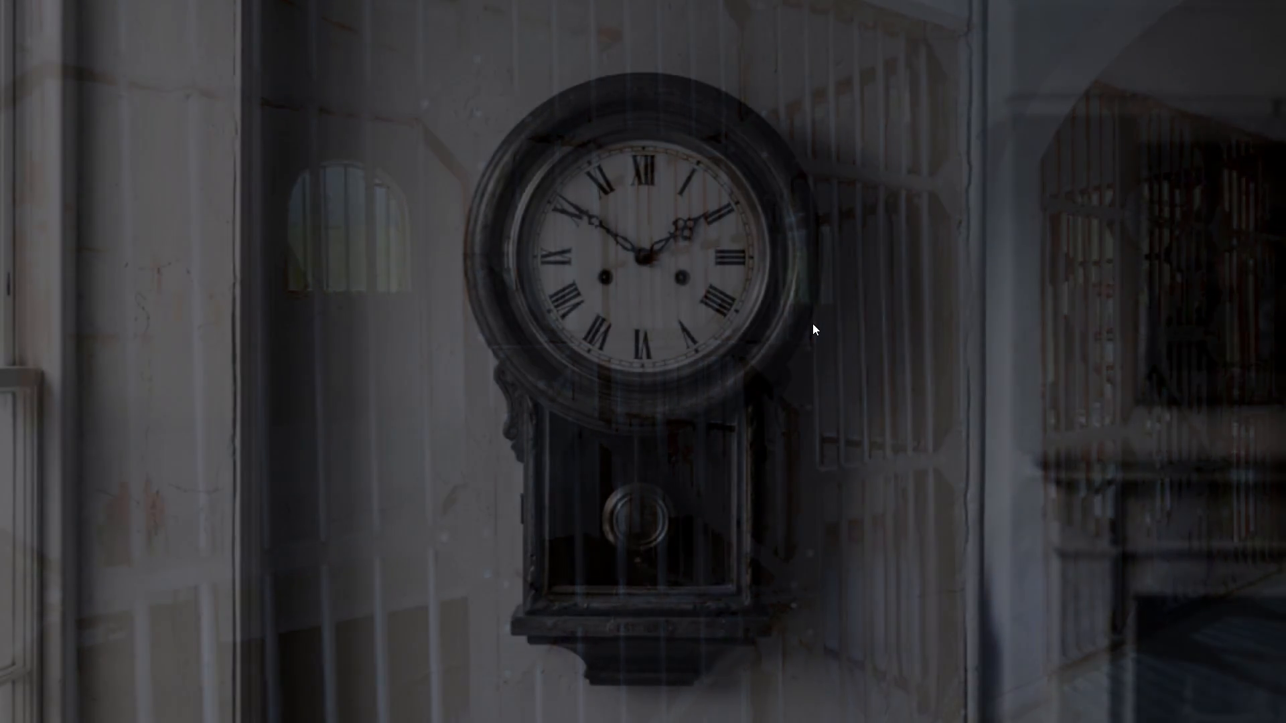
key("ctrl+grave")
key("space")
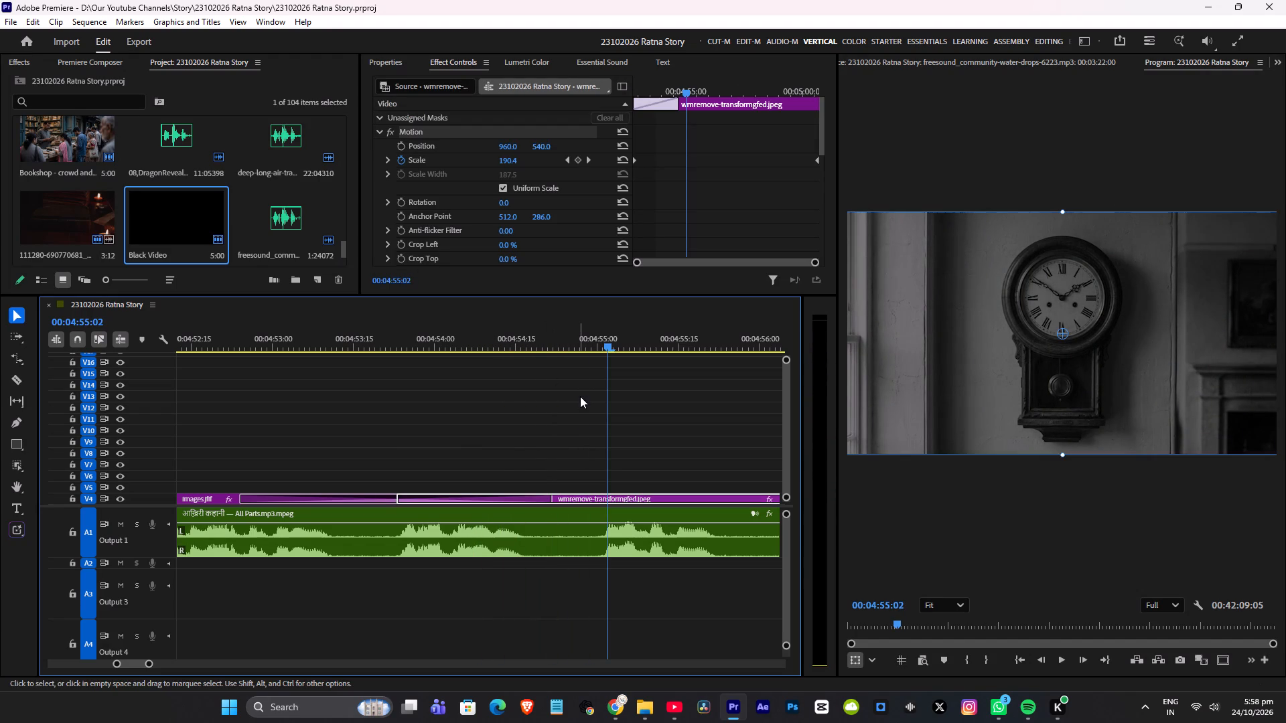
Check the clock image's first scale keyframe, save, and replay the prison-cell-to-clock dissolve full screen.
left_click(634, 159)
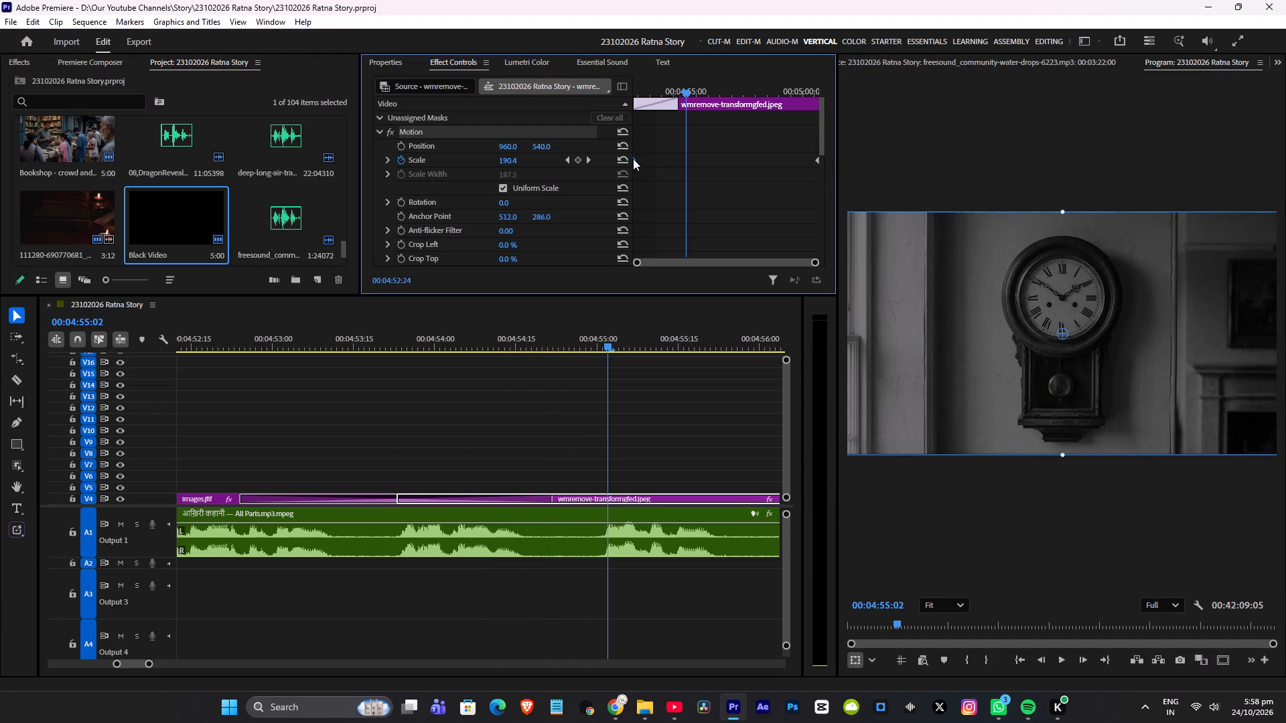
scroll(585, 404, "down", 11, "alt")
scroll(504, 576, "down", 6, "ctrl")
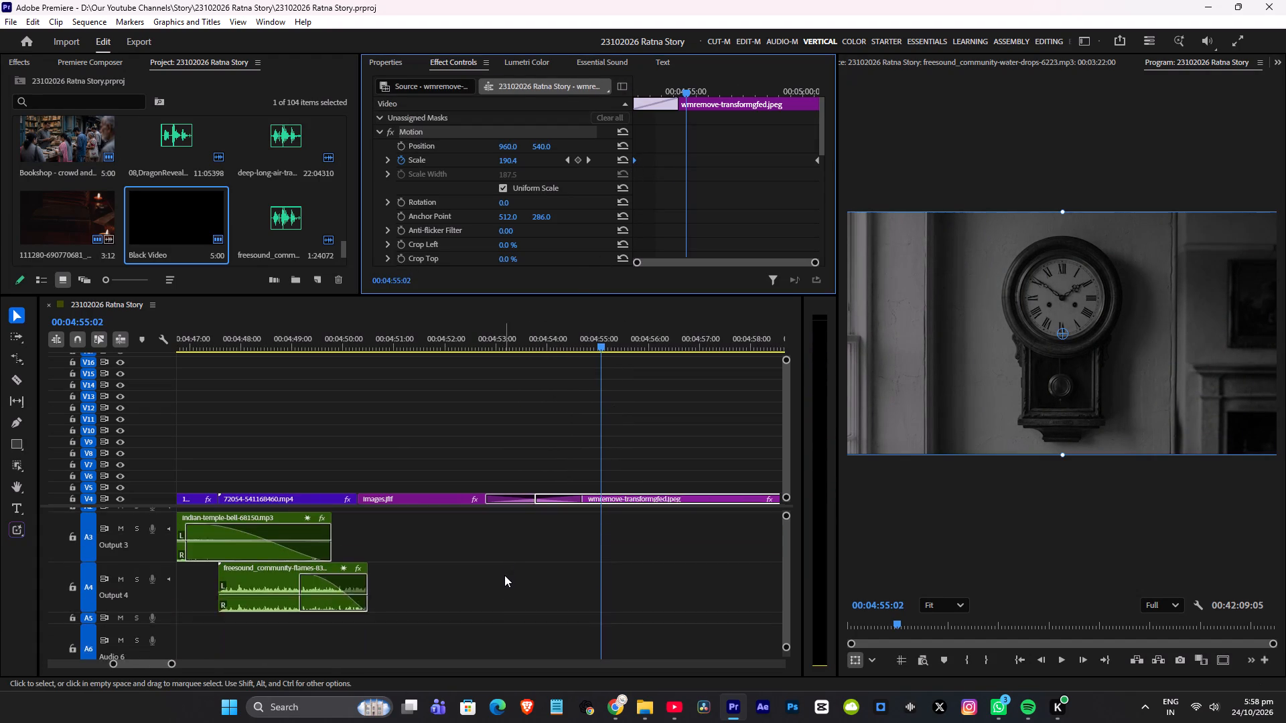
scroll(504, 575, "down", 5, "ctrl")
scroll(510, 560, "up", 4, "ctrl")
scroll(510, 560, "down", 13, "ctrl")
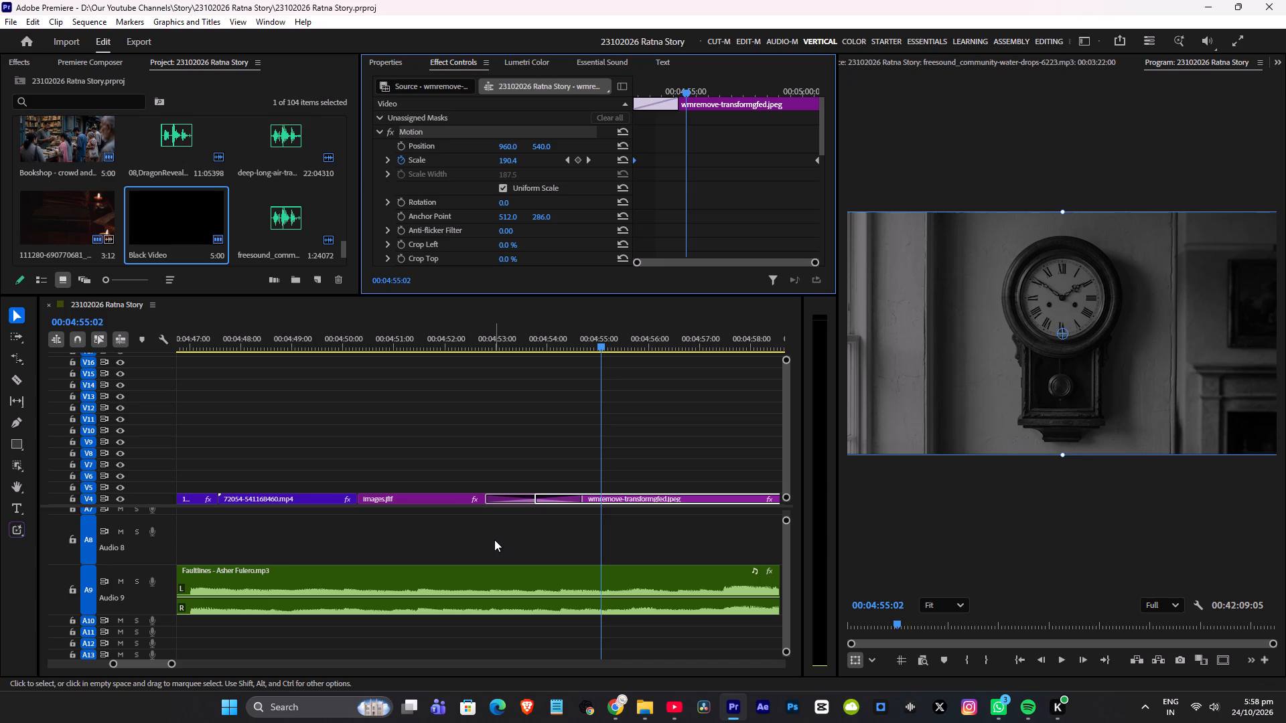
key("ctrl+s")
left_click(370, 335)
key("ctrl+grave")
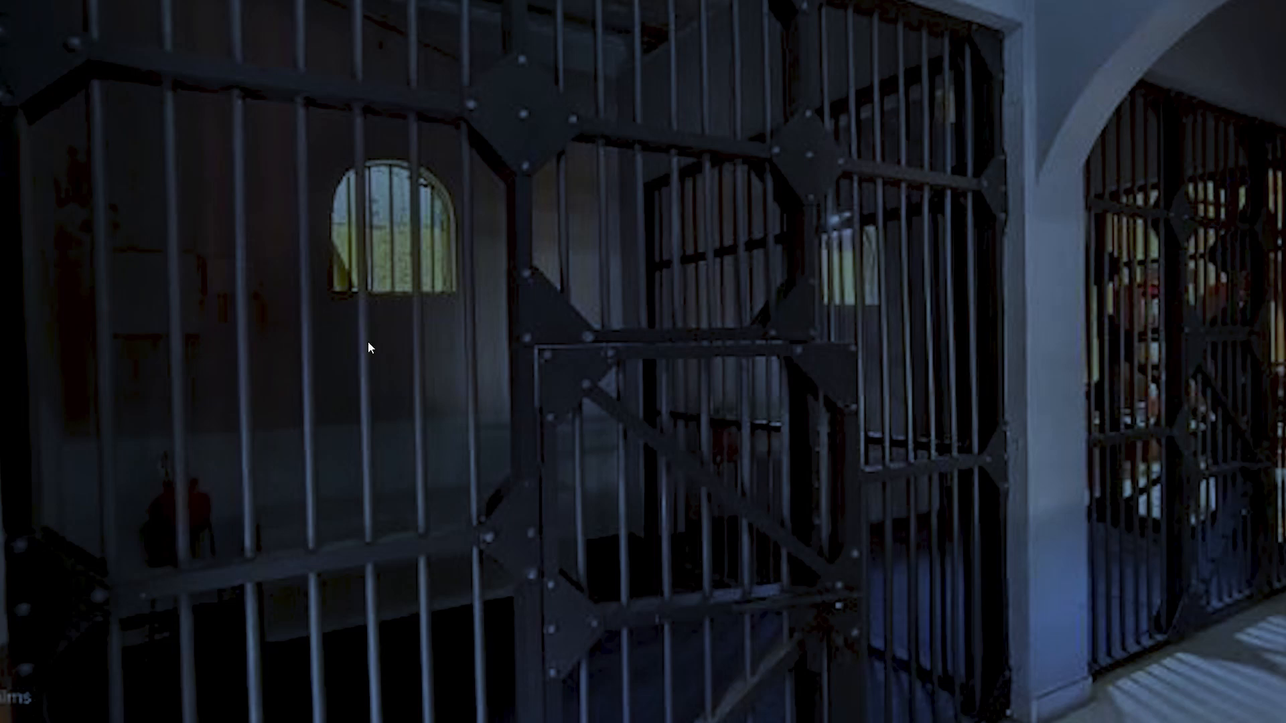
key("space")
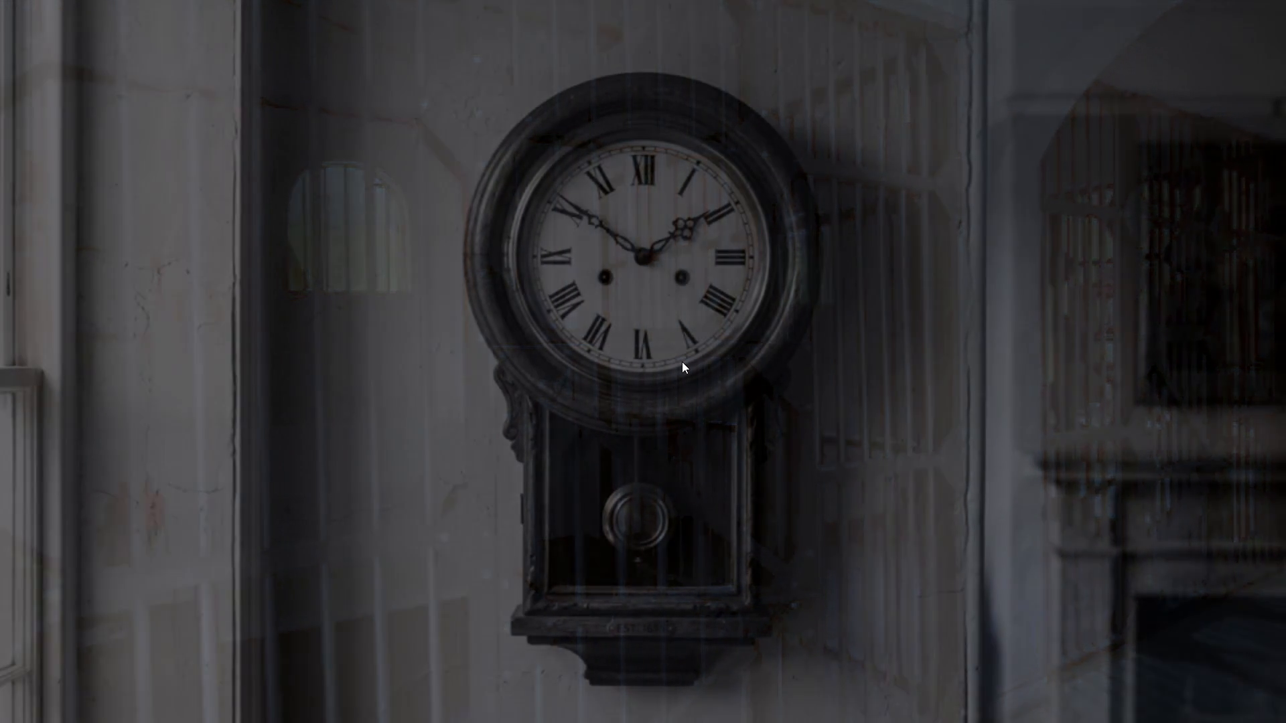
key("ctrl+grave")
key("space")
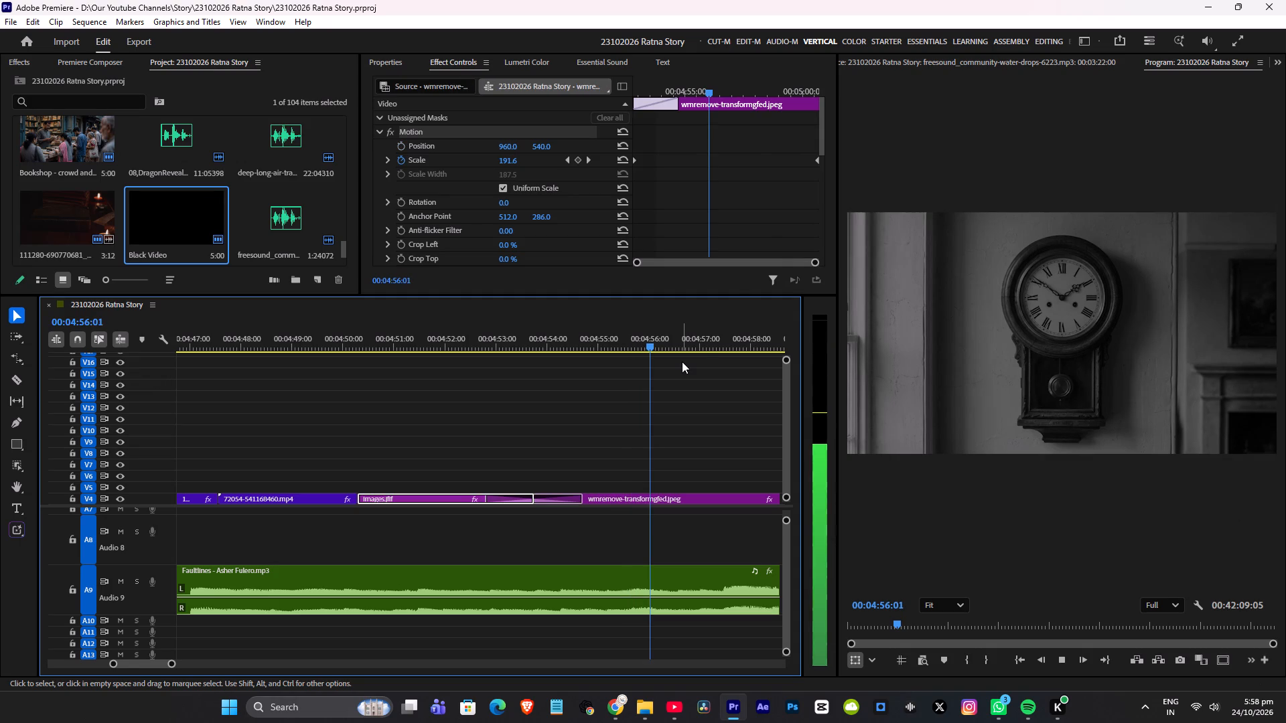
scroll(687, 151, "down", 5)
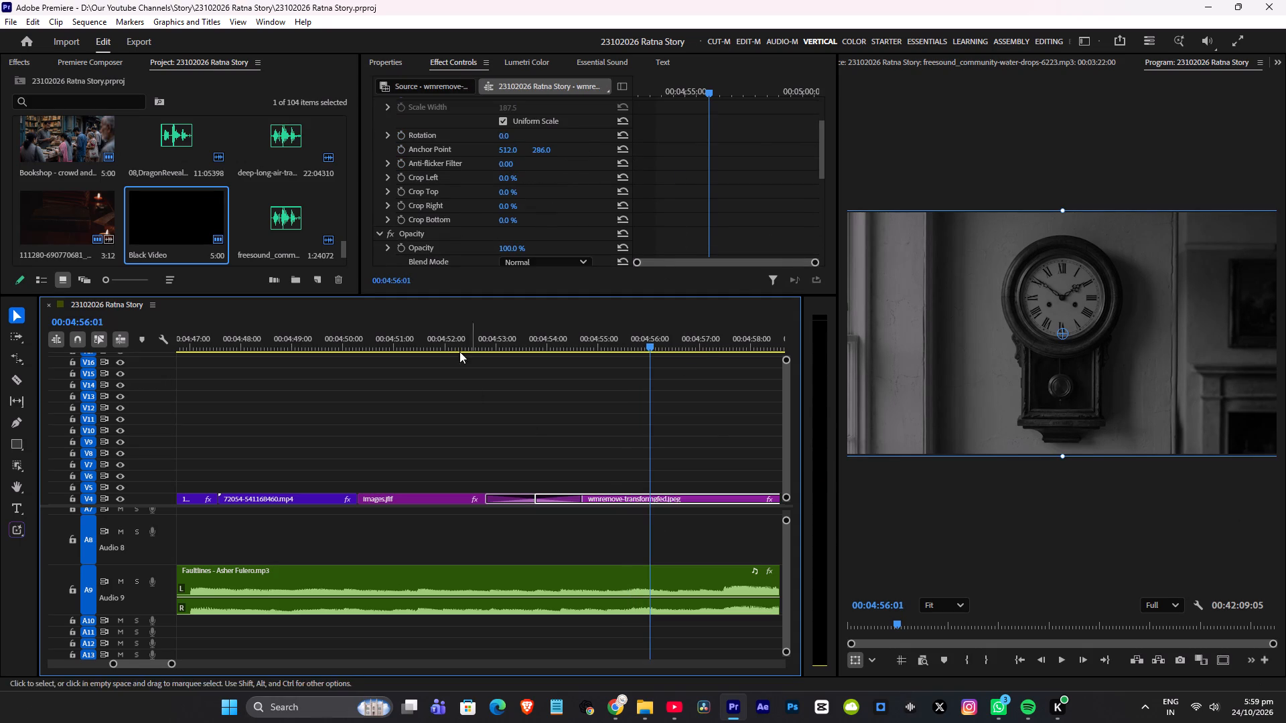
Move the ending position keyframe of the prison cell image on V4 out to the clip's end and save.
left_click(448, 343)
left_click_drag(778, 145, 891, 145)
key("ctrl+s")
Review the sequence full screen from the prison cell image through to Seth's portrait with the necklace.
left_click(359, 341)
key("ctrl+grave")
key("space")
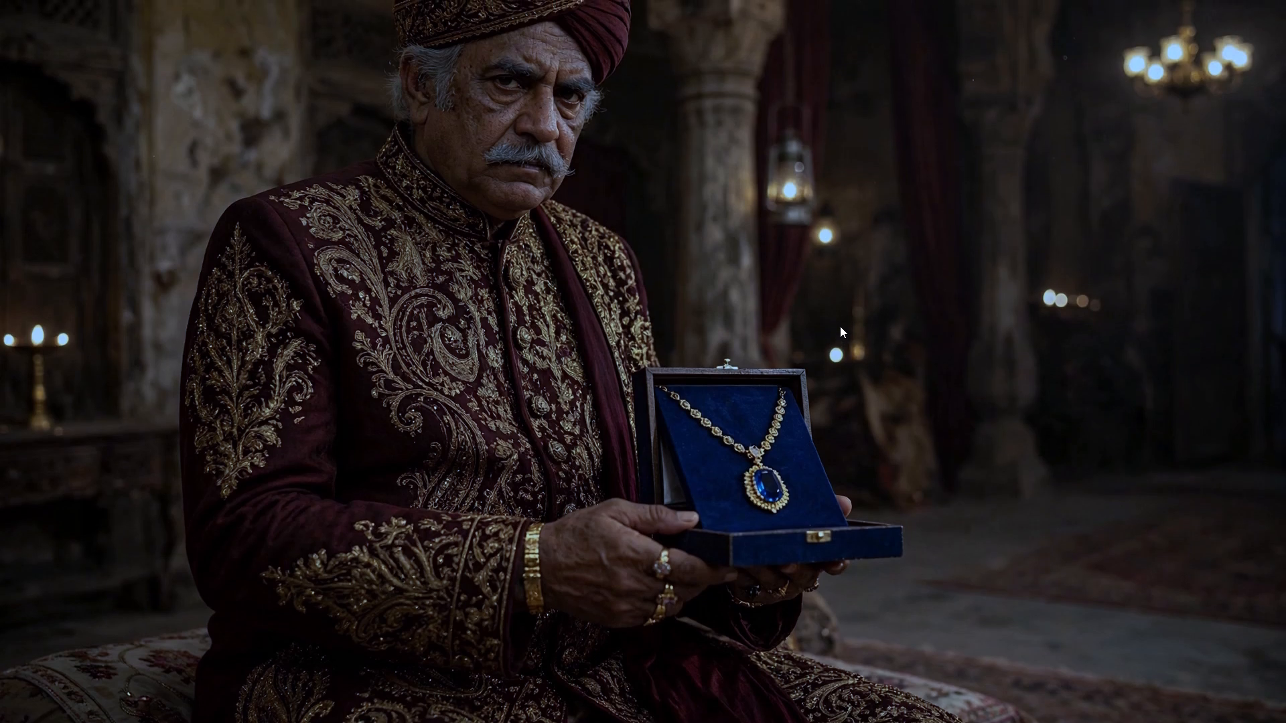
key("space")
key("ctrl+grave")
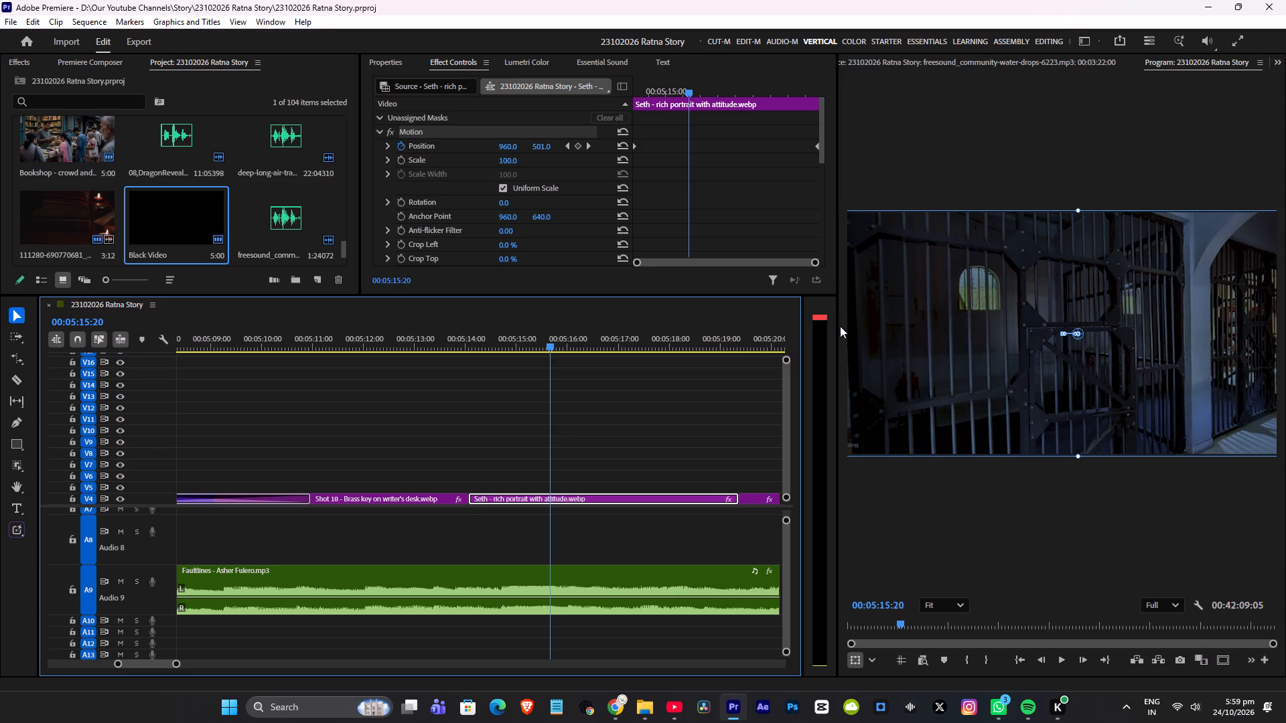
Add a short opening fade of about 12 frames to the Dead Wrong music clip on A3.
scroll(532, 570, "up", 17, "ctrl")
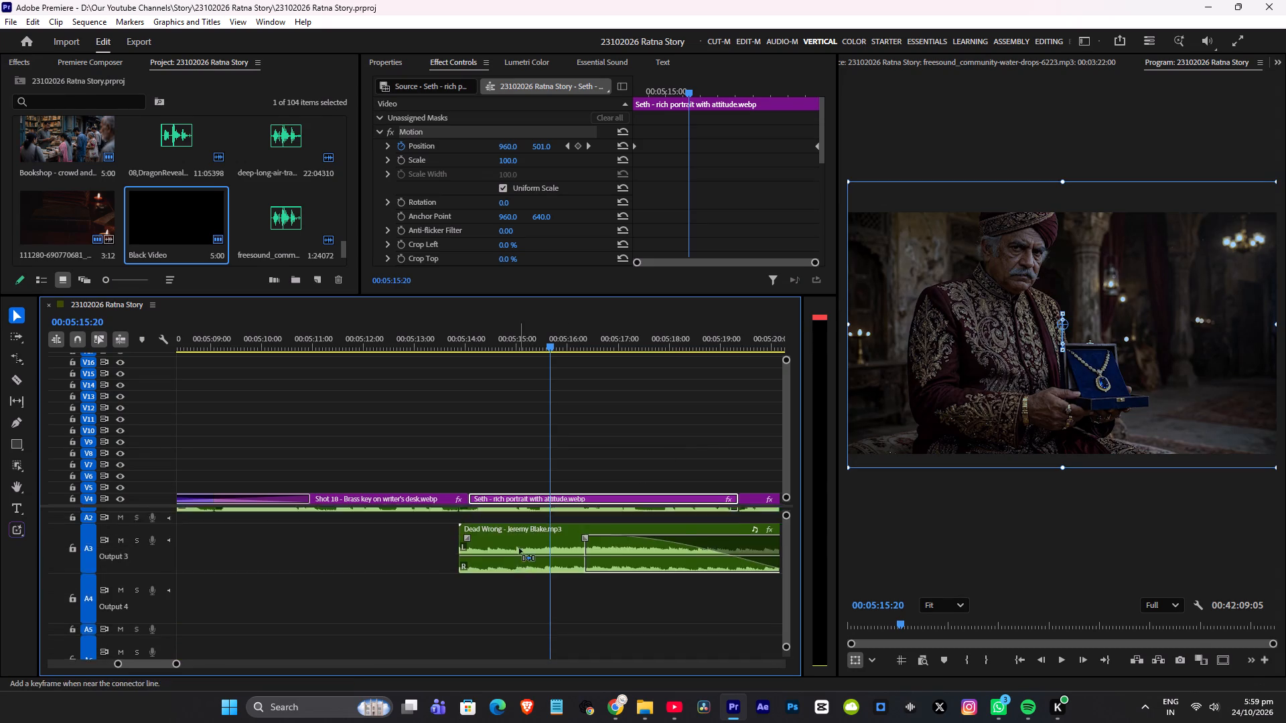
scroll(519, 548, "up", 2, "ctrl")
left_click_drag(468, 572, 482, 574)
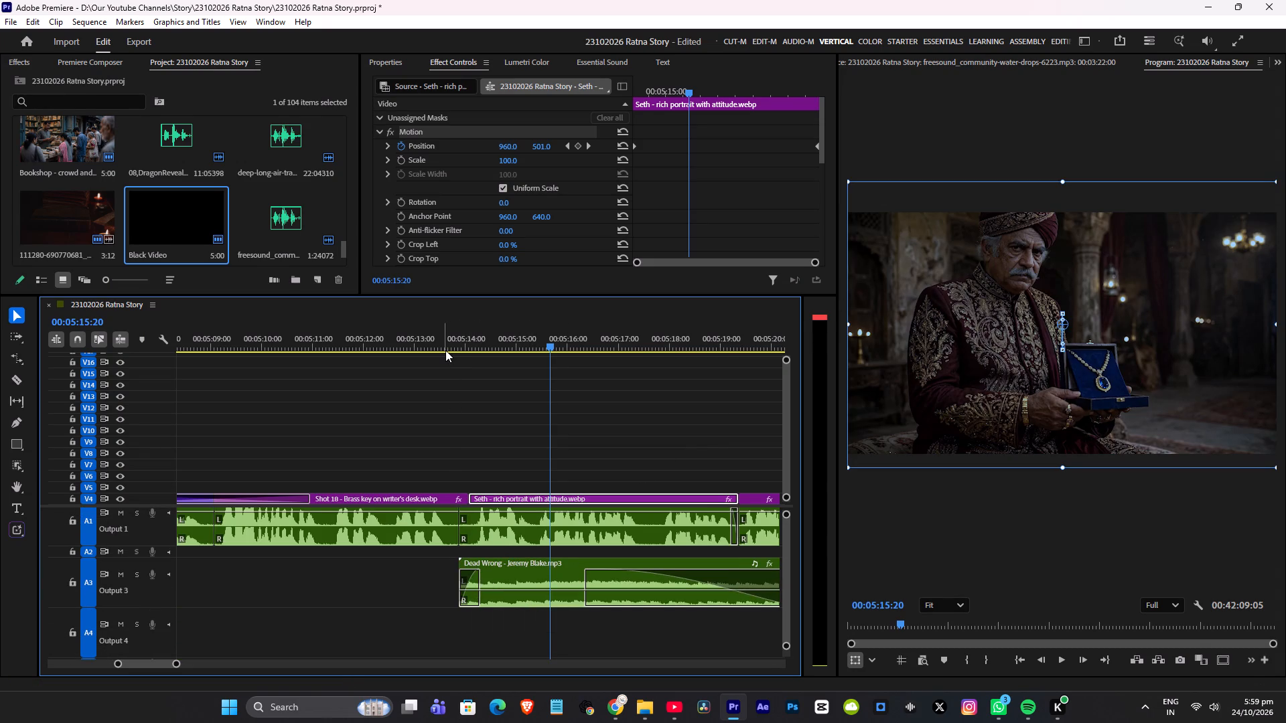
Save the project and preview the Dead Wrong music entry from the brass key shot into Seth's portrait full screen.
left_click(445, 350)
key("ctrl+s")
key("ctrl+grave")
key("space")
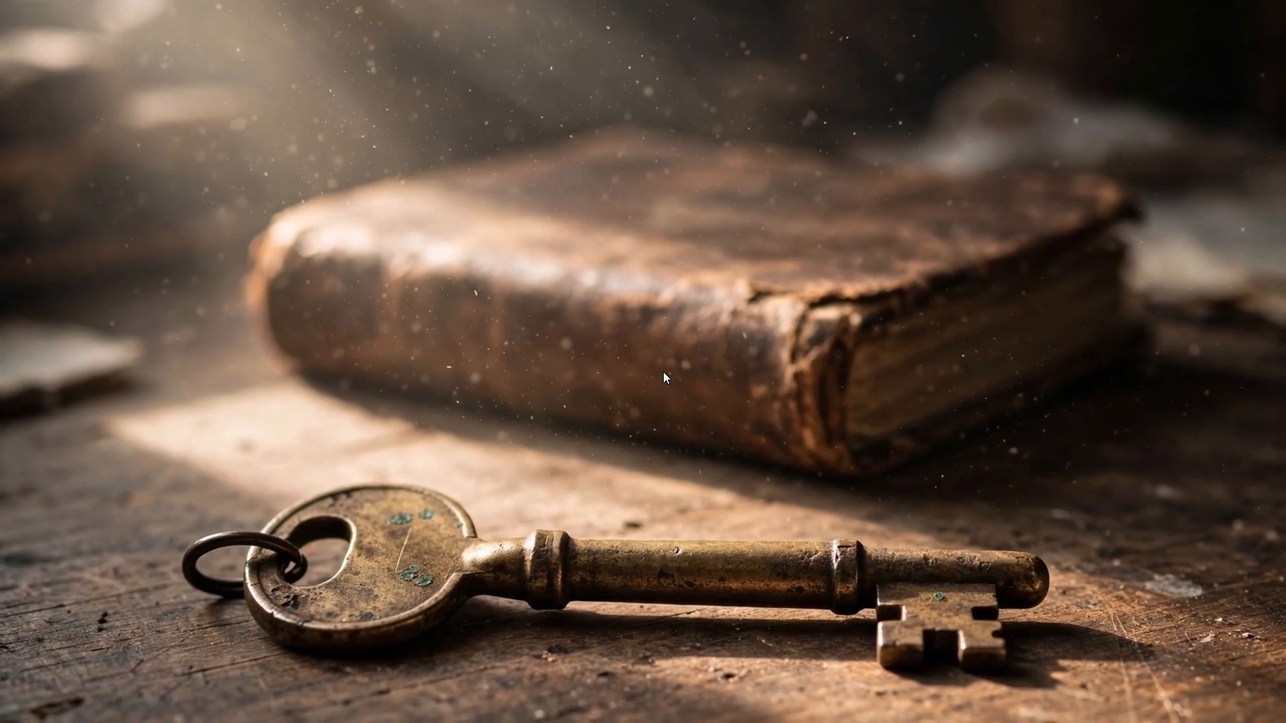
key("space")
key("ctrl+grave")
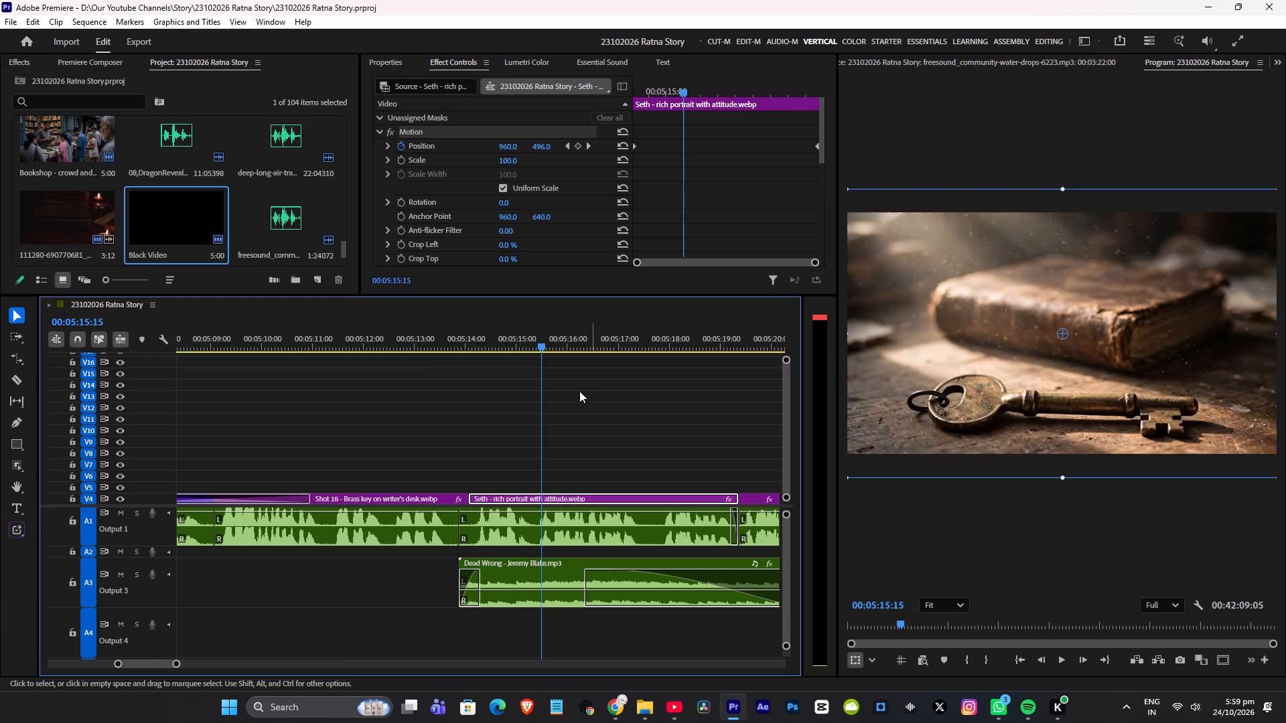
Add a pair of volume keyframes to the Faultlines music on A9 around the start of Seth's portrait.
scroll(431, 581, "down", 18, "ctrl")
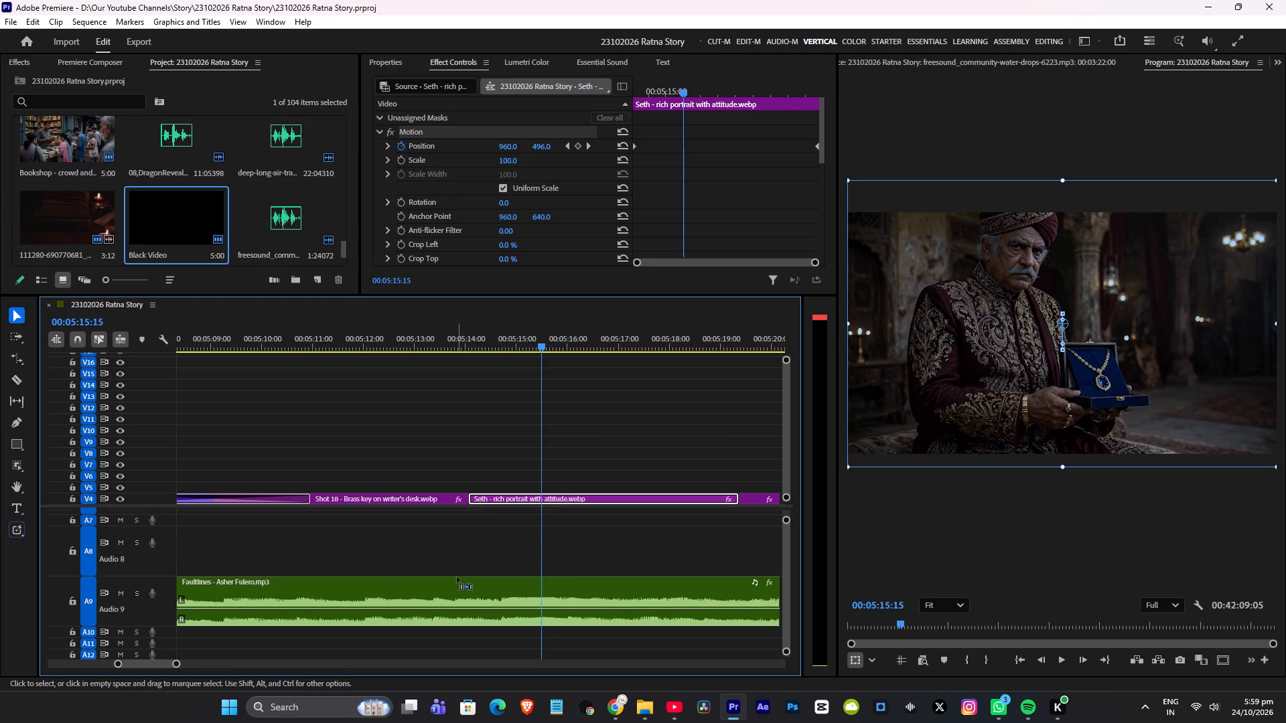
left_click(478, 333)
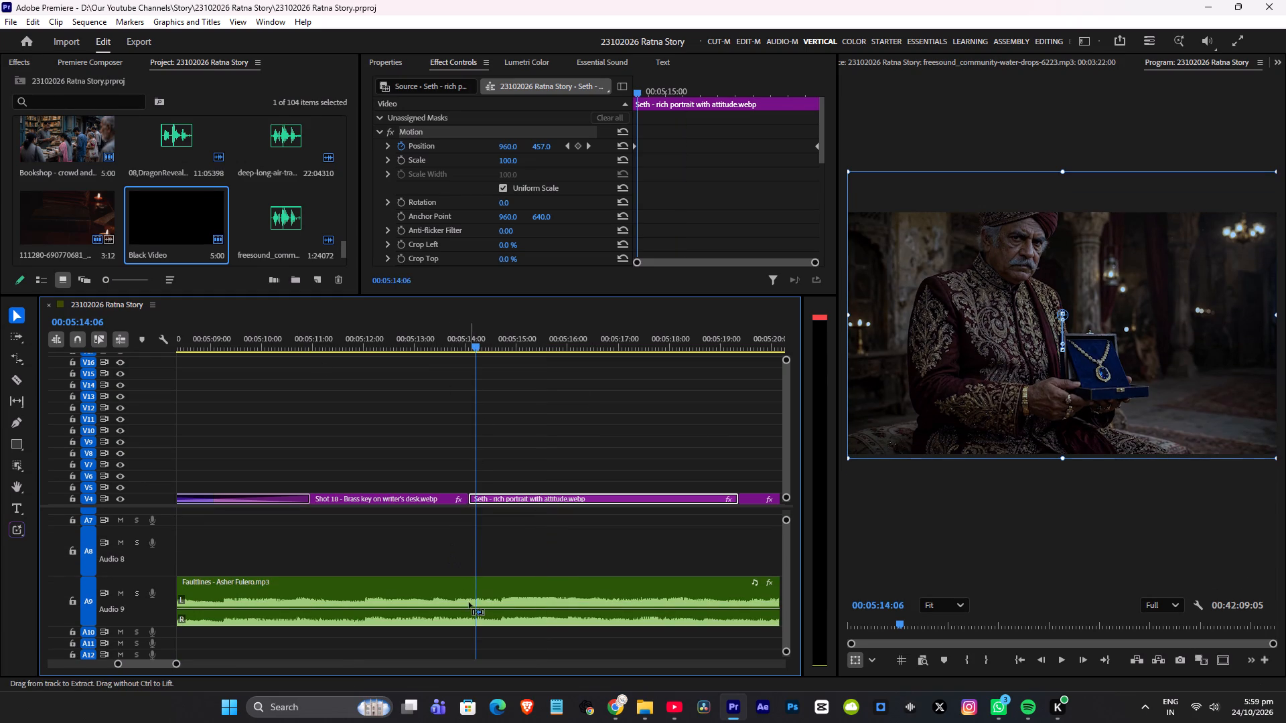
left_click(464, 609, "ctrl")
left_click(483, 609, "ctrl")
scroll(495, 591, "down", 5)
scroll(643, 554, "up", 3, "ctrl")
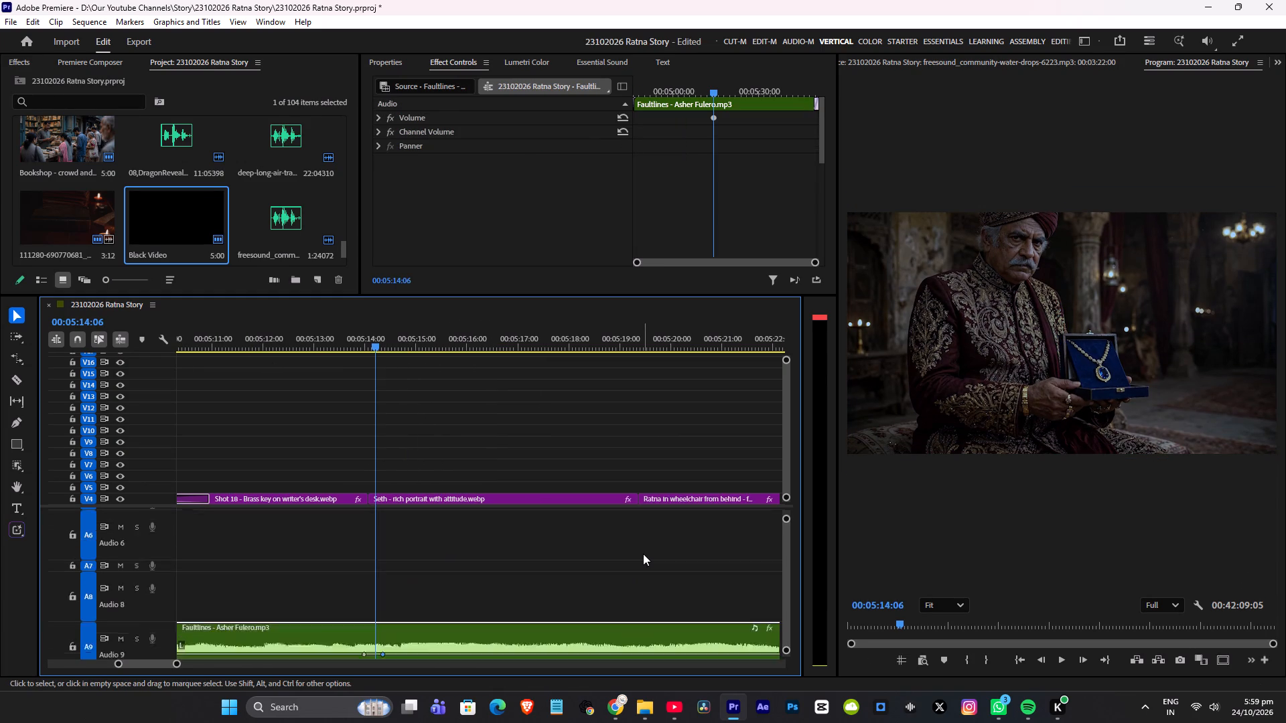
Add two volume keyframes to Faultlines around the end of Seth's portrait, lower the level between the pairs, and save.
scroll(643, 554, "up", 15, "ctrl")
left_click(631, 341)
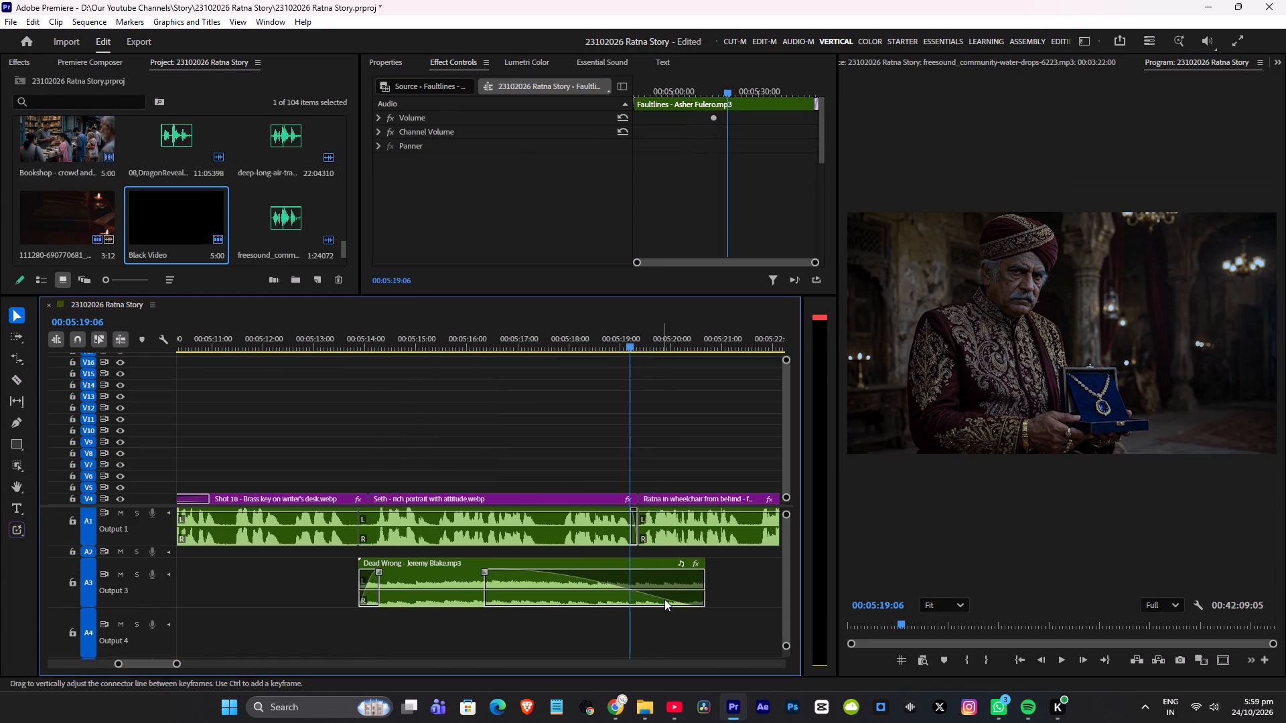
scroll(652, 626, "down", 18, "ctrl")
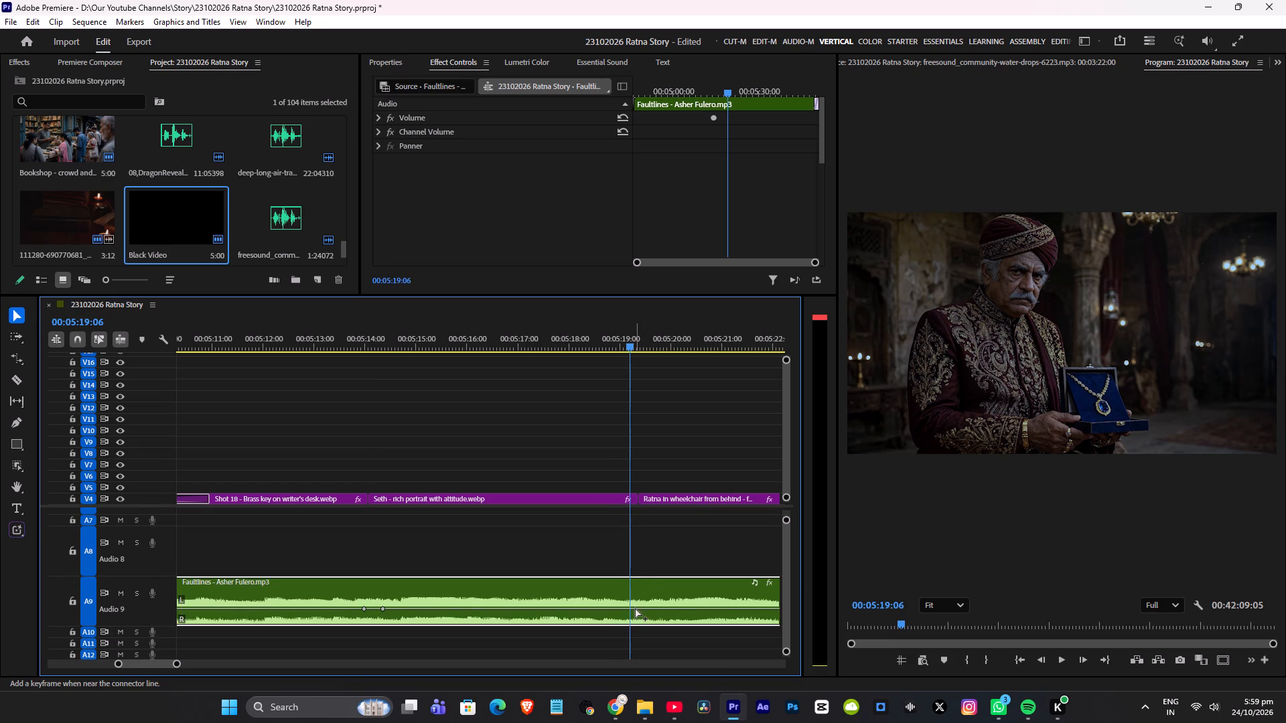
left_click(635, 608, "ctrl")
left_click(620, 609, "ctrl")
left_click(526, 609)
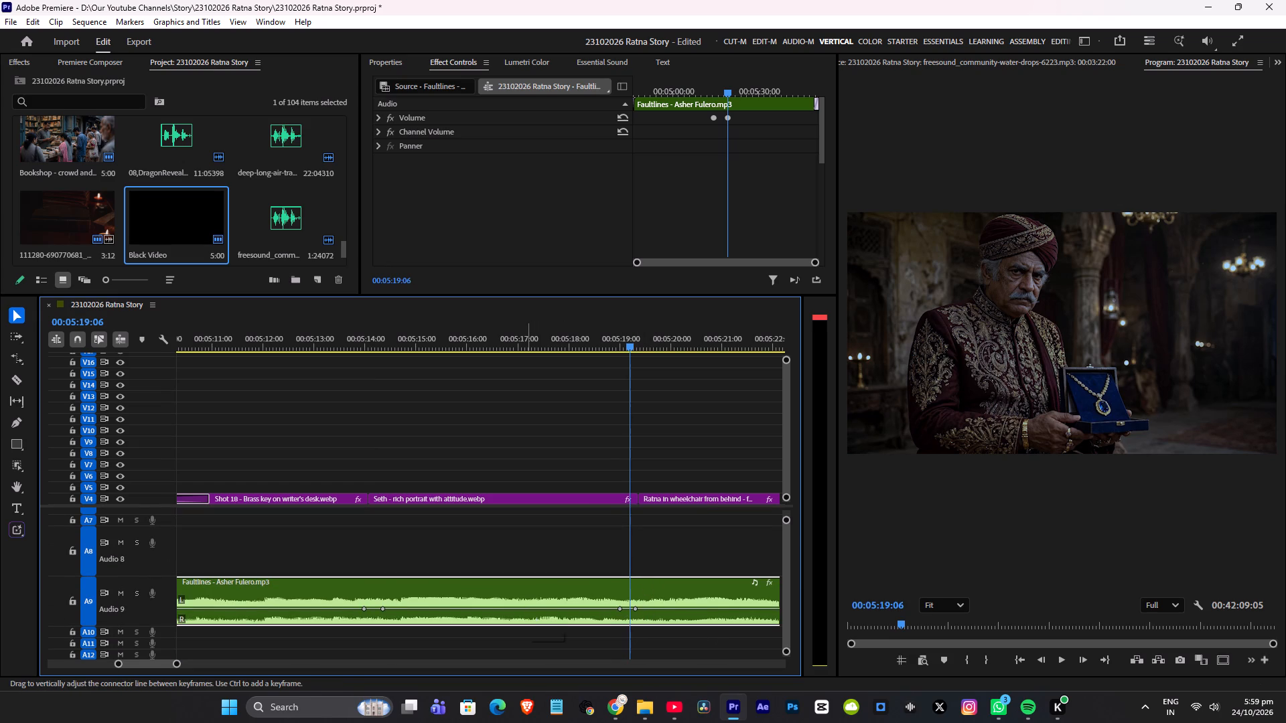
key("ctrl+s")
Preview the music dip full screen from the brass key shot through Seth's portrait into Ratna's wheelchair shot.
left_click(324, 327)
key("ctrl+grave")
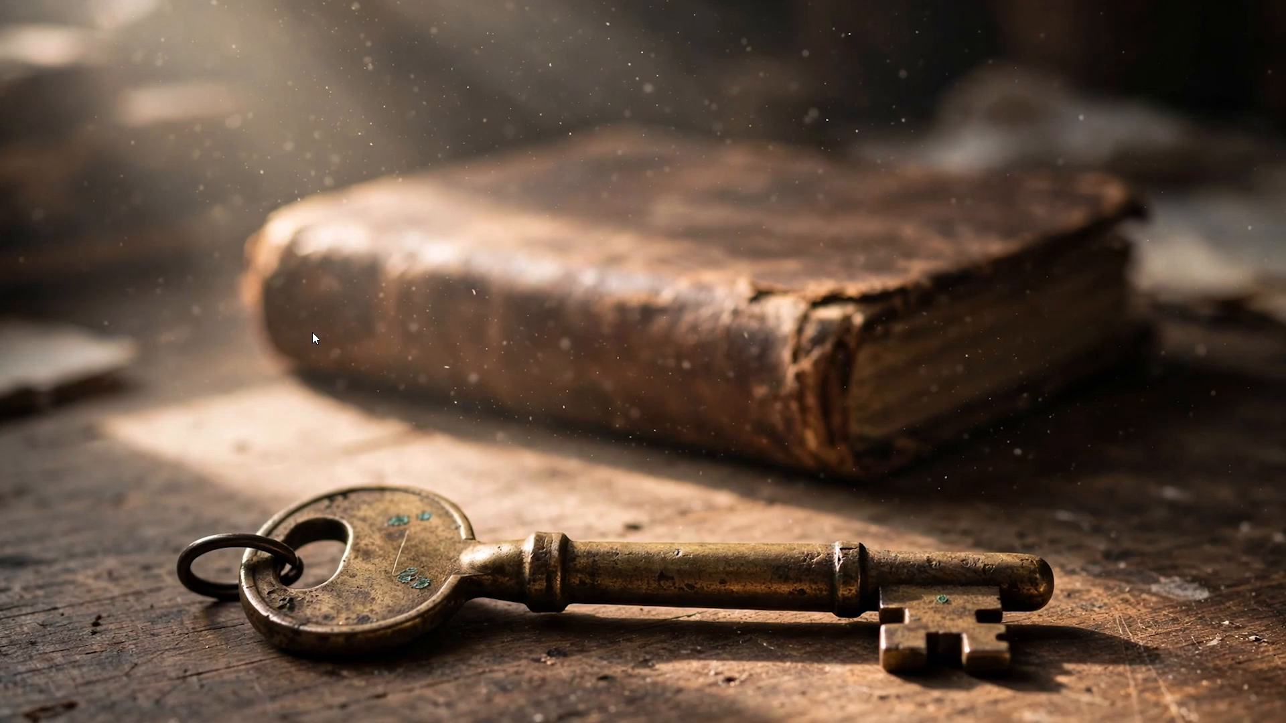
key("space")
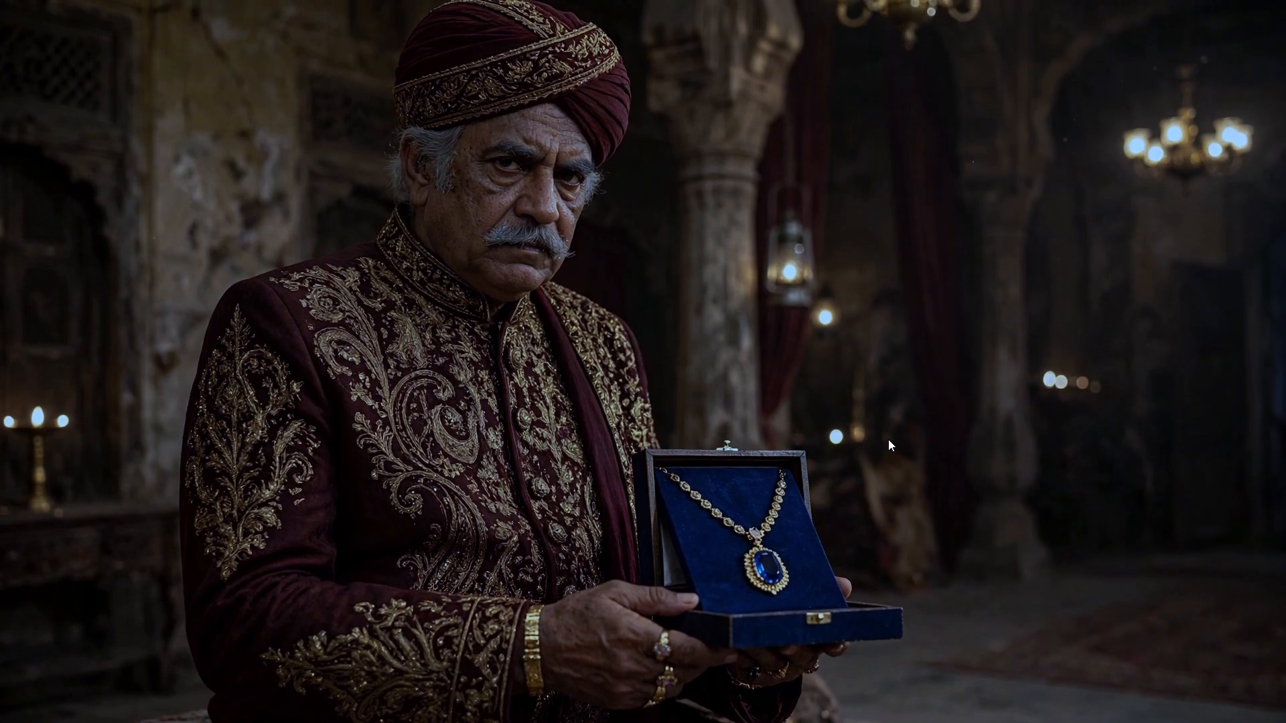
key("ctrl+grave")
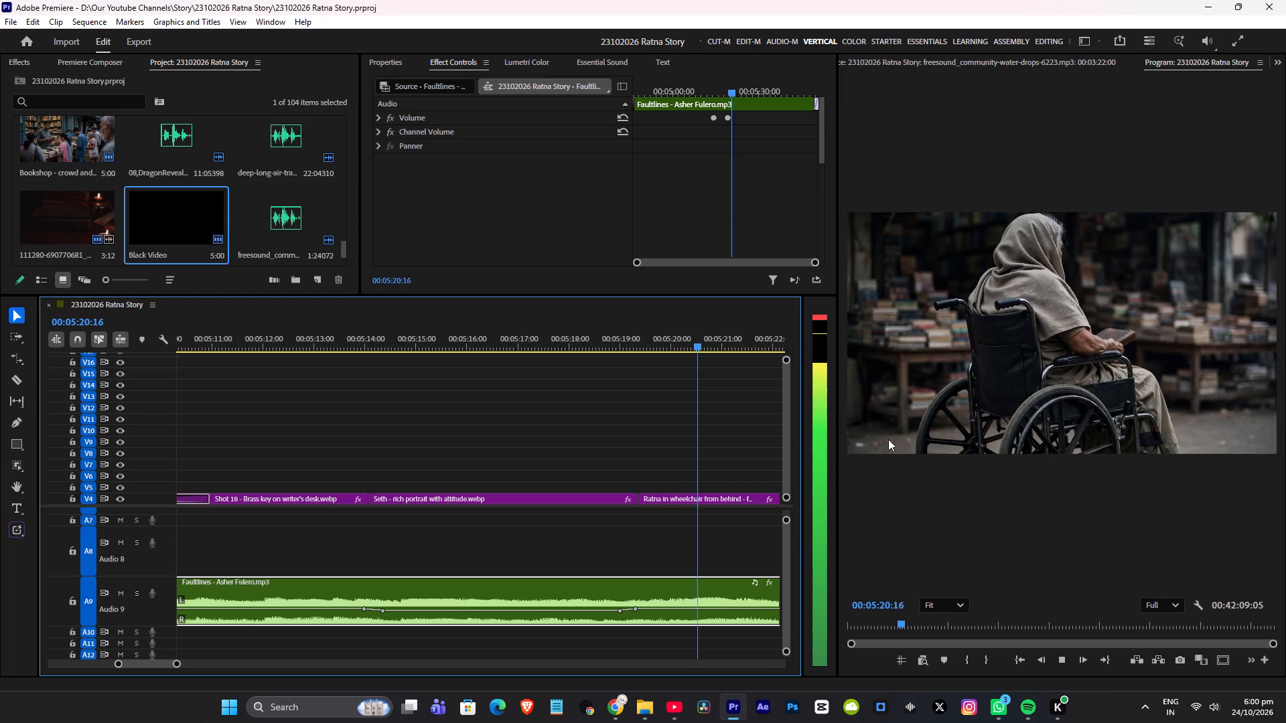
key("space")
Lower the Faultlines level under Seth's portrait a little further and save the project.
left_click(492, 611)
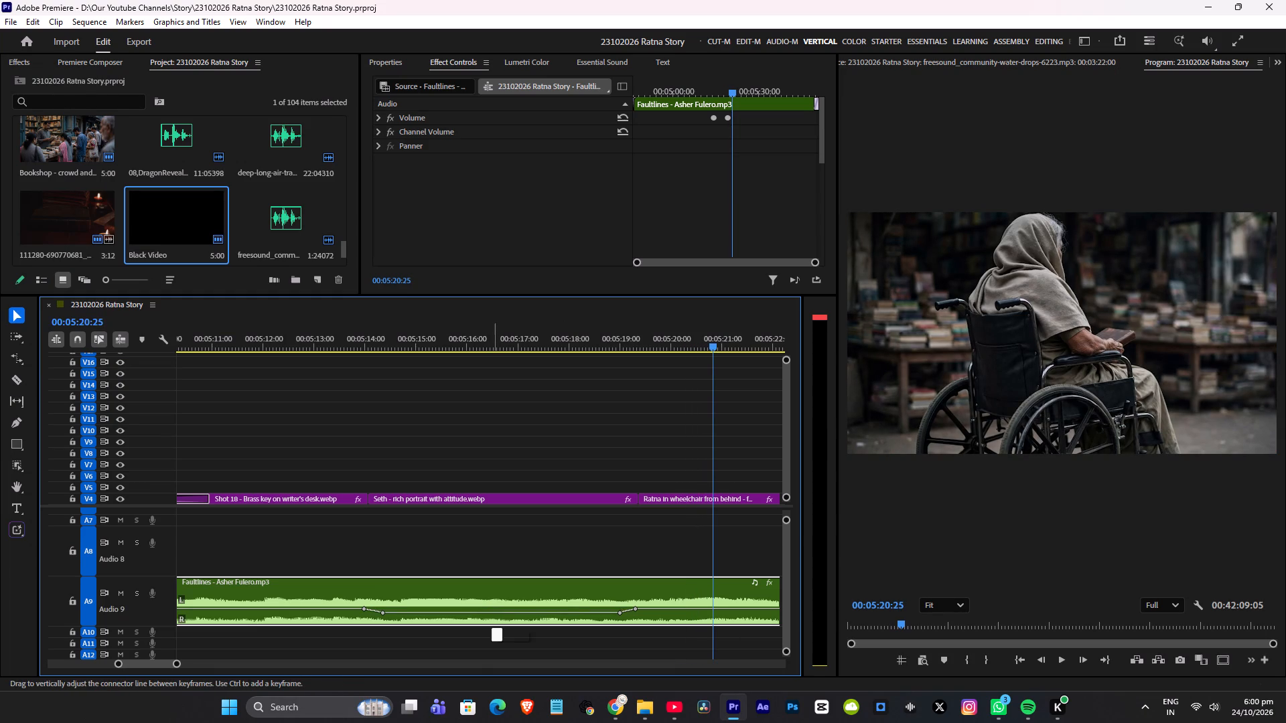
left_click(321, 344)
key("ctrl+s")
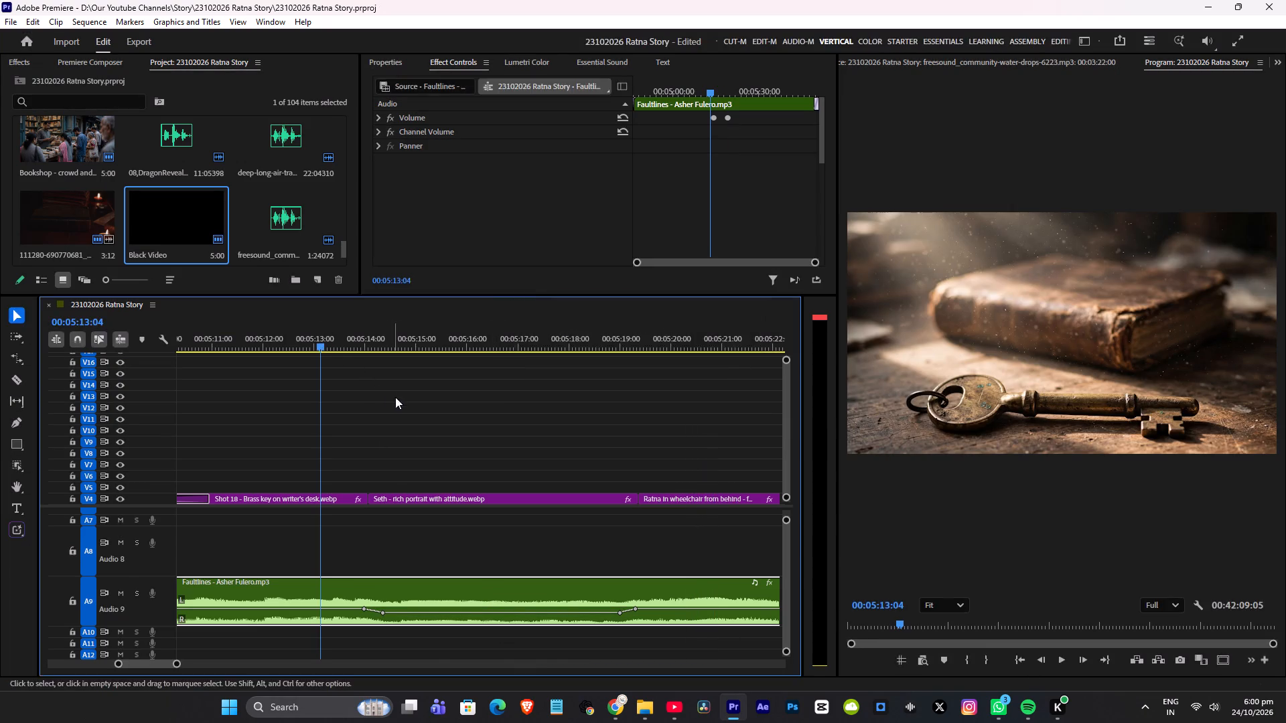
Preview the deeper music dip full screen from the brass key shot into Seth's portrait.
key("ctrl+grave")
key("space")
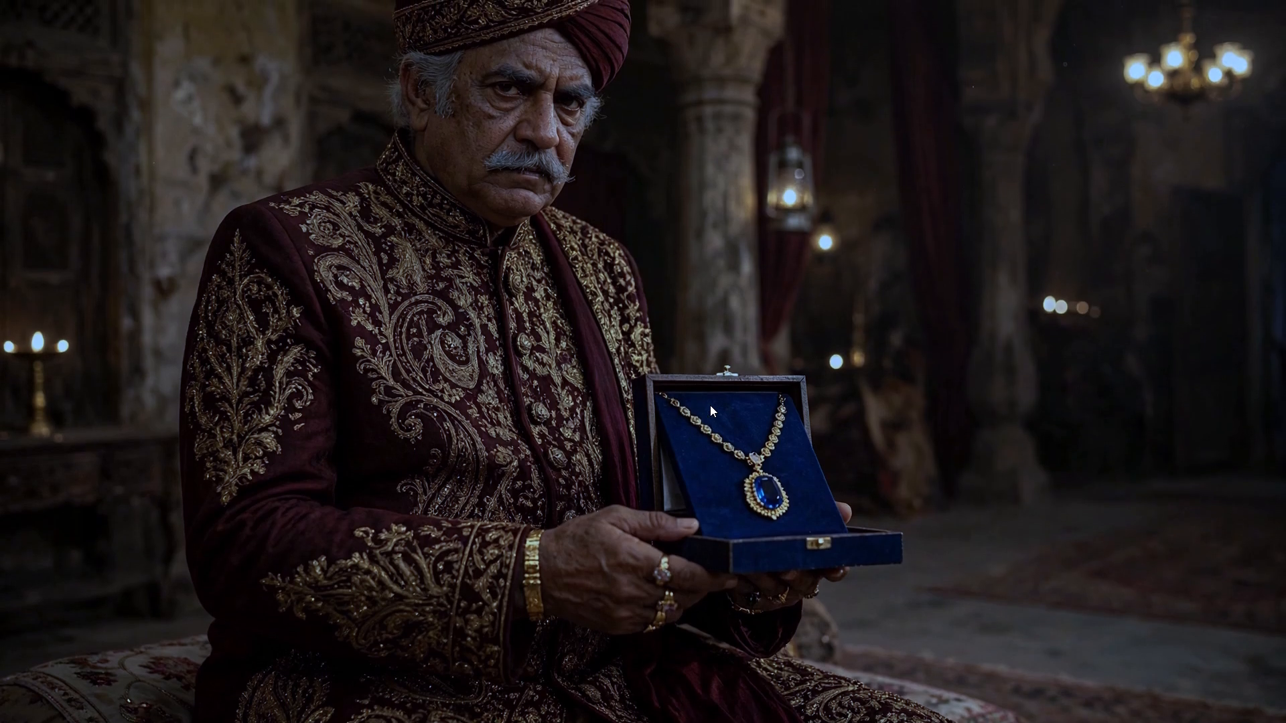
key("space")
key("ctrl+grave")
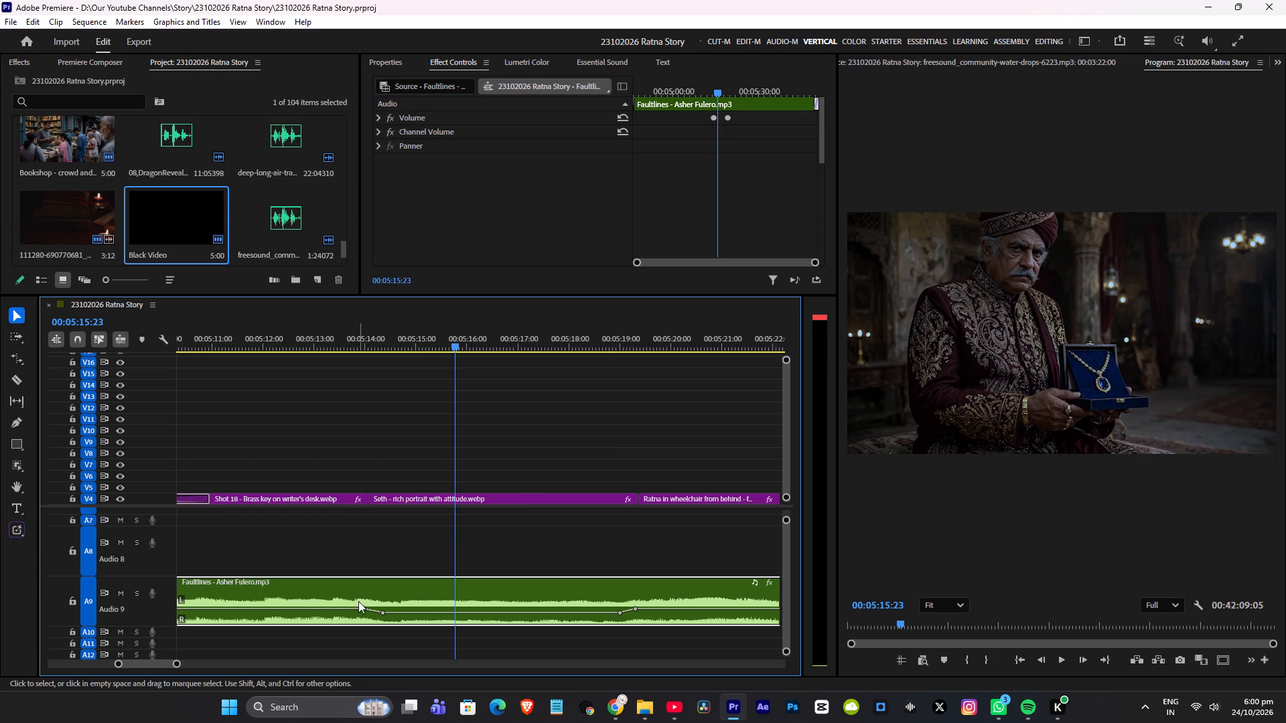
Move the first Faultlines volume keyframe earlier, under the end of the brass key shot, to lengthen the ramp down.
left_click_drag(364, 611, 346, 611)
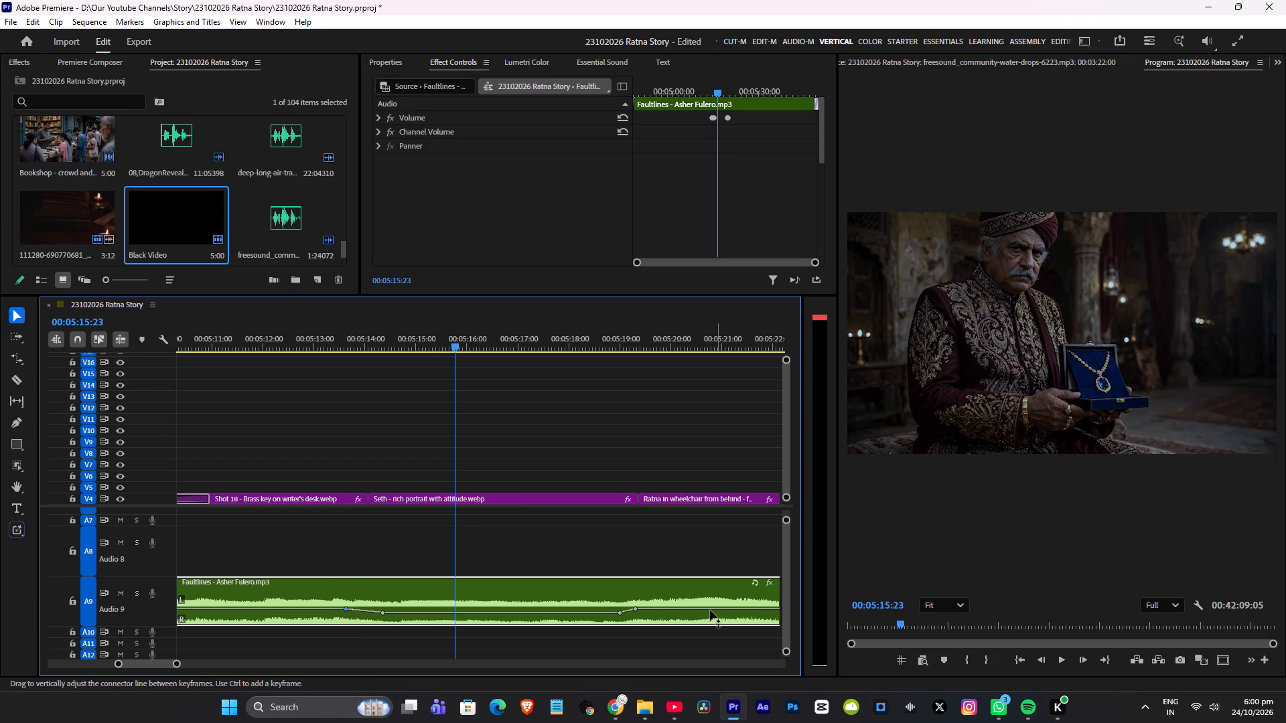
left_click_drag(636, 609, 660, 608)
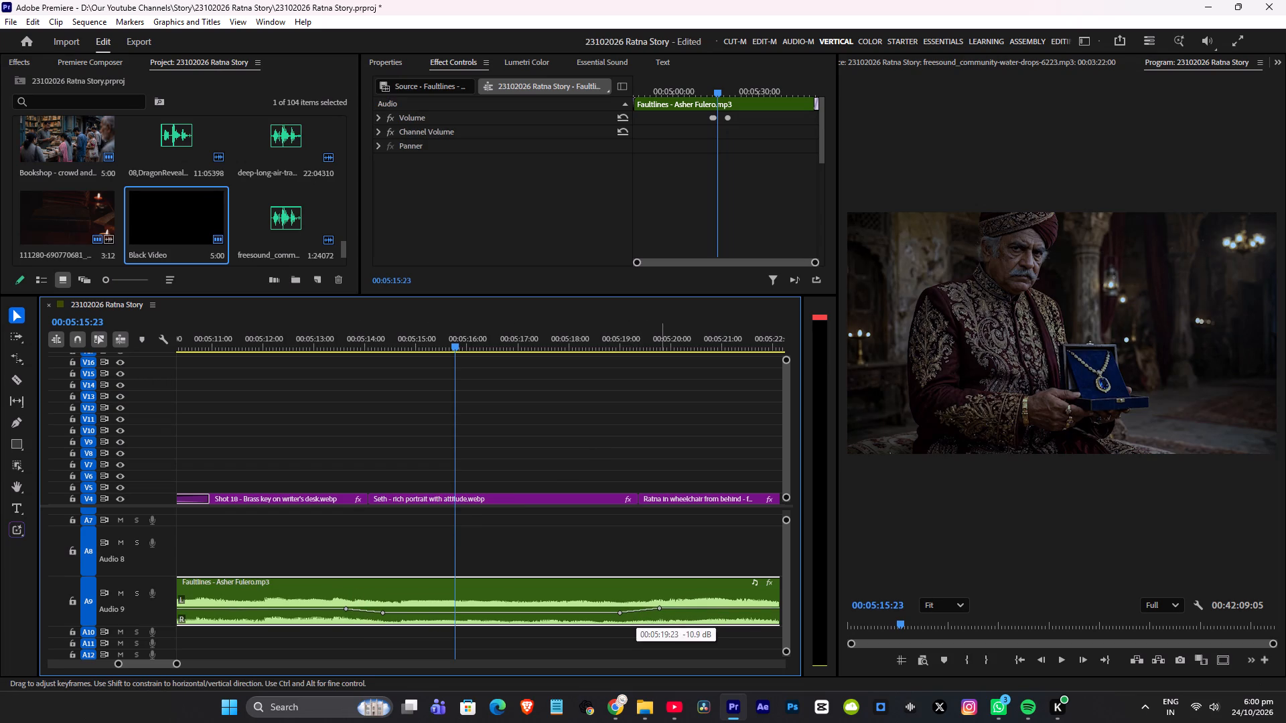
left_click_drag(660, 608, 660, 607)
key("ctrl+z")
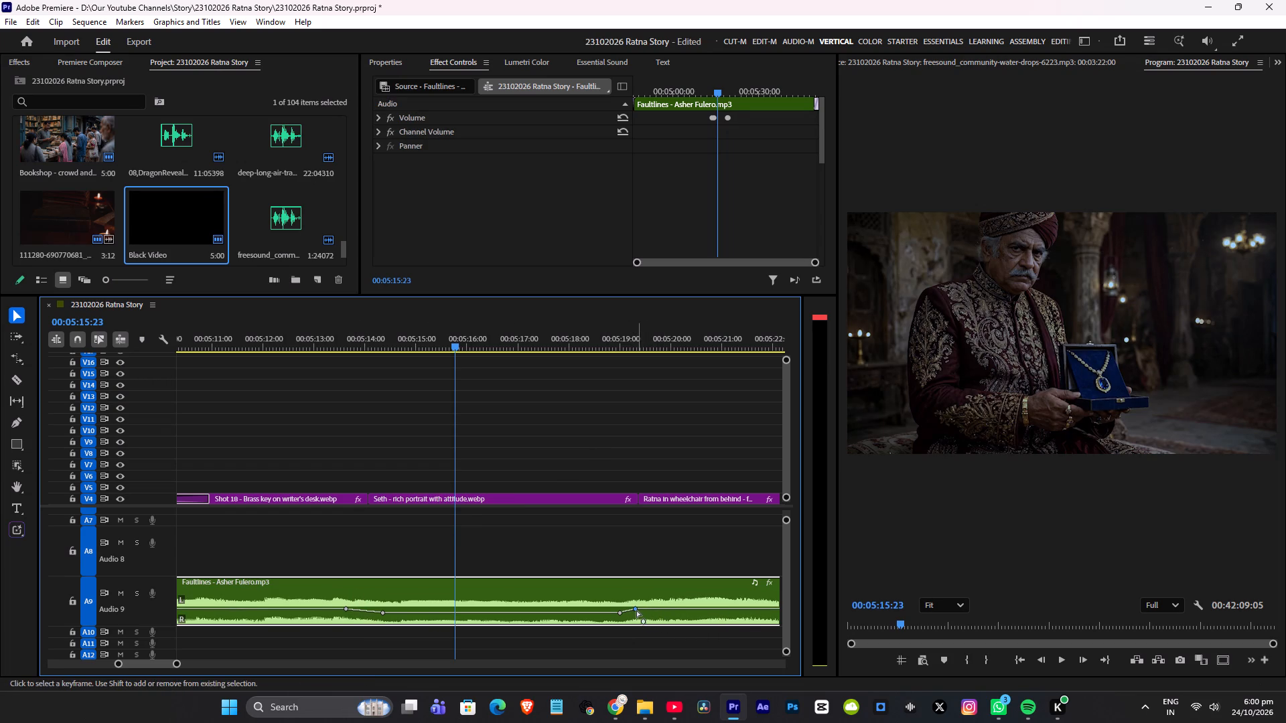
Move the last Faultlines volume keyframe slightly later into Ratna's wheelchair shot to lengthen the ramp up, and save.
left_click_drag(636, 610, 652, 611)
key("ctrl+s")
Preview the smoothed music dip full screen from the brass key shot into Seth's portrait.
left_click(295, 333)
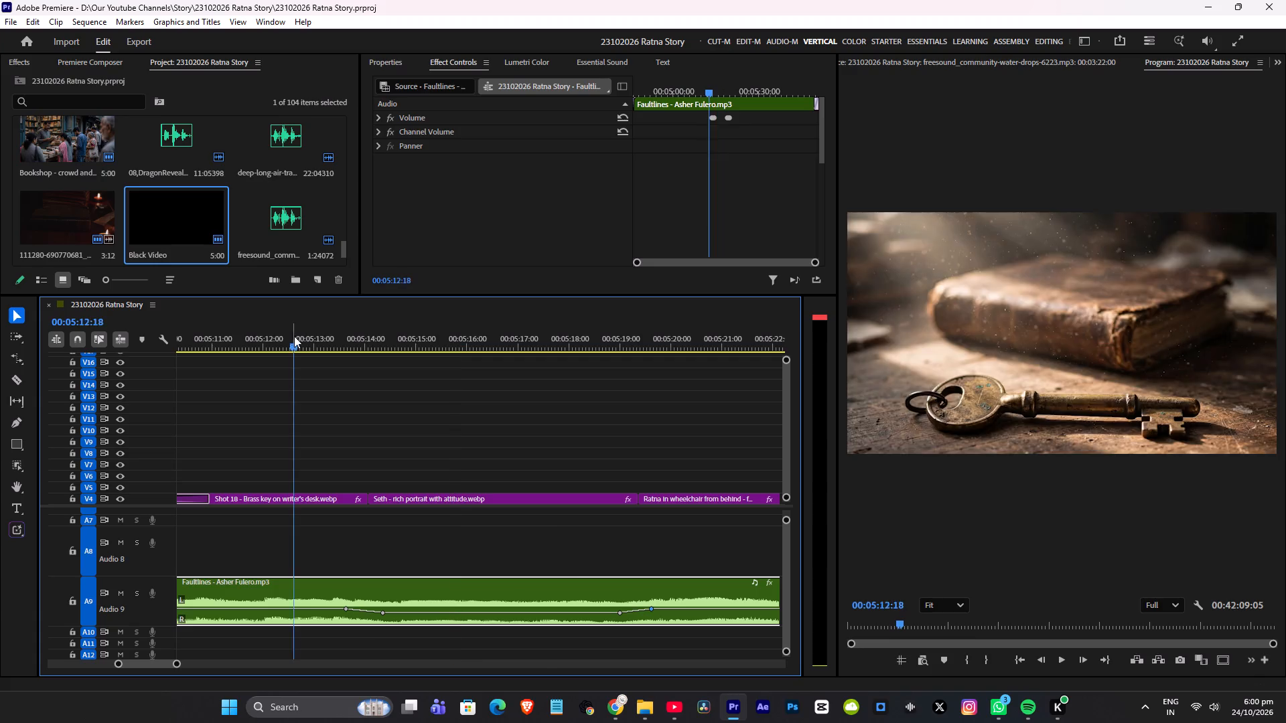
key("ctrl+grave")
key("space")
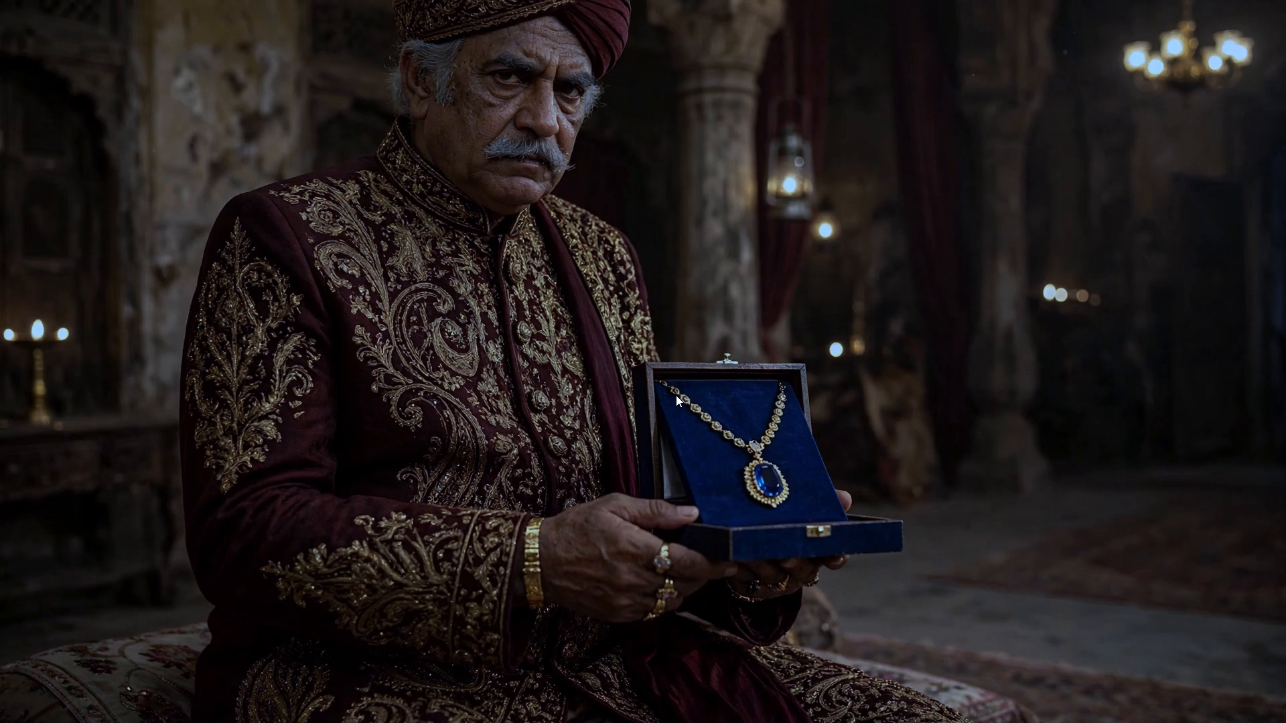
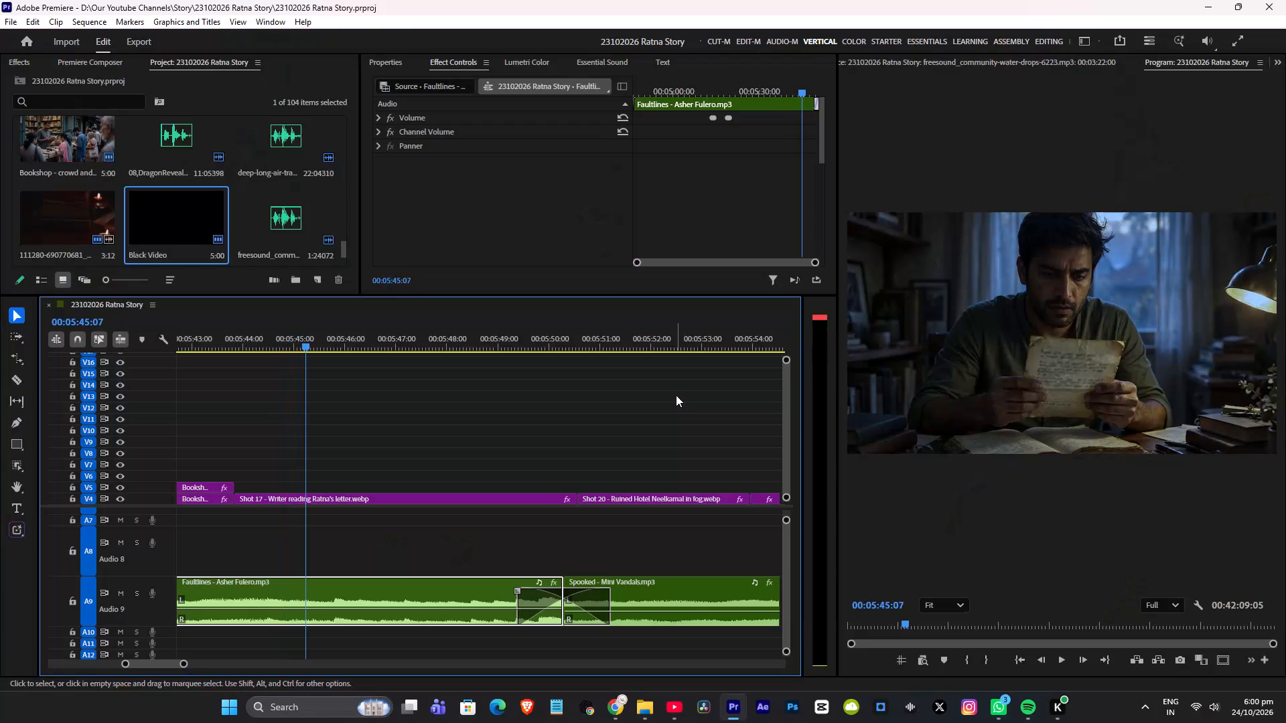
Set the Lumetri Shadows and Whites of the V4 bookshop crowd shot at 00:05:35 to -100.
scroll(575, 524, "down", 5, "alt")
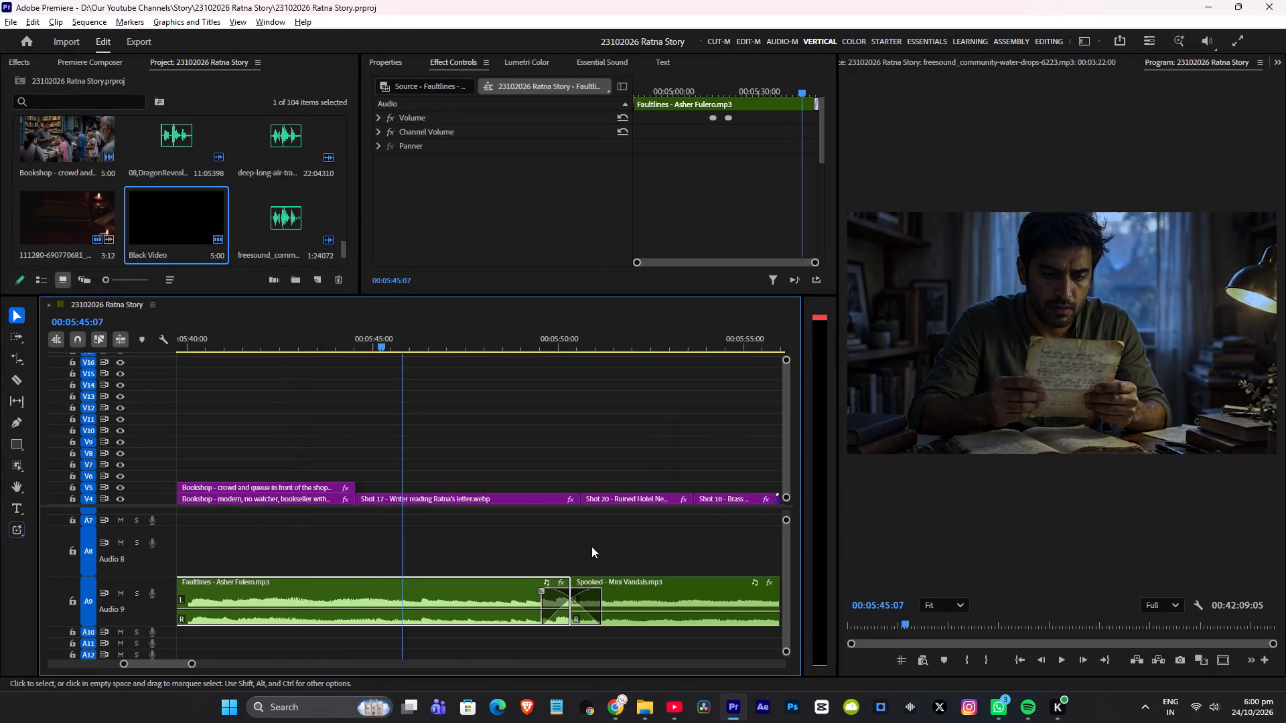
scroll(589, 536, "up", 12)
left_click(362, 347)
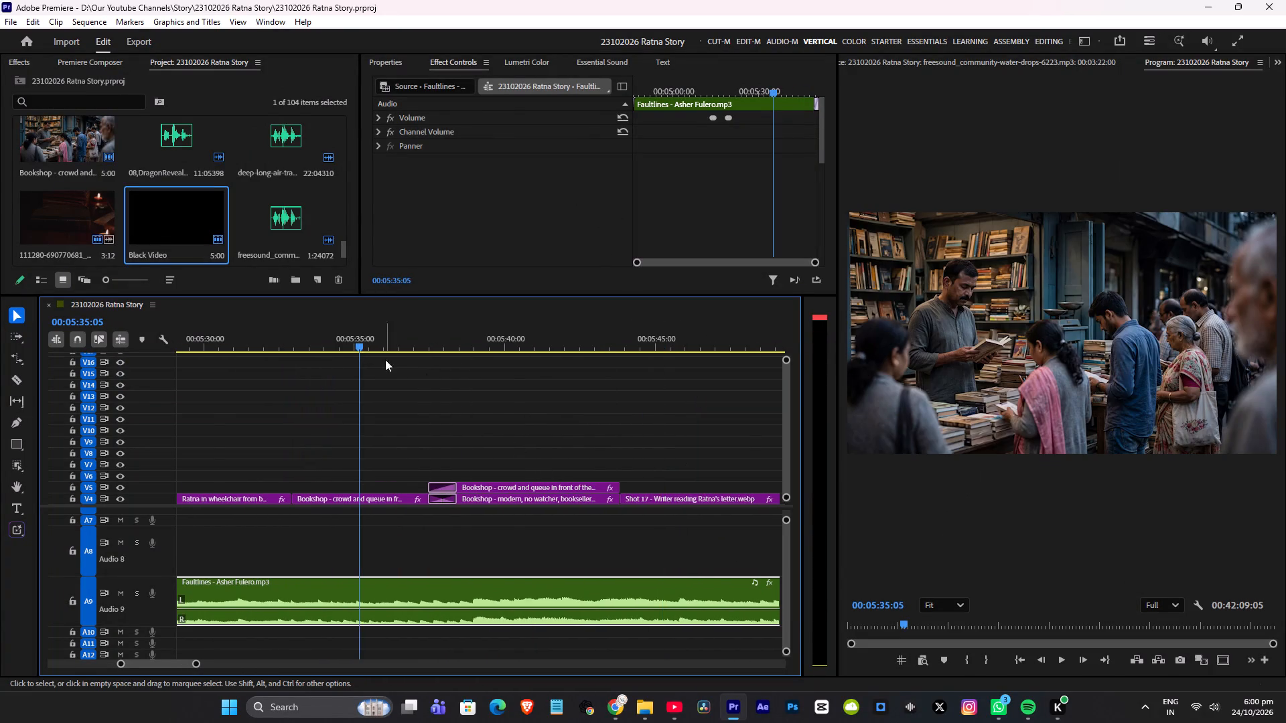
scroll(427, 374, "up", 2)
left_click(423, 497)
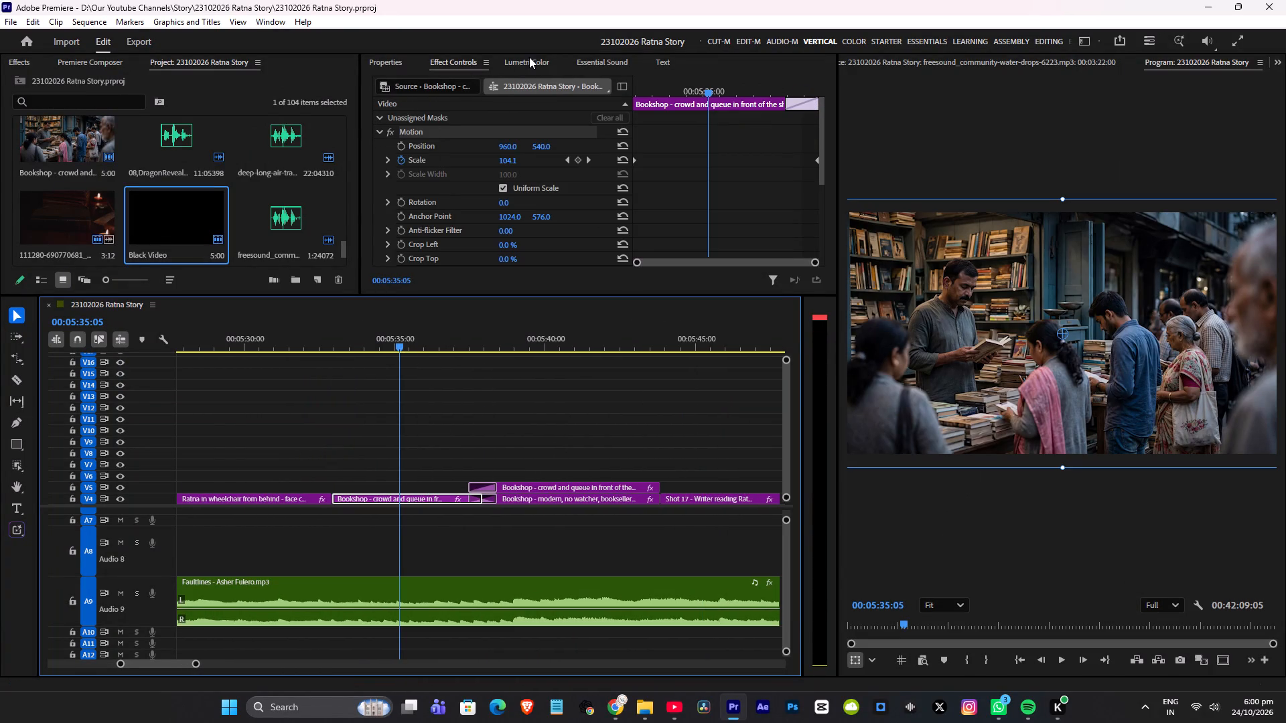
left_click(529, 58)
scroll(482, 222, "down", 6)
scroll(476, 228, "up", 3)
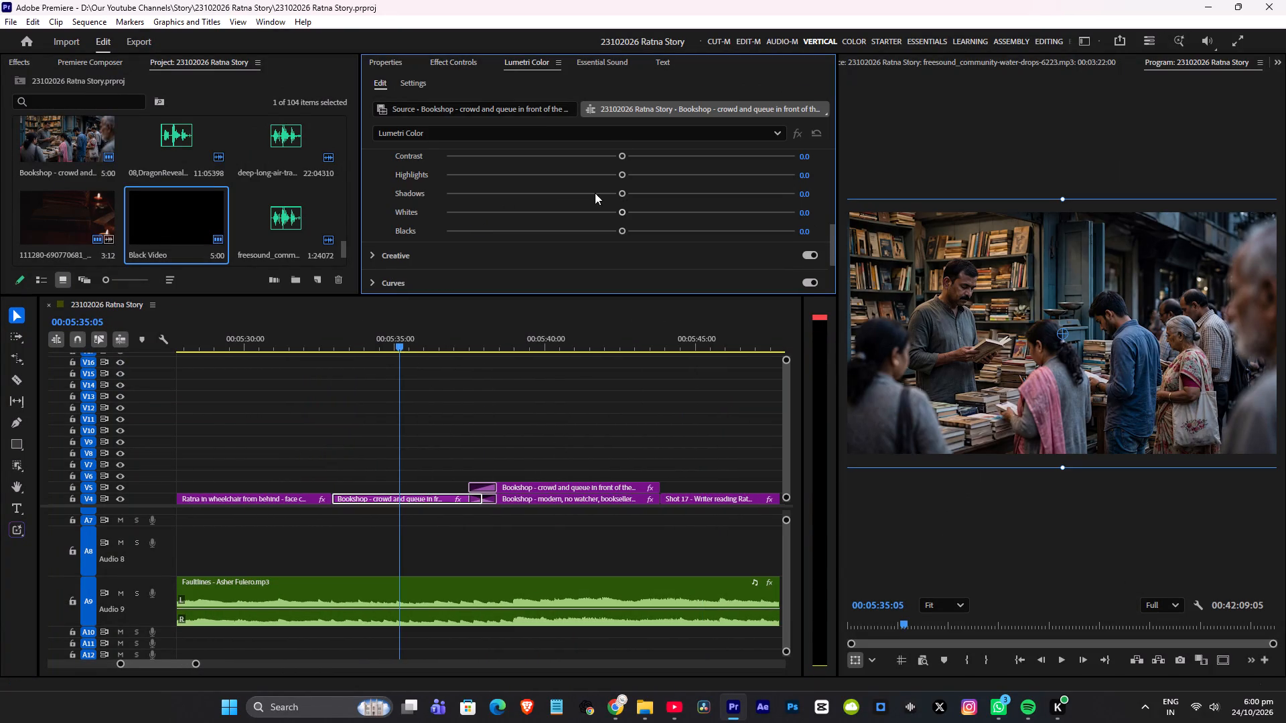
left_click_drag(620, 192, 431, 193)
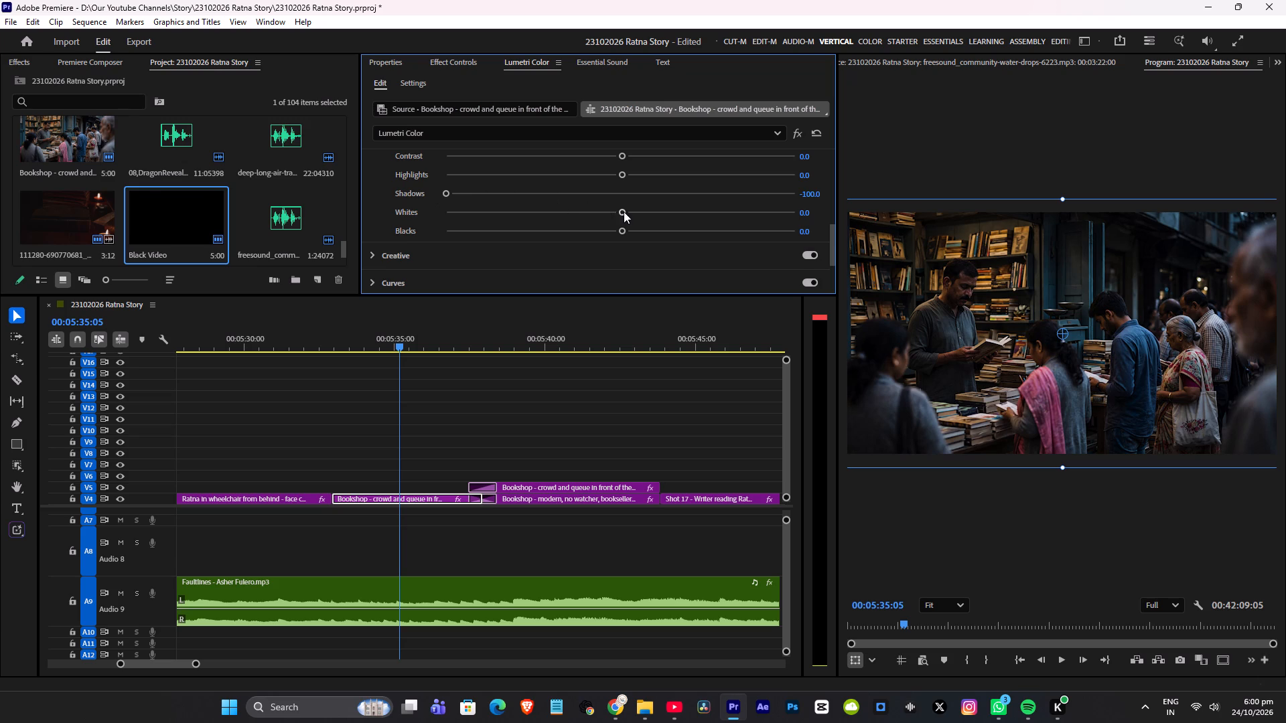
left_click_drag(624, 212, 380, 213)
scroll(553, 220, "up", 3)
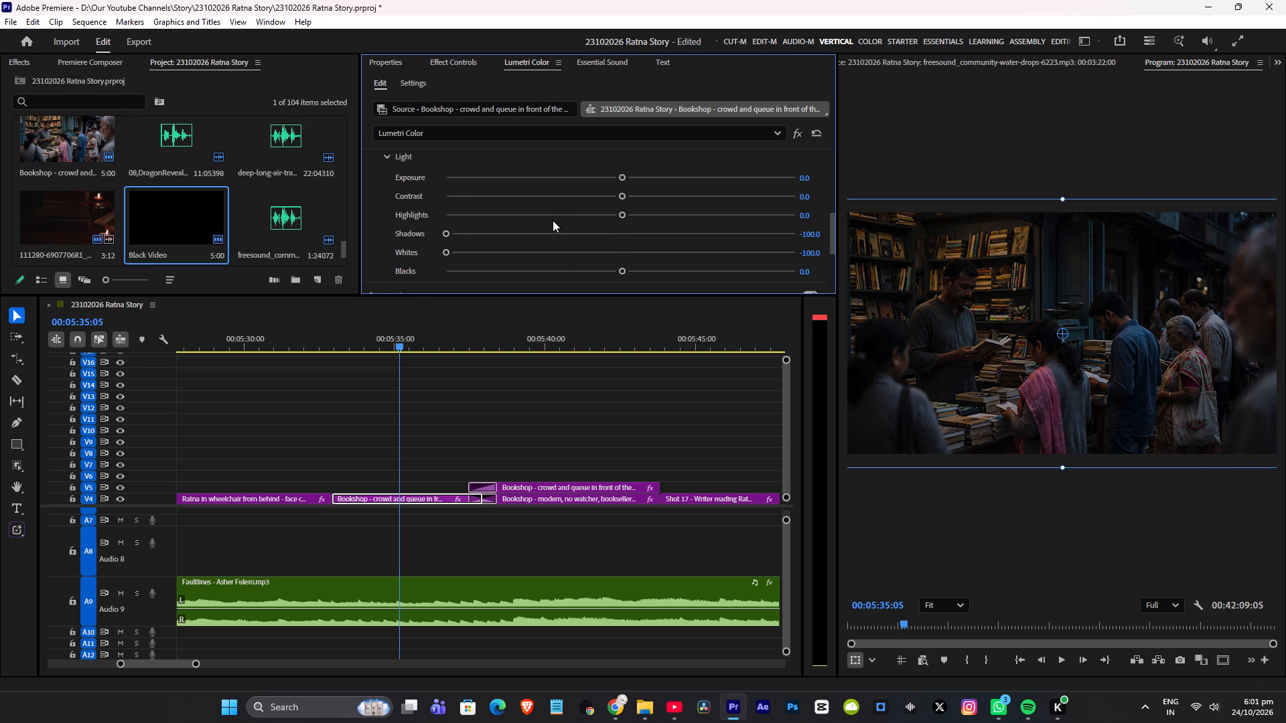
scroll(553, 220, "up", 3)
scroll(553, 220, "down", 2)
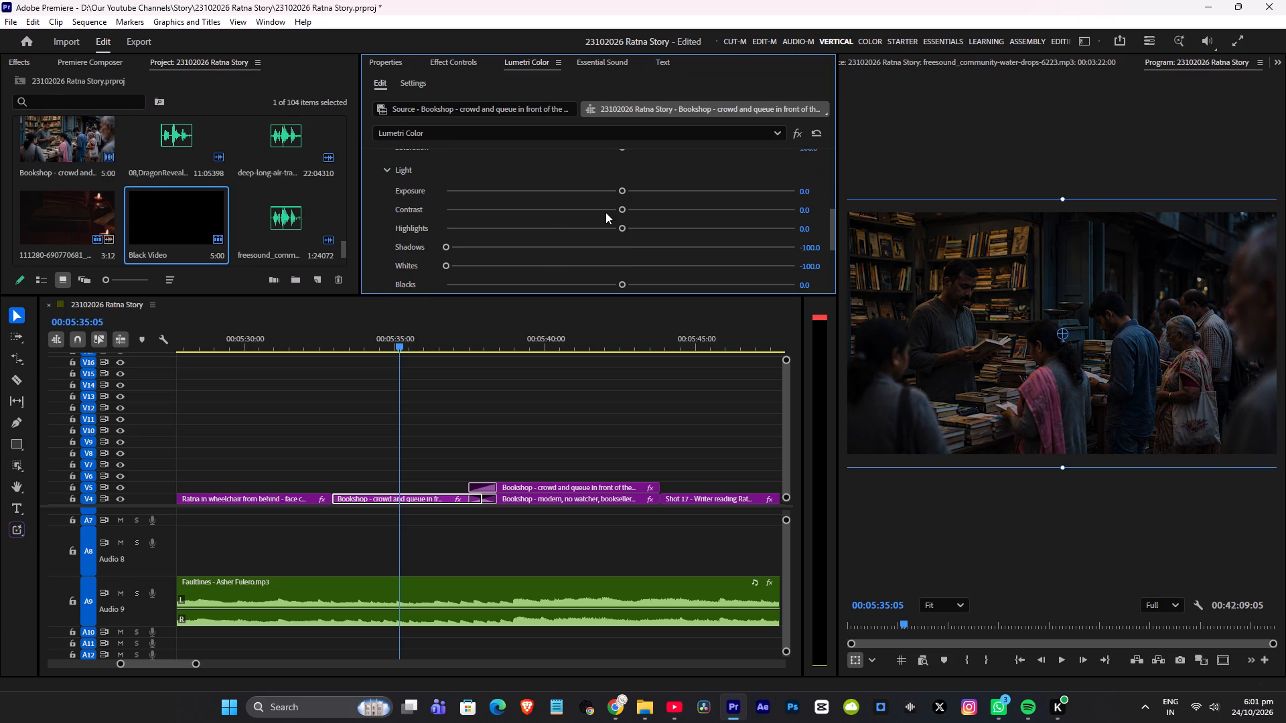
Set Shadows and Highlights to -100 on the V5 bookshop crowd overlay clip above the bookseller shot.
left_click(549, 346)
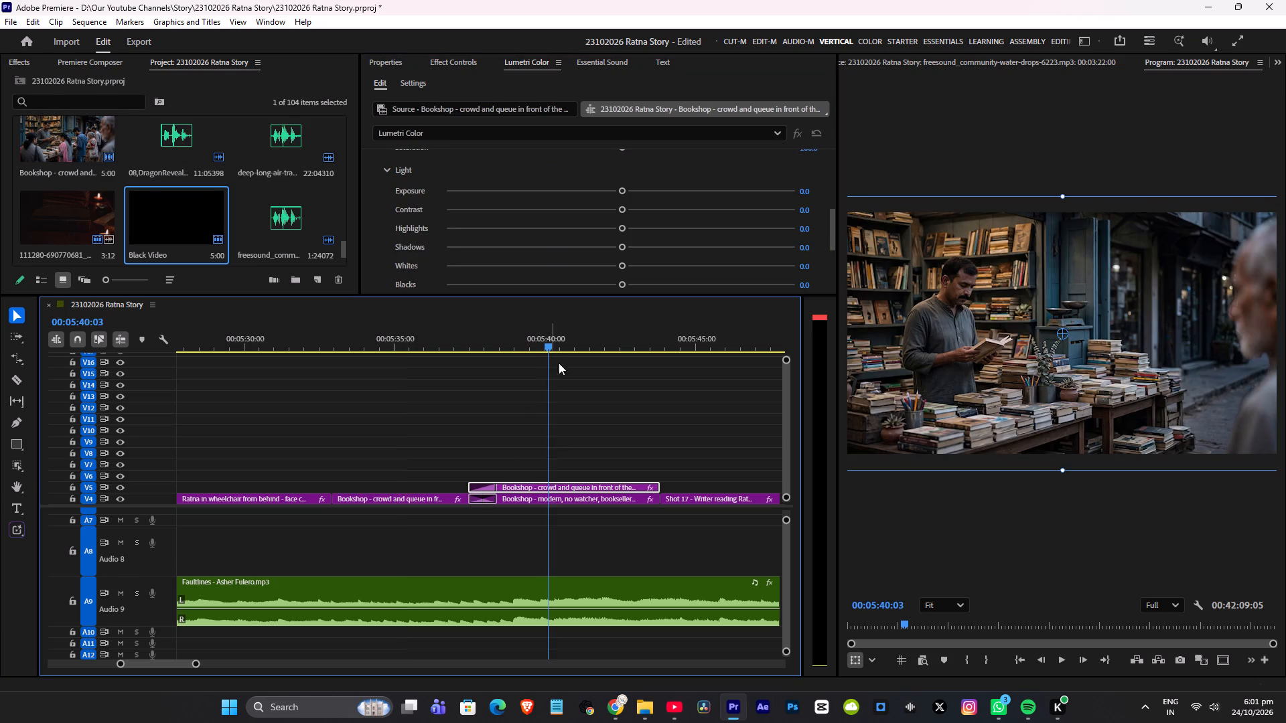
scroll(529, 226, "down", 4)
left_click_drag(624, 189, 621, 189)
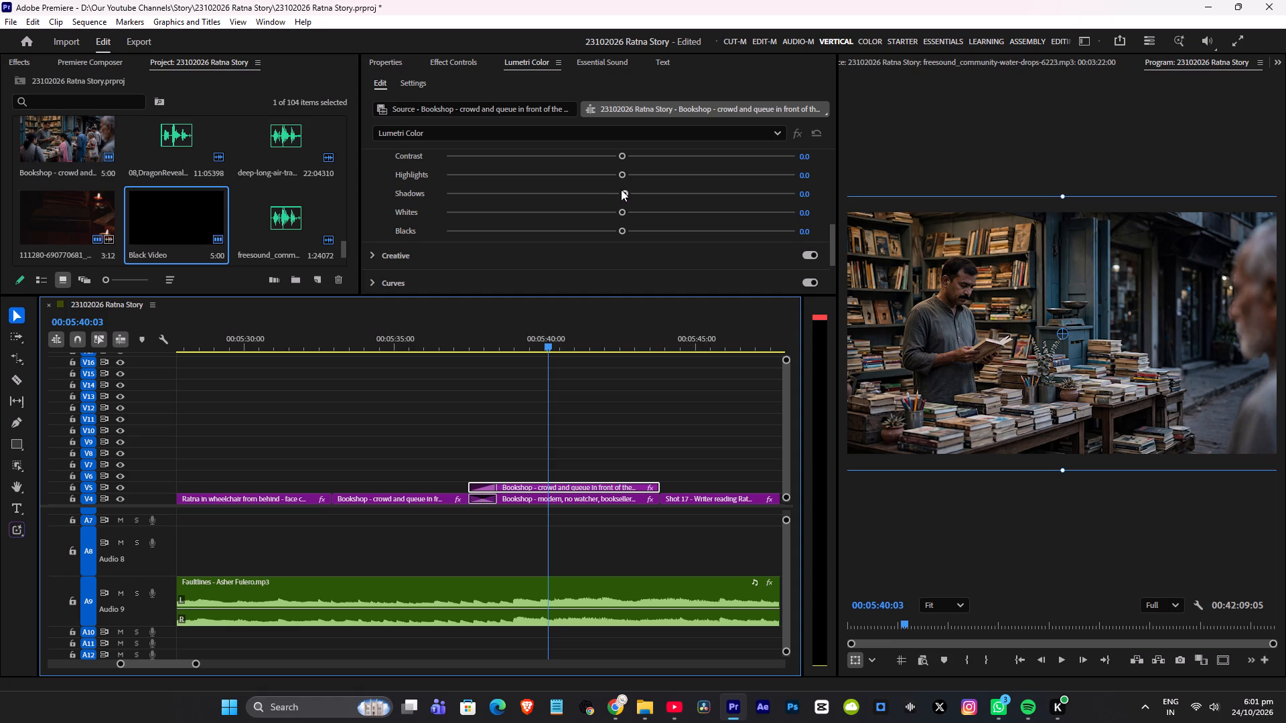
left_click_drag(621, 189, 381, 195)
left_click_drag(620, 173, 332, 173)
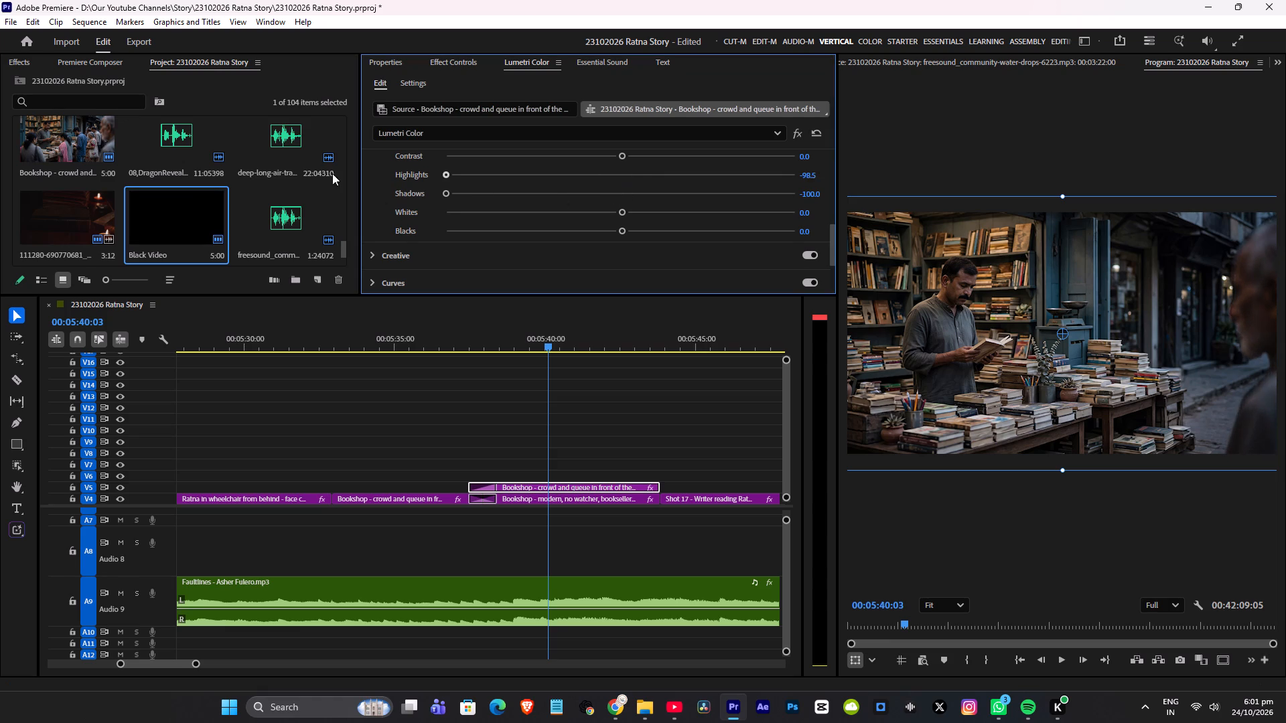
left_click_drag(332, 173, 247, 173)
Set Highlights to -100 on the V4 bookshop crowd shot.
left_click(437, 327)
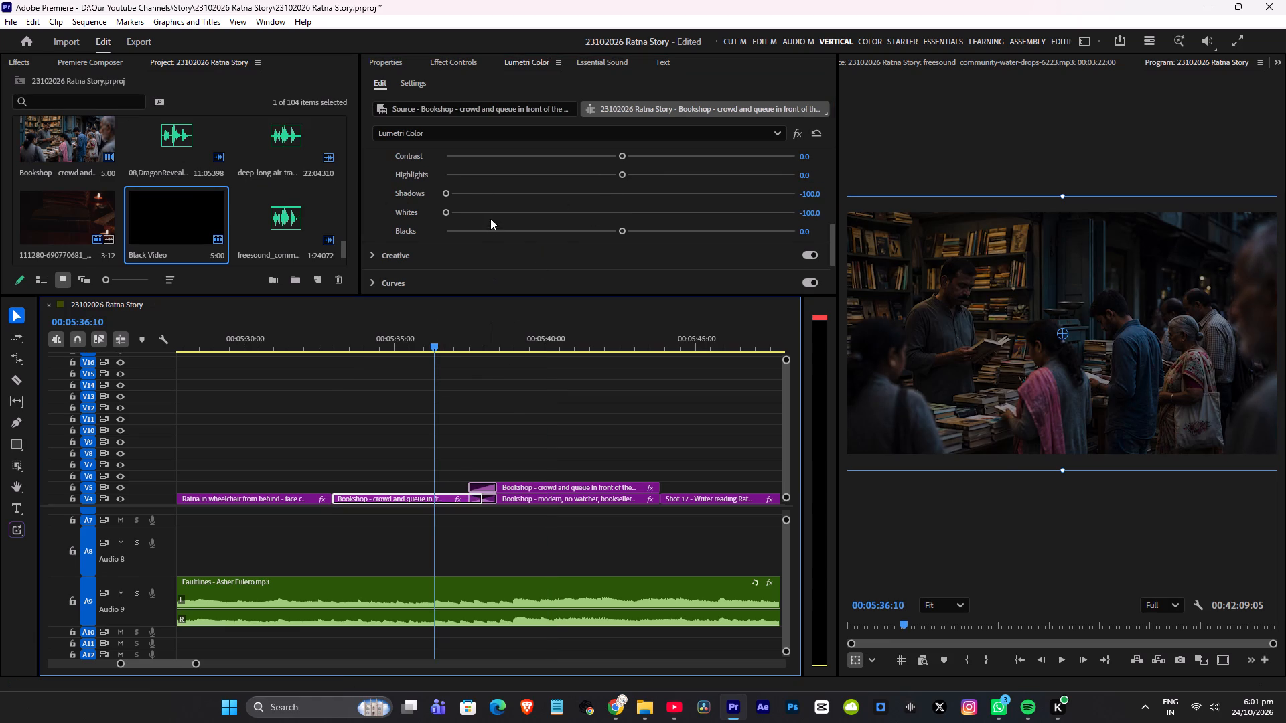
left_click_drag(622, 175, 401, 178)
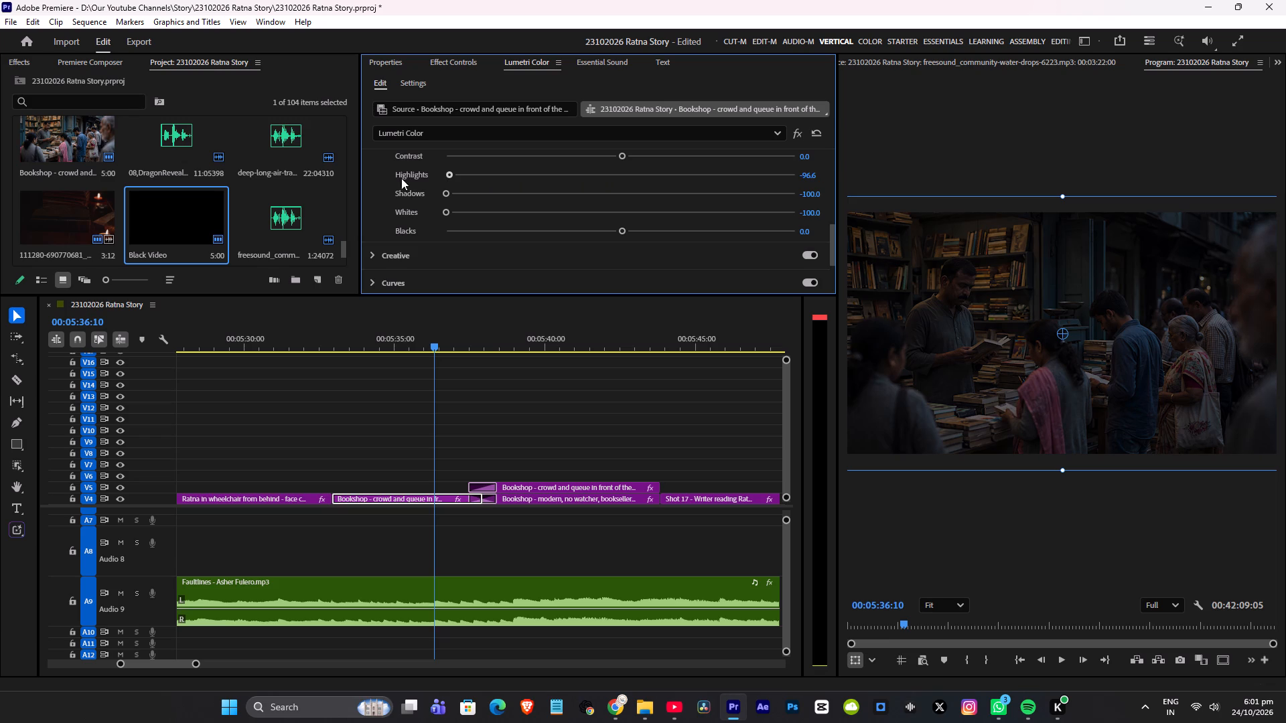
left_click_drag(401, 178, 393, 178)
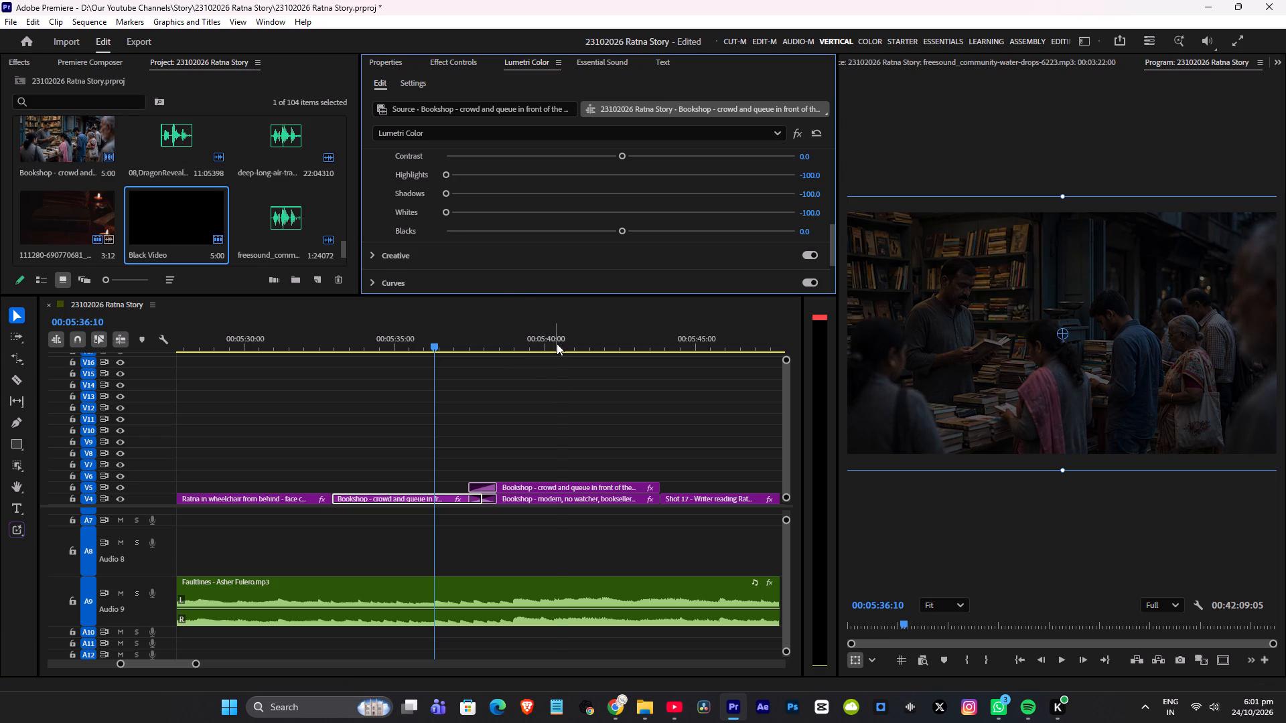
Set Whites to -100 on the V5 bookshop crowd overlay clip.
left_click(559, 343)
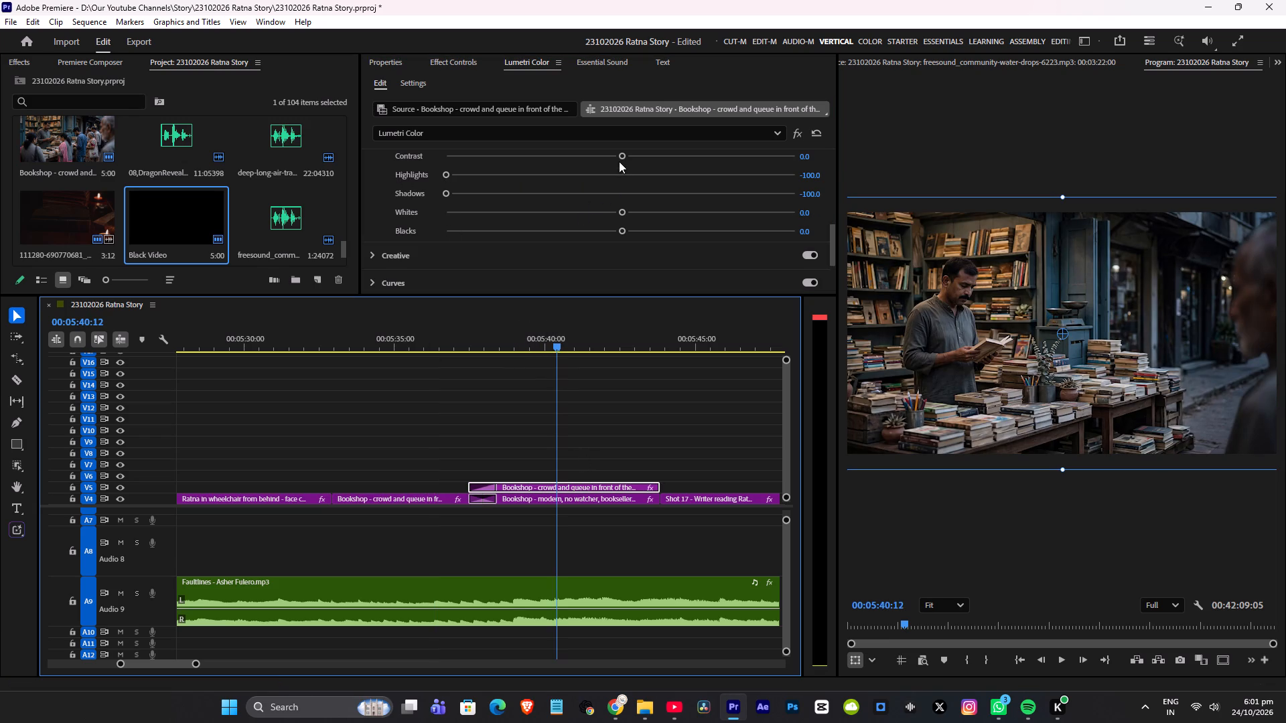
left_click_drag(620, 212, 419, 218)
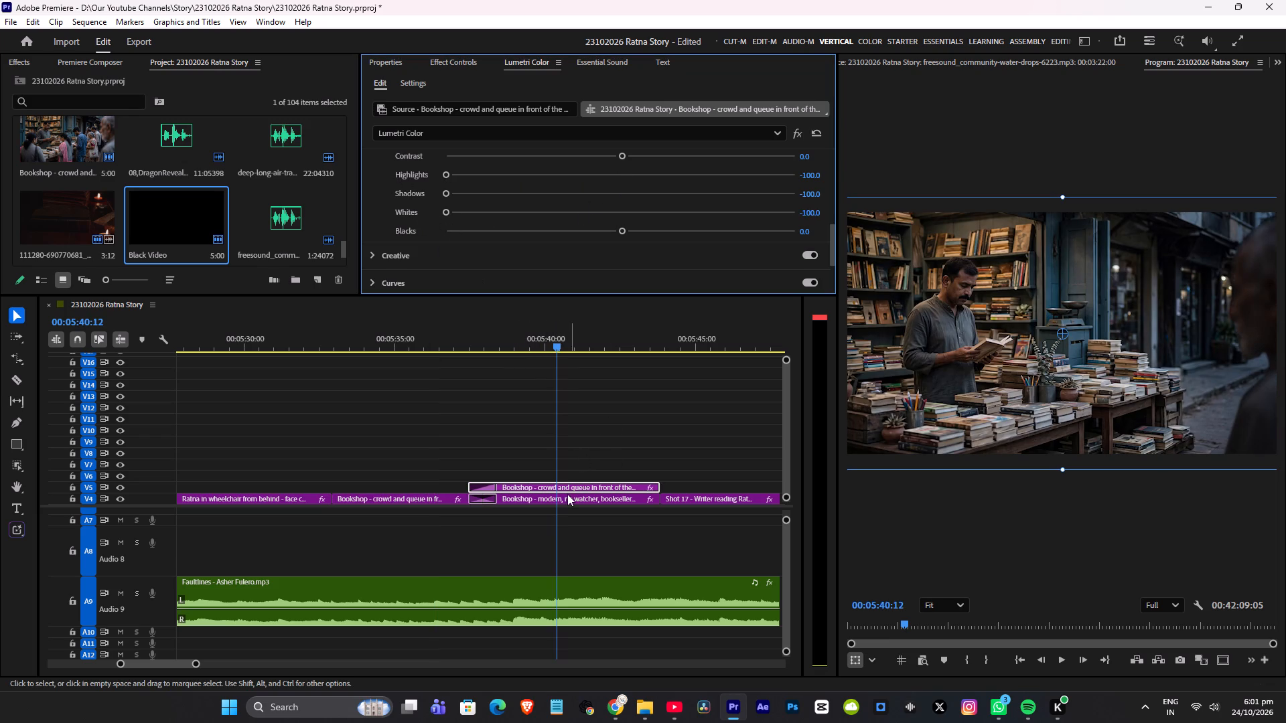
Set Highlights, Shadows and Whites to -100 on the V4 clip of the bookseller without a bag, and save the project.
left_click(566, 497)
left_click_drag(622, 171, 366, 171)
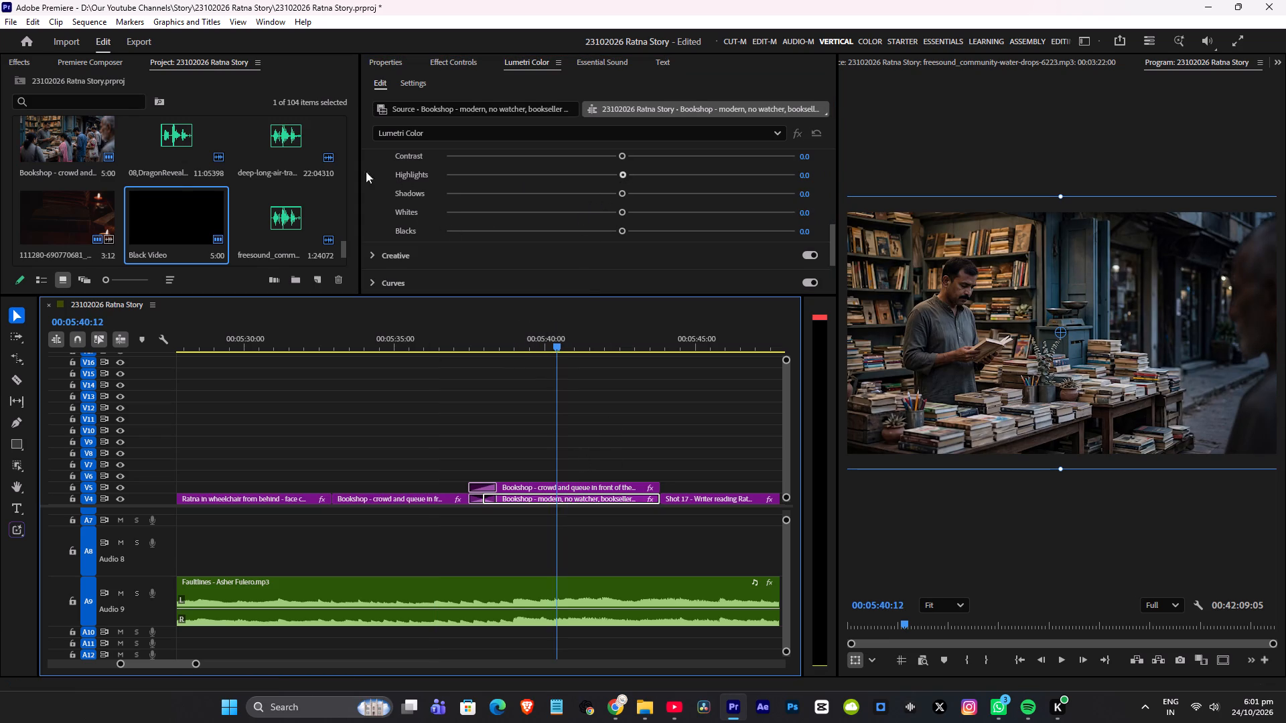
left_click_drag(366, 171, 175, 171)
left_click_drag(619, 195, 319, 196)
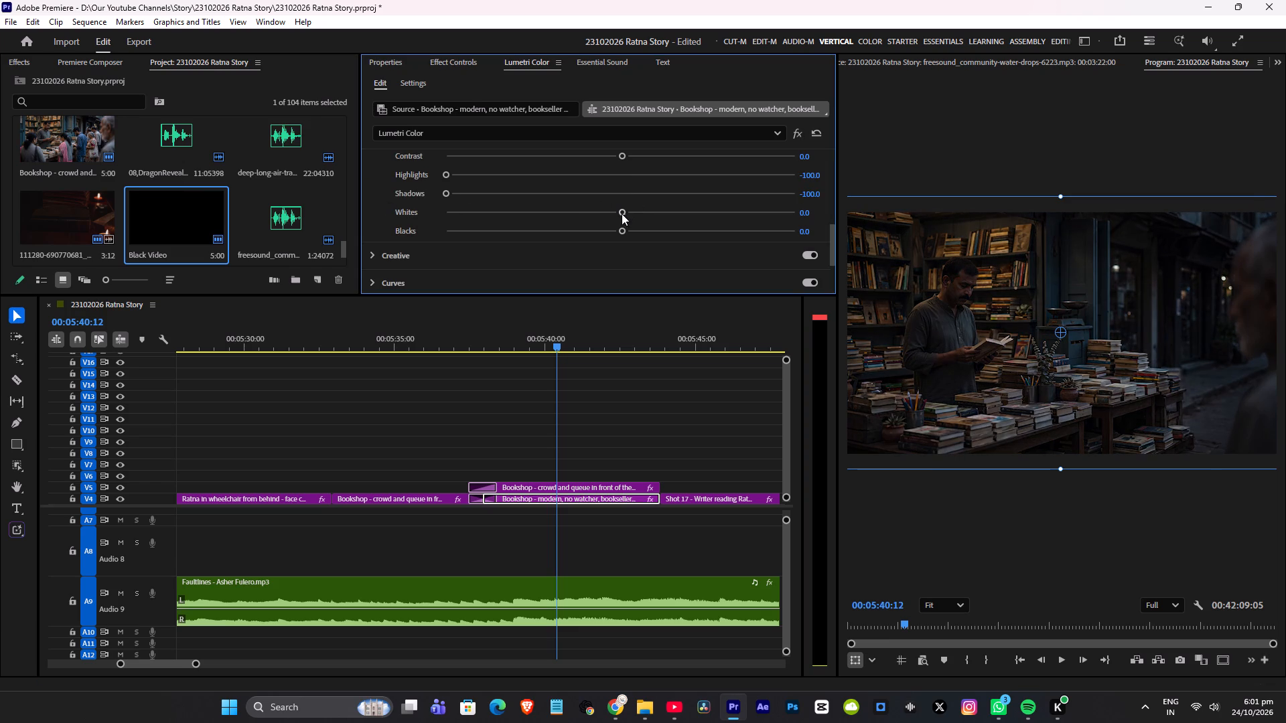
left_click_drag(622, 214, 314, 214)
key("ctrl+s")
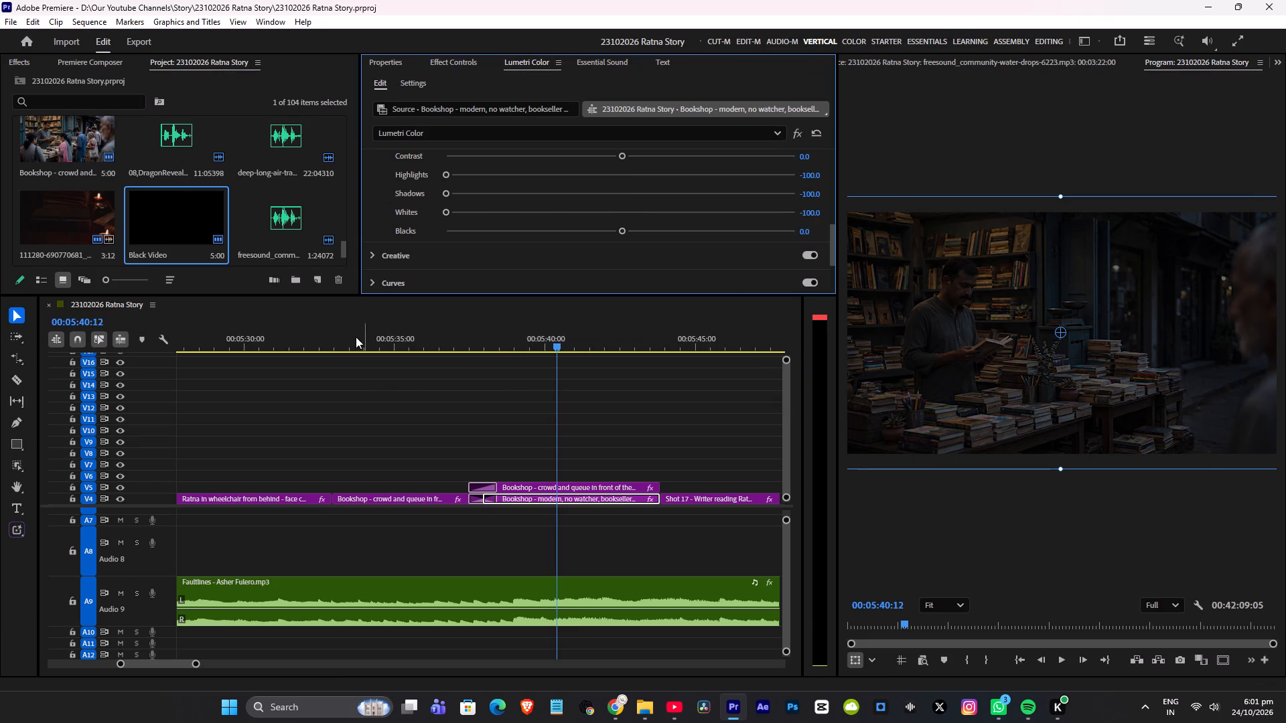
Preview the darkened bookshop crowd shot full screen, starting from Ratna's wheelchair shot, and save the project.
left_click(310, 340)
key("ctrl+grave")
key("space")
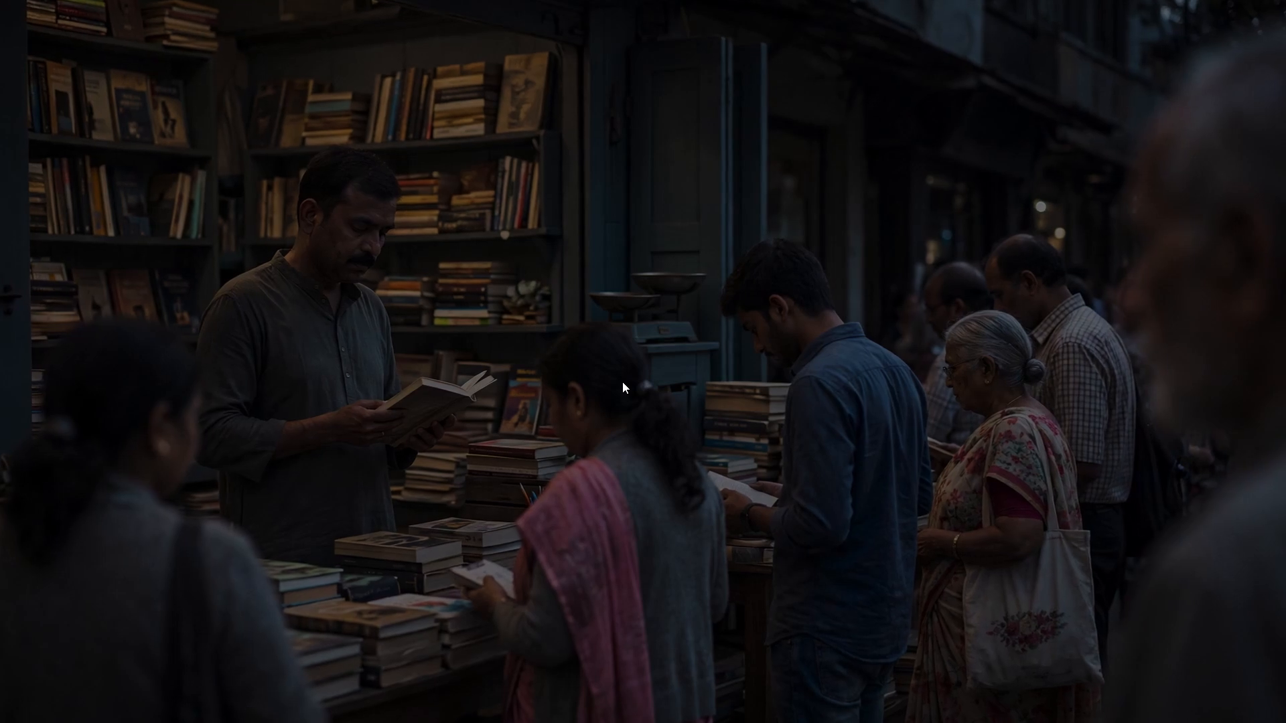
key("space")
key("ctrl+grave")
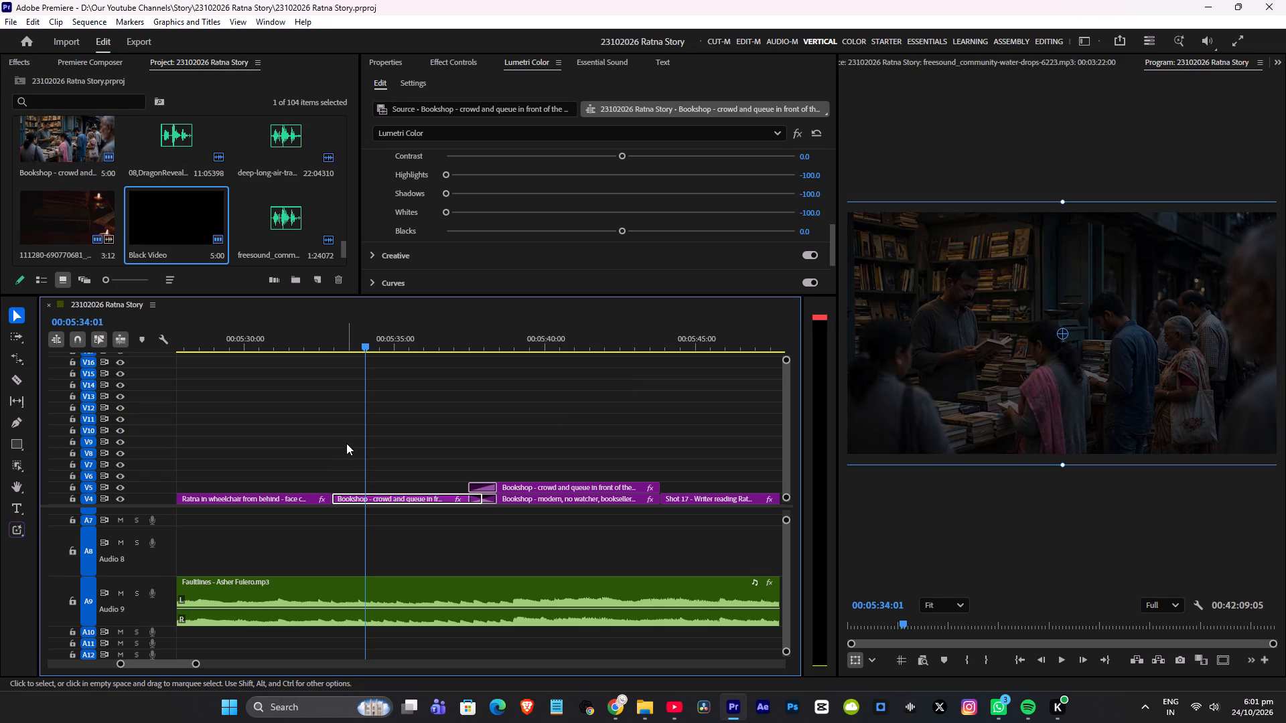
key("ctrl+s")
Add the Premiere Composer Fade to Black transition at the cut from Ratna's wheelchair shot to the bookshop crowd shot.
scroll(346, 442, "up", 3, "alt")
key("shift+Up")
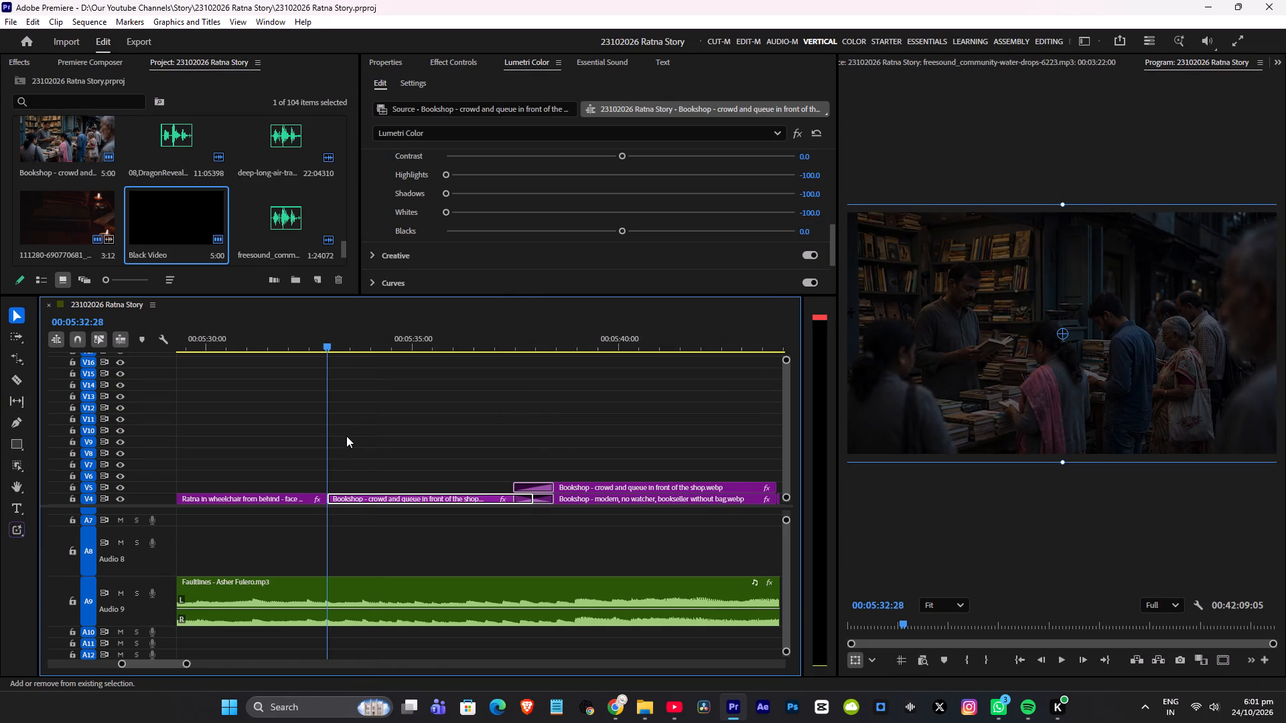
left_click(101, 62)
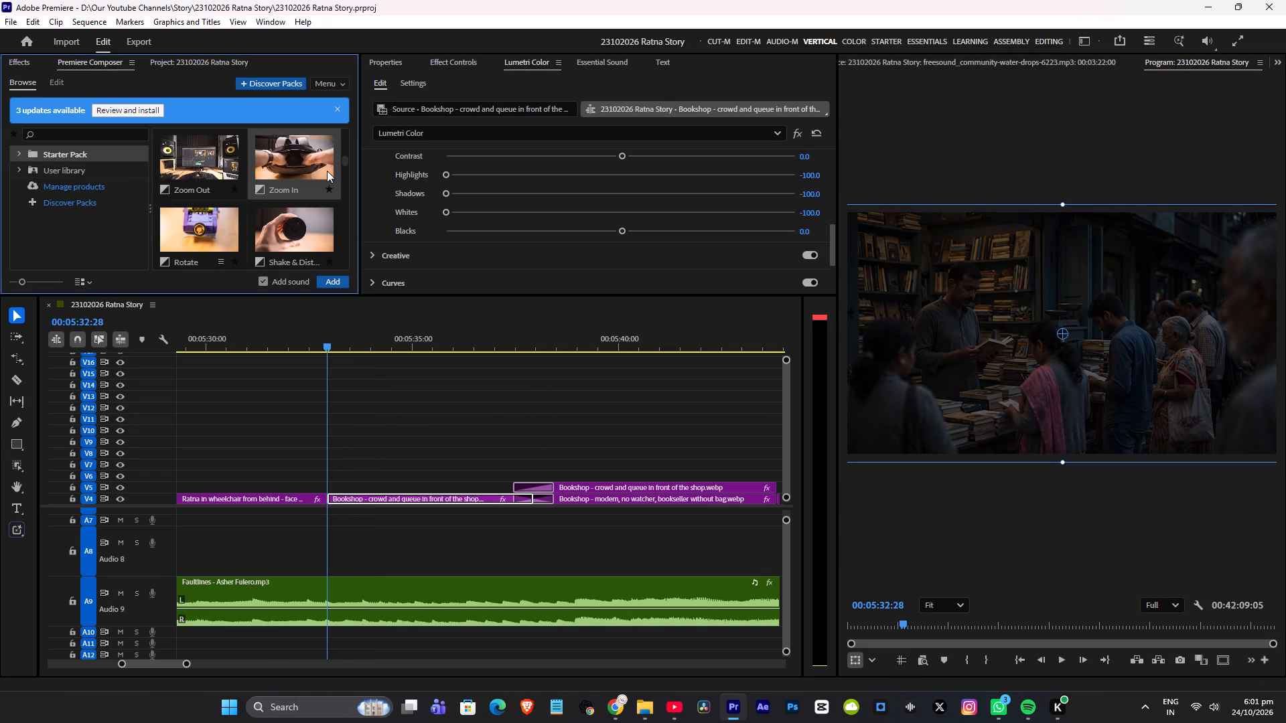
scroll(321, 162, "up", 2)
scroll(286, 212, "down", 3)
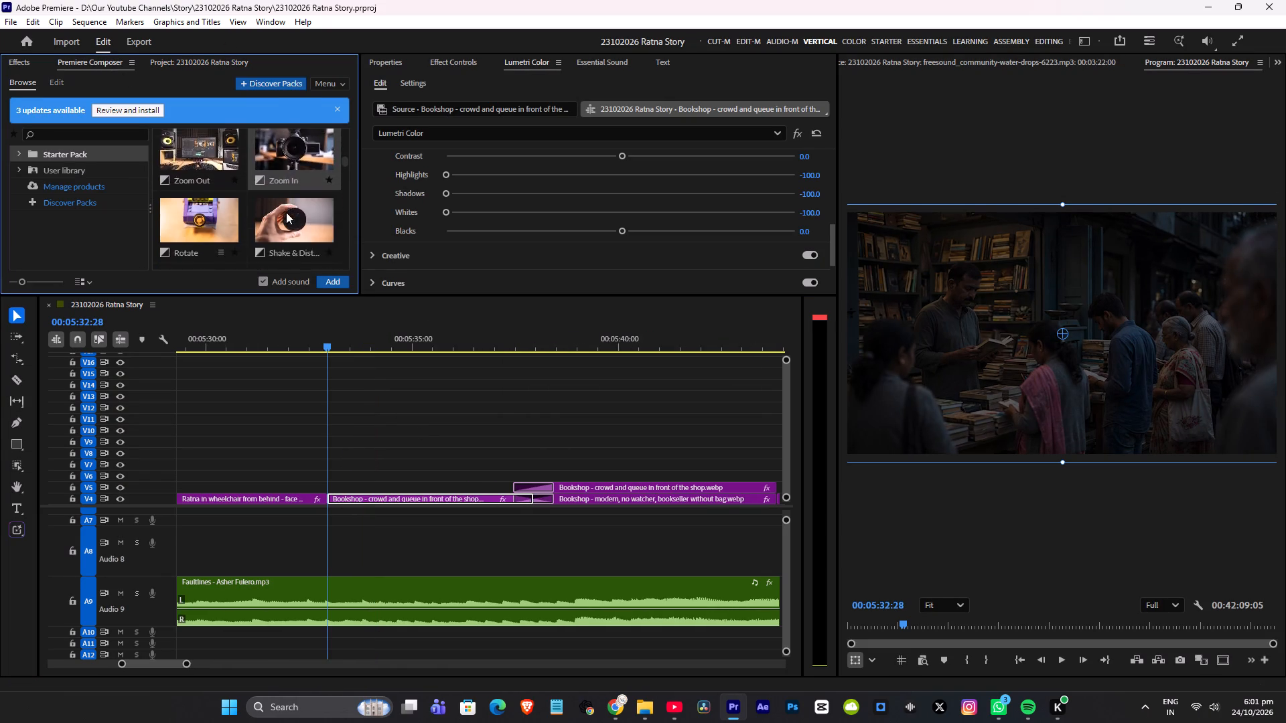
left_click_drag(291, 227, 321, 244)
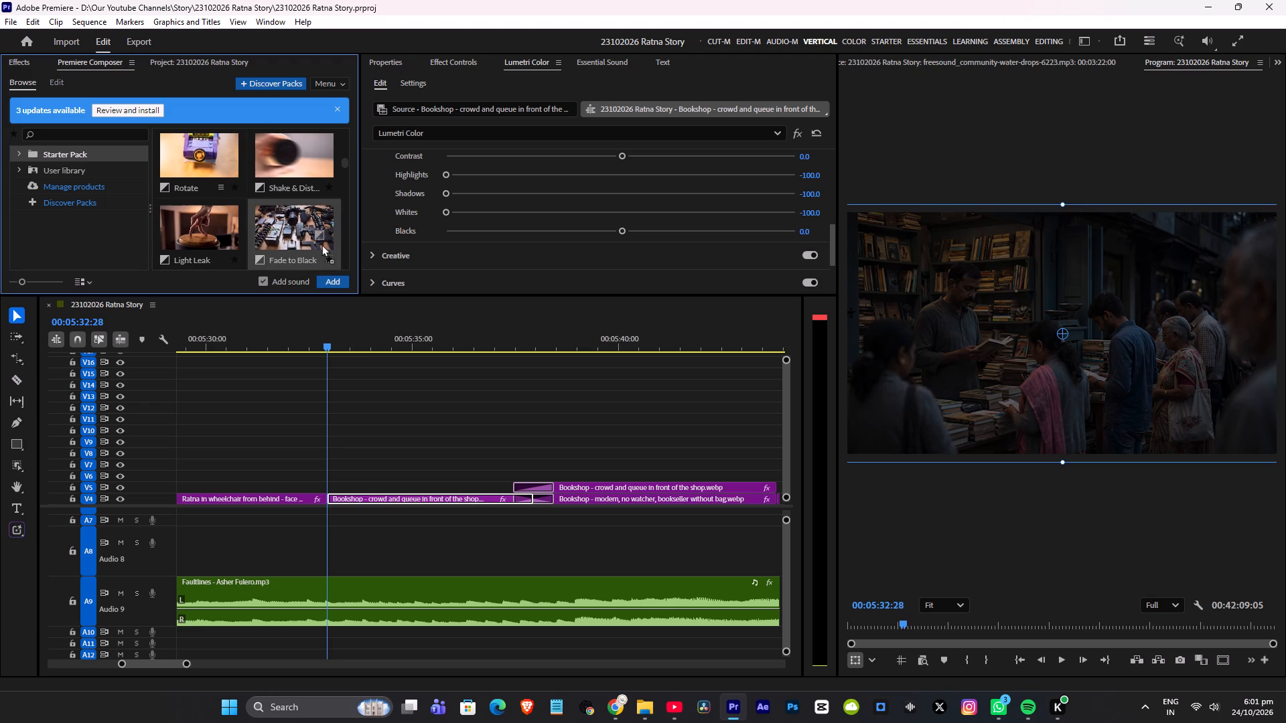
left_click_drag(321, 244, 339, 393)
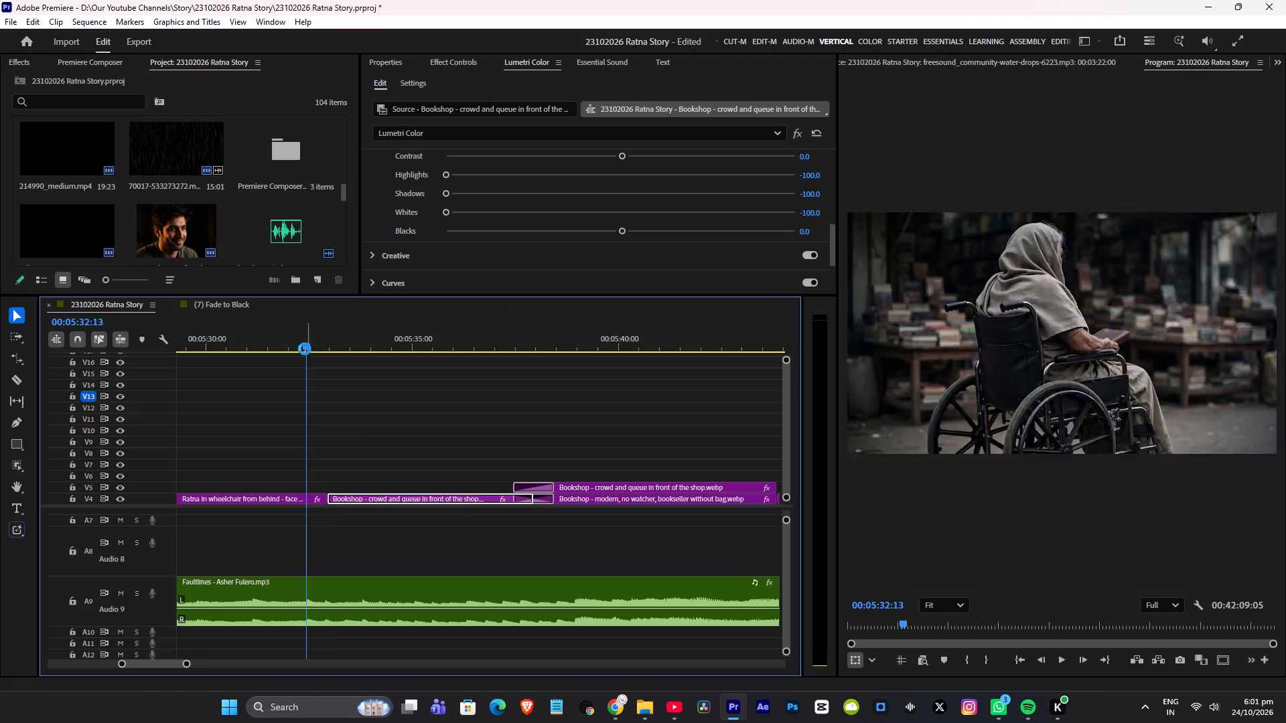
Save the project and preview full screen from Ratna's wheelchair shot through the bookshop shots to the writer reading the letter.
left_click(293, 341)
key("ctrl+s")
key("ctrl+grave")
key("space")
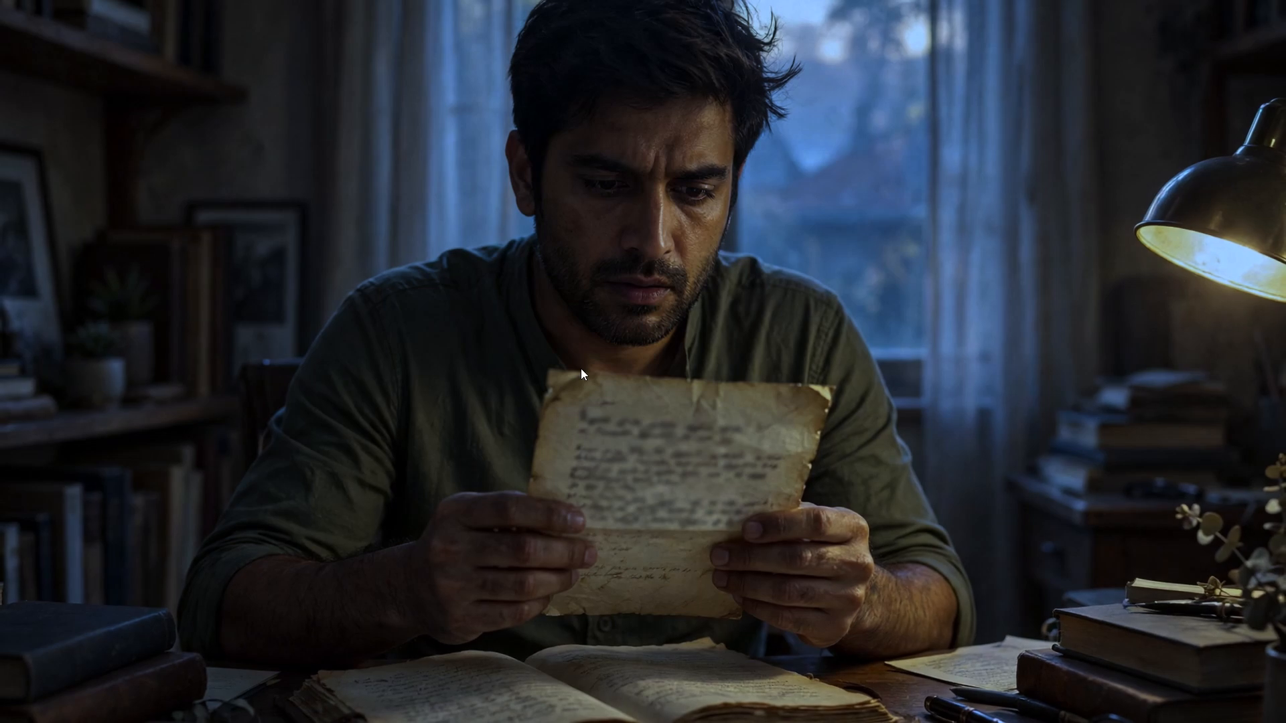
key("space")
key("ctrl+grave")
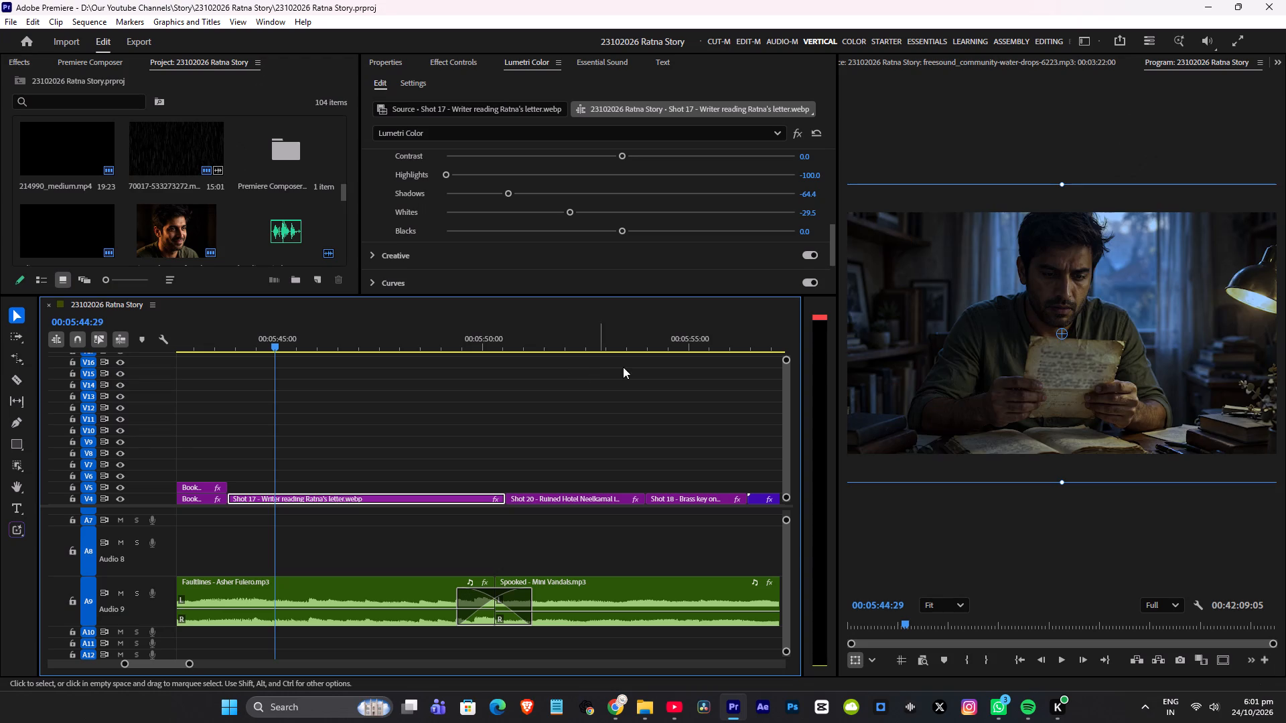
Set the Lumetri Contrast of the V4 bookshop crowd shot to 30.
scroll(363, 447, "up", 9)
scroll(269, 431, "up", 6)
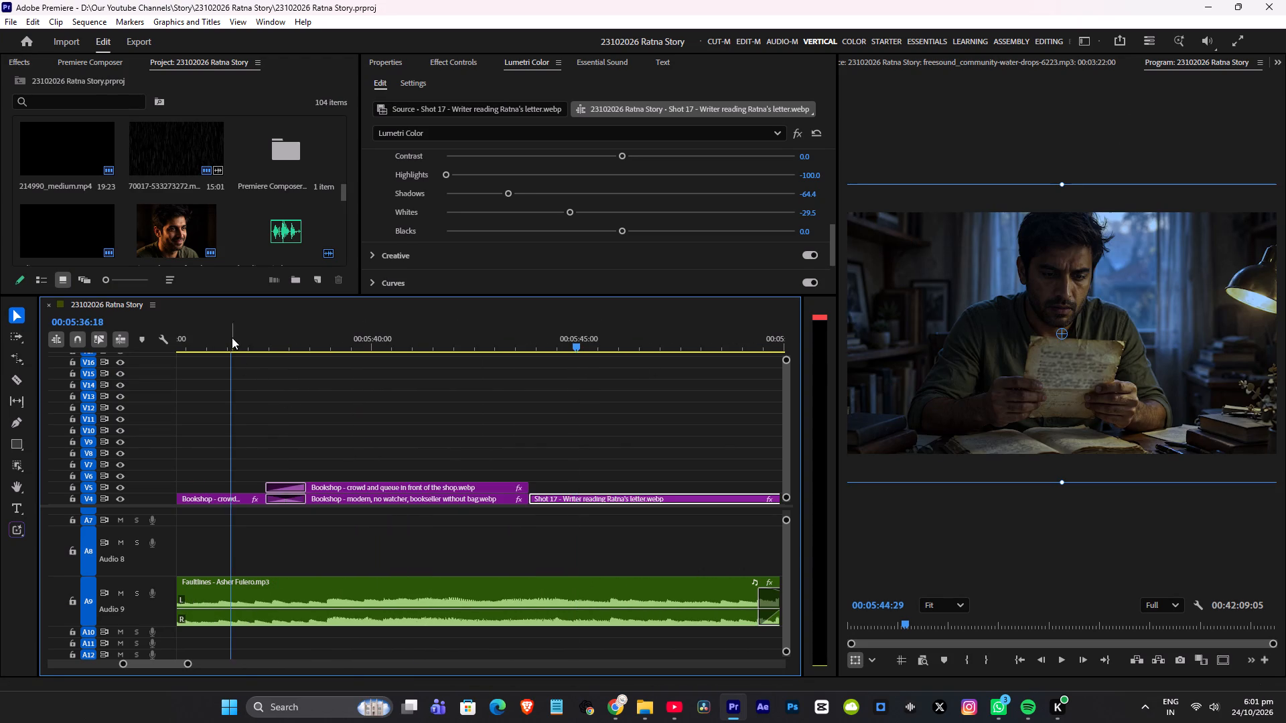
left_click(232, 337)
scroll(575, 183, "up", 4)
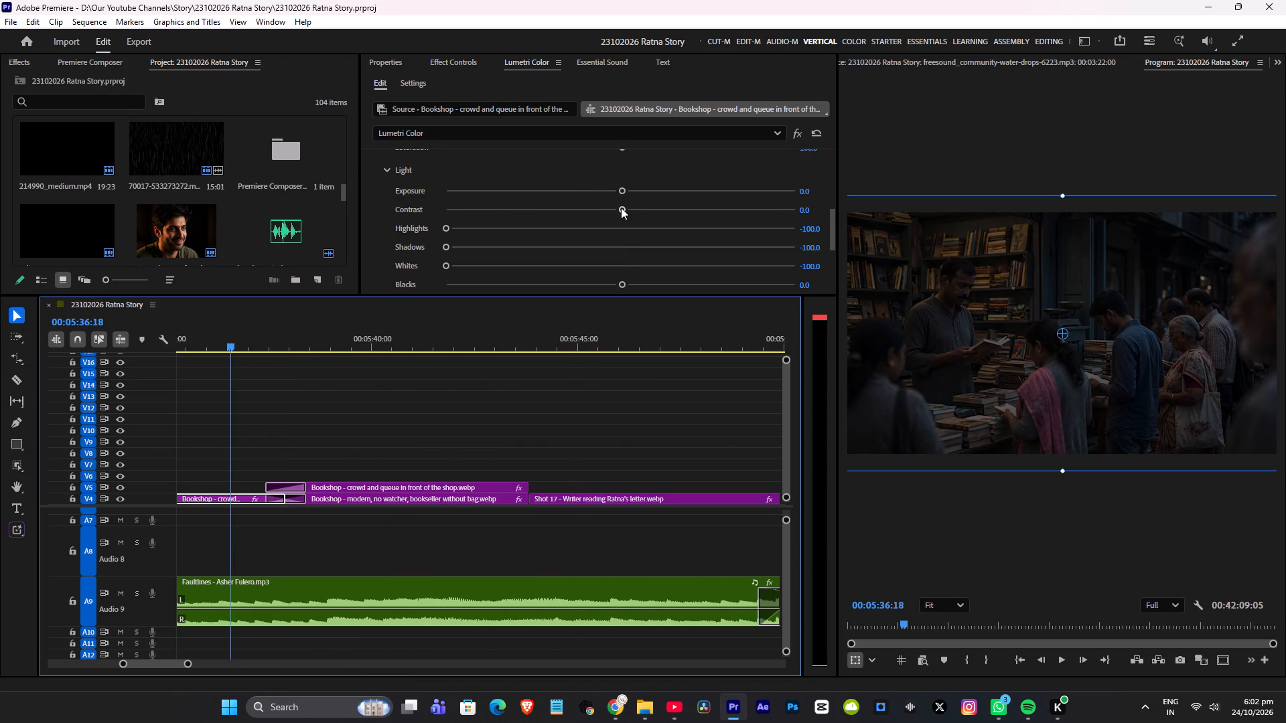
left_click_drag(622, 208, 683, 214)
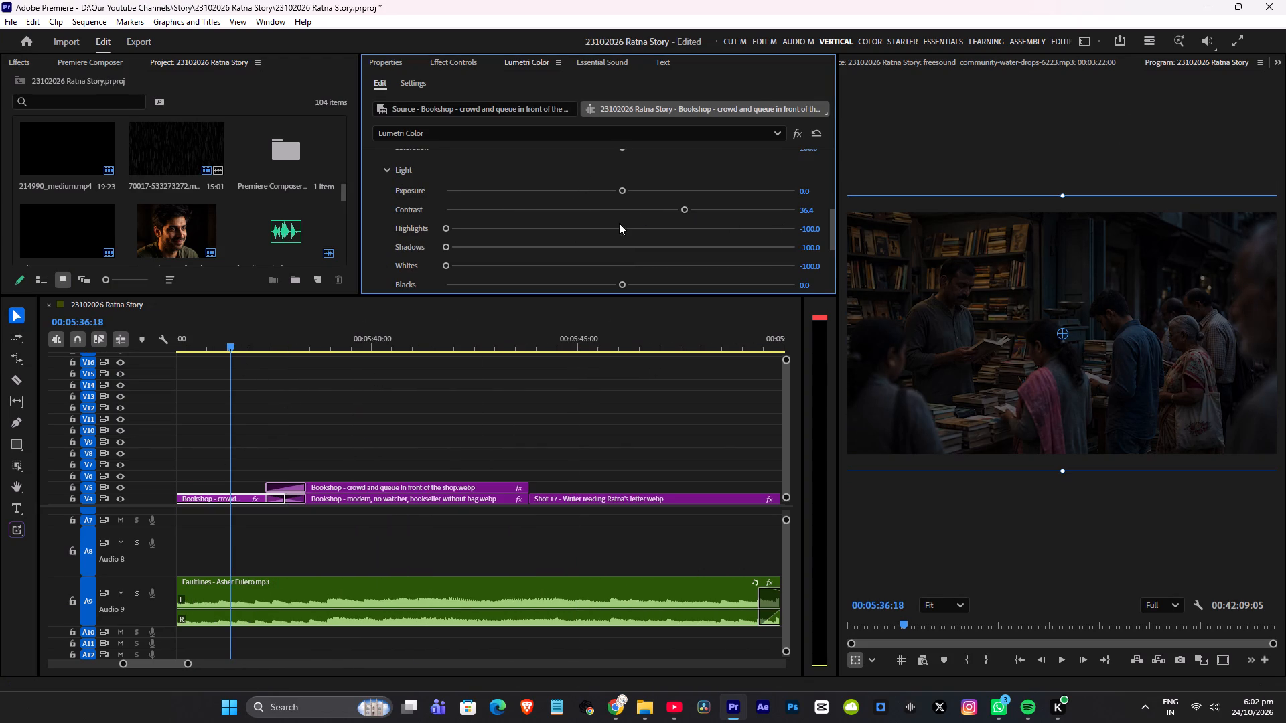
scroll(601, 220, "down", 2)
left_click(811, 184)
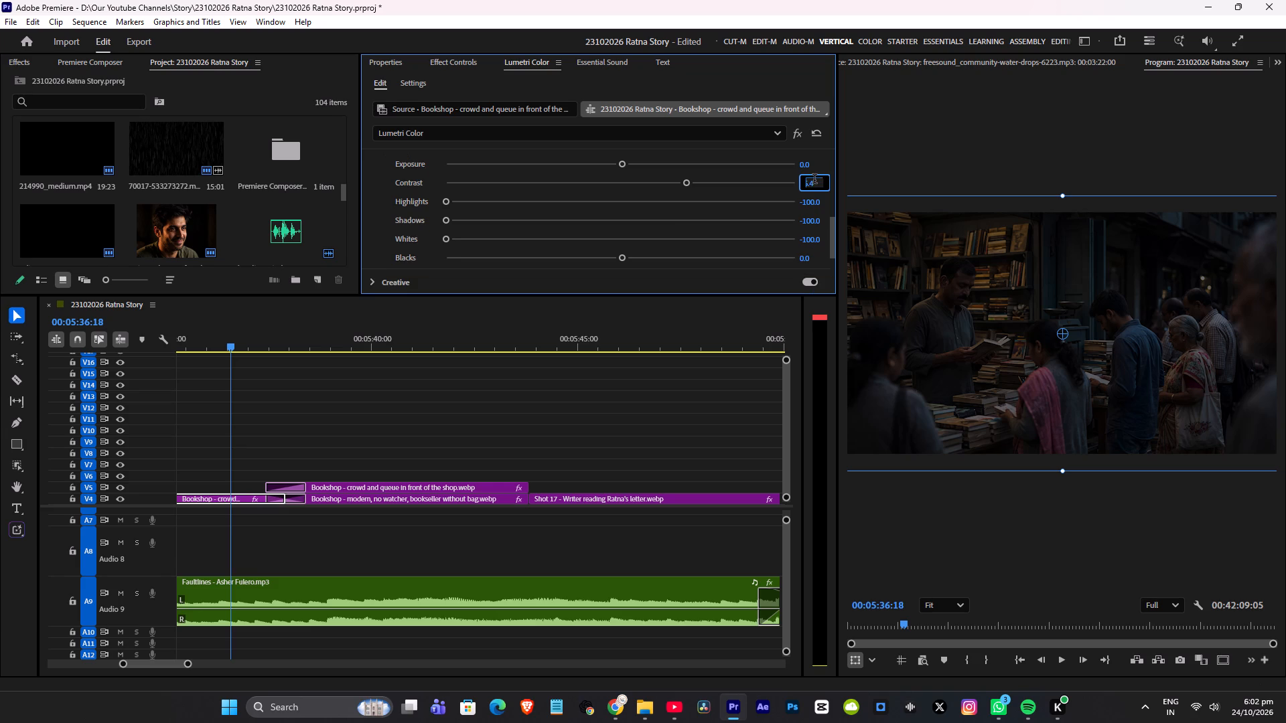
type("30")
key("Return")
Set the Lumetri Whites of the V4 bookshop crowd shot to -70.
left_click_drag(448, 237, 488, 240)
left_click_drag(488, 240, 496, 240)
left_click(819, 240)
type("-70")
key("Return")
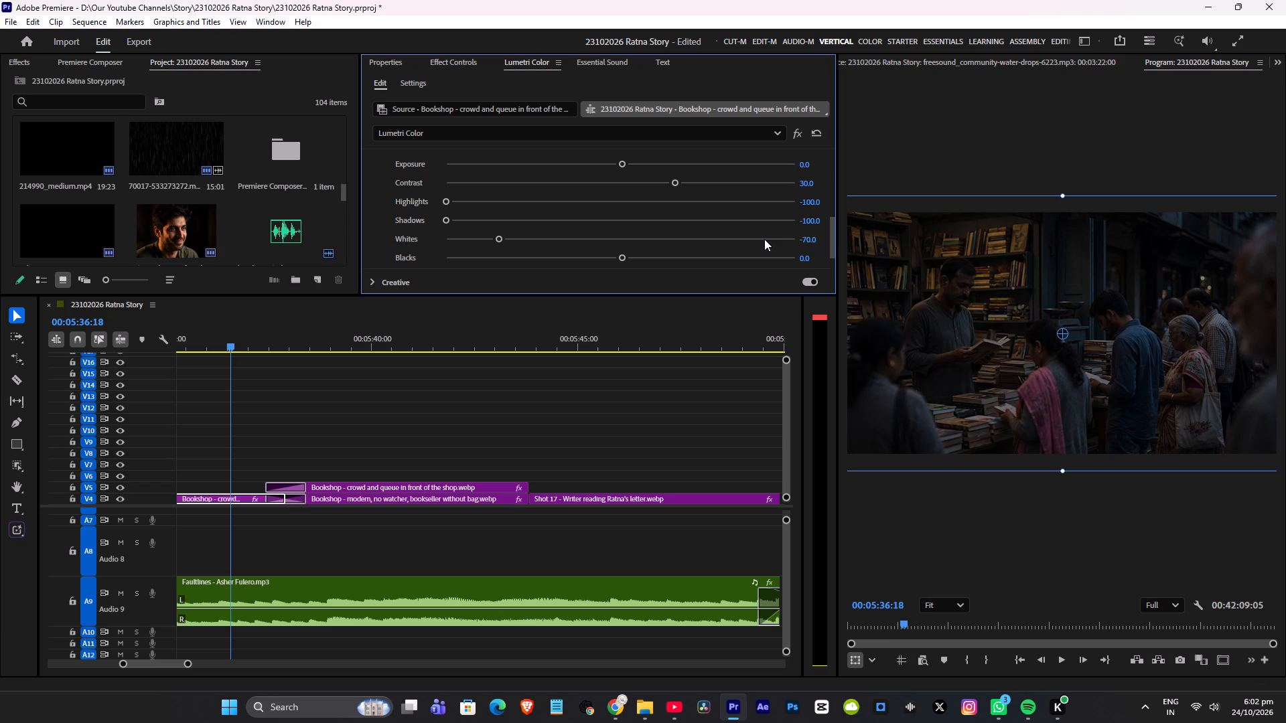
Replace the Lumetri Color effect on the V5 bookshop crowd shot with a copy of the V4 crowd shot's grade.
left_click(445, 65)
scroll(648, 169, "down", 10)
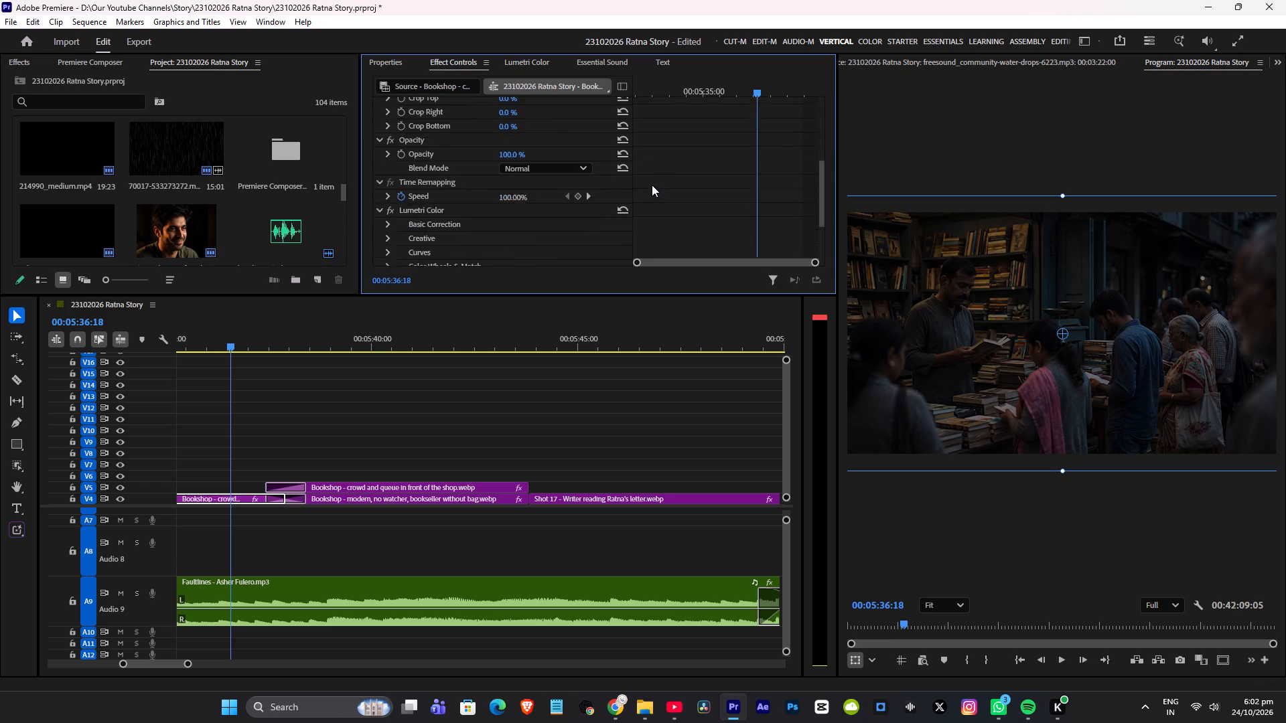
scroll(652, 185, "down", 6)
left_click(431, 153)
key("ctrl+c")
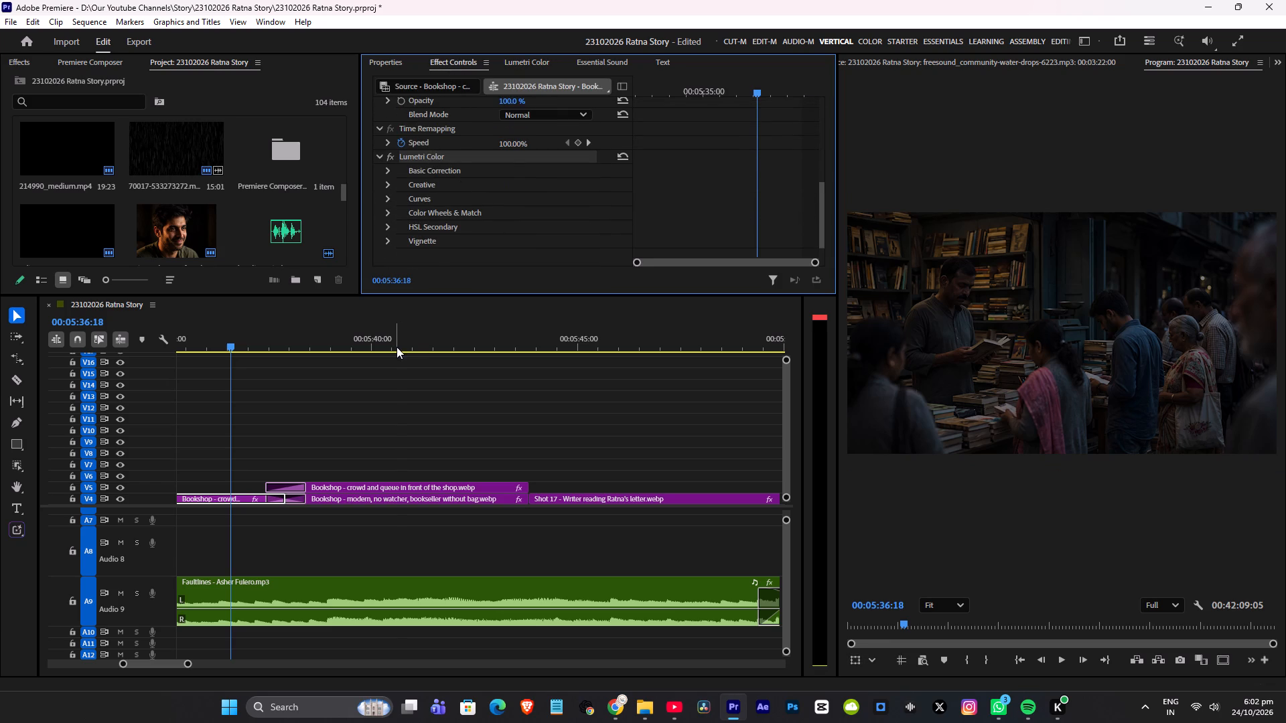
left_click(397, 346)
scroll(575, 178, "down", 12)
scroll(457, 183, "down", 10)
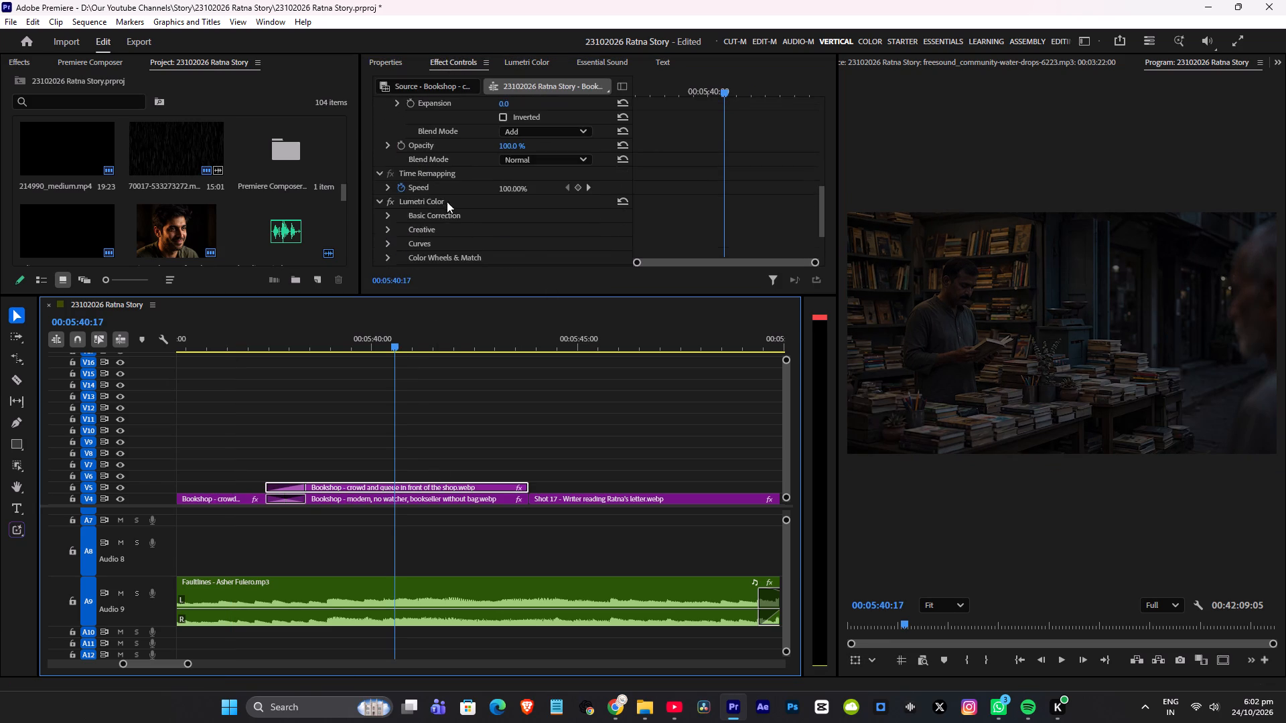
scroll(447, 202, "down", 6)
left_click(449, 129)
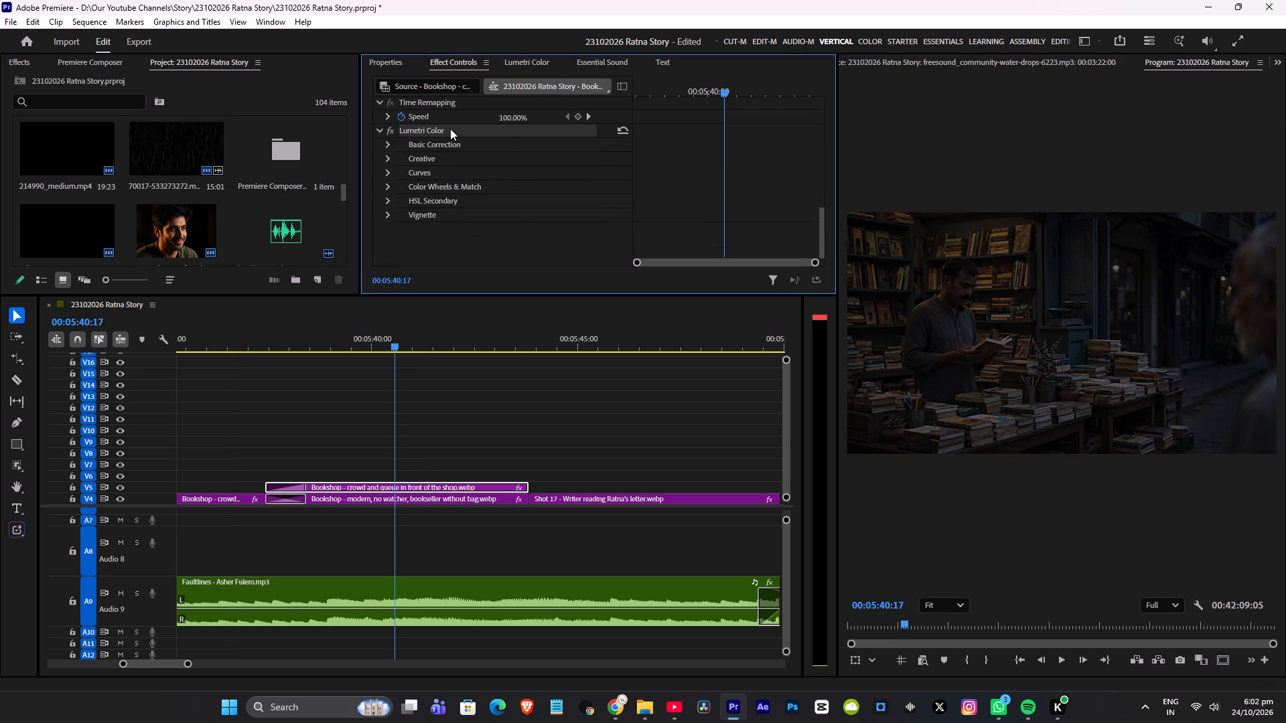
key("Delete")
key("ctrl+v")
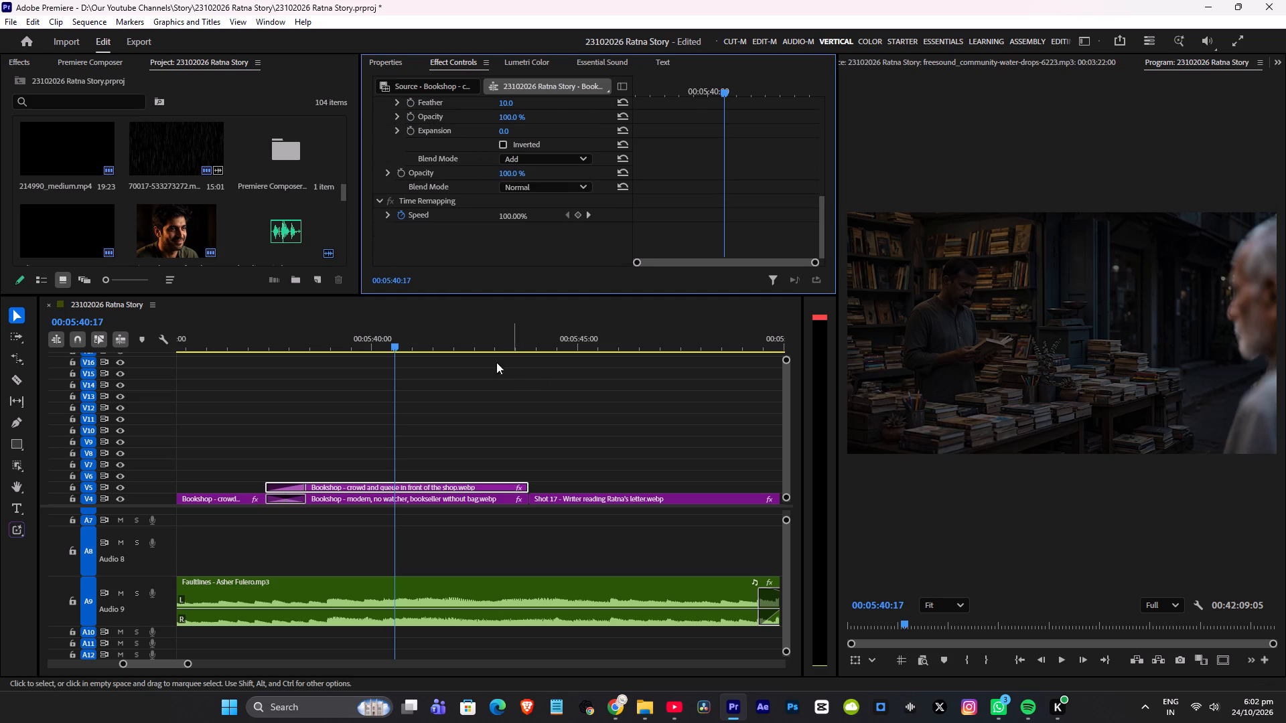
Replace the Lumetri Color effect on the V4 "Bookshop - modern, no watcher" shot with the copied grade and save the project.
left_click(392, 500)
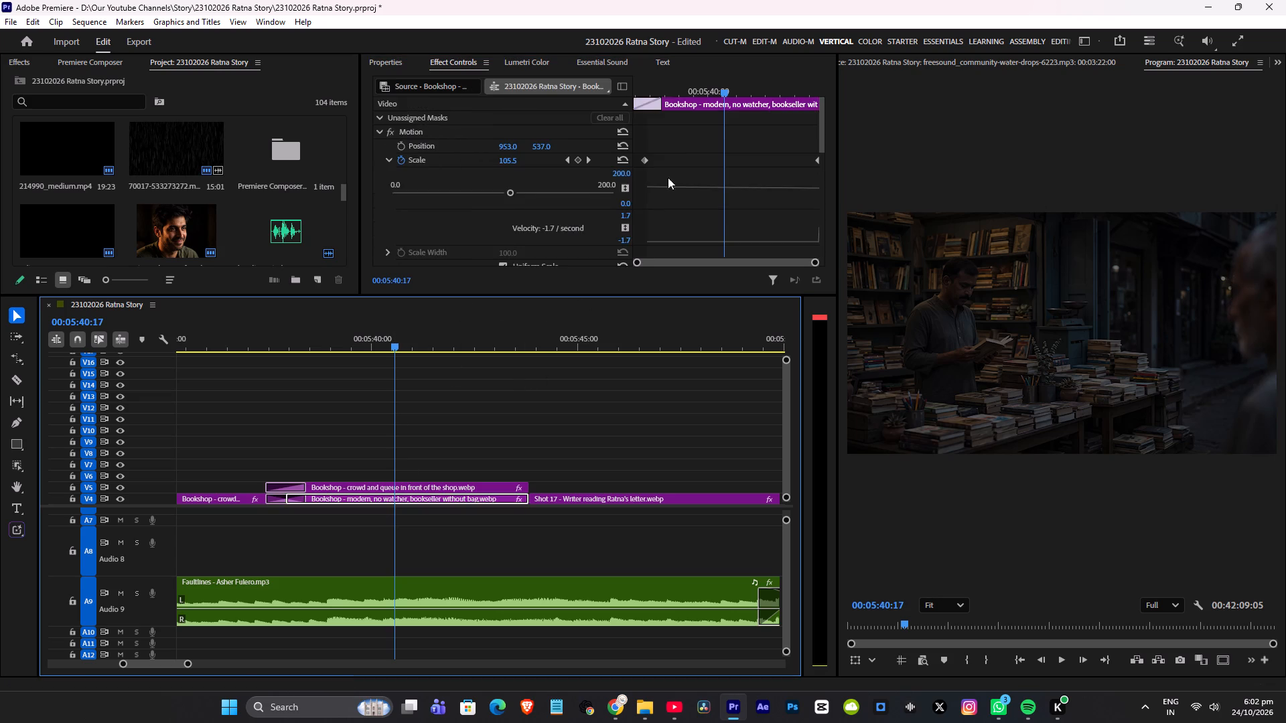
scroll(682, 153, "down", 20)
scroll(682, 153, "down", 3)
scroll(681, 197, "up", 1)
scroll(681, 197, "down", 2)
left_click(461, 133)
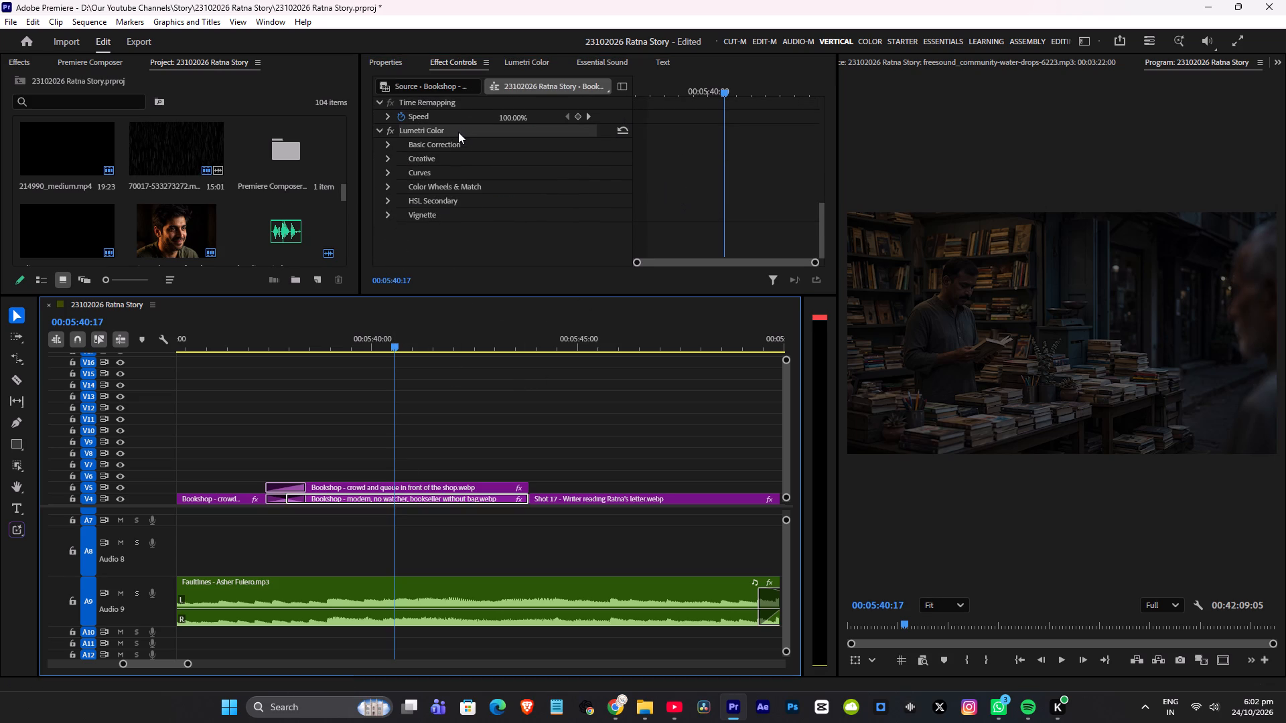
key("Delete")
key("ctrl+v")
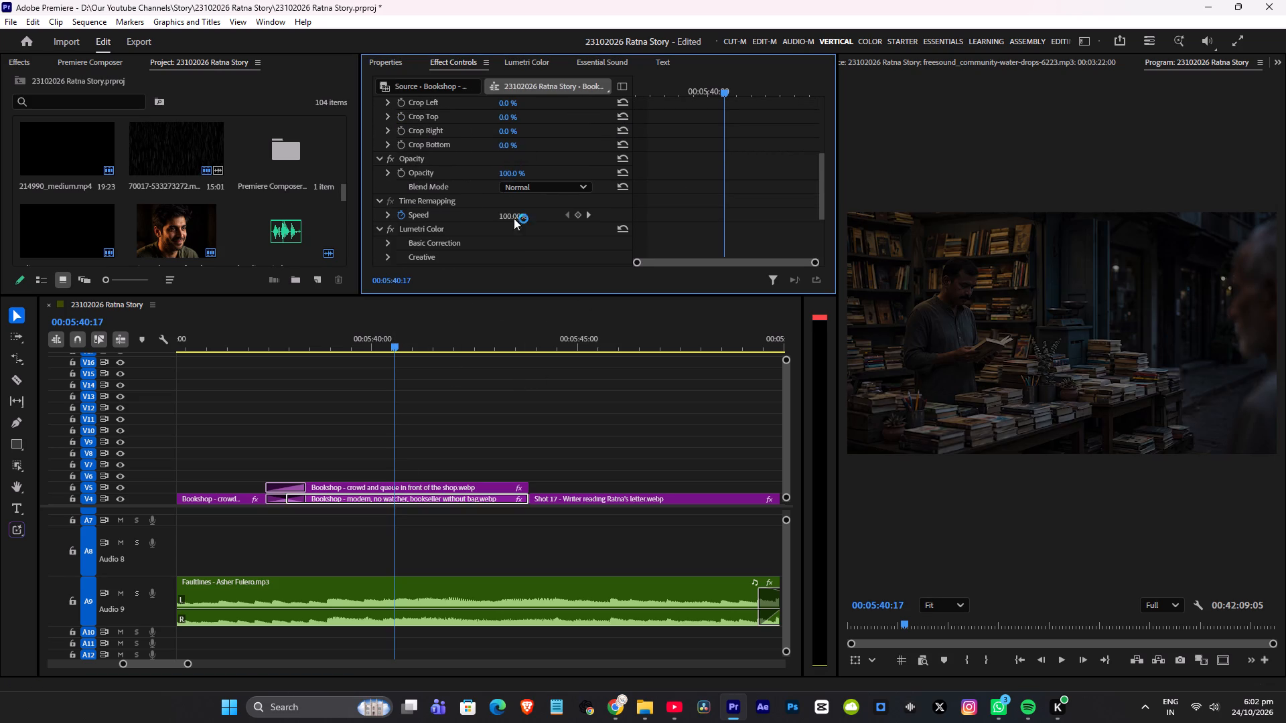
key("ctrl+s")
Preview full screen from the bookshop crowd shot through to the ruined Hotel Neelkamal shot.
left_click(261, 339)
key("ctrl+grave")
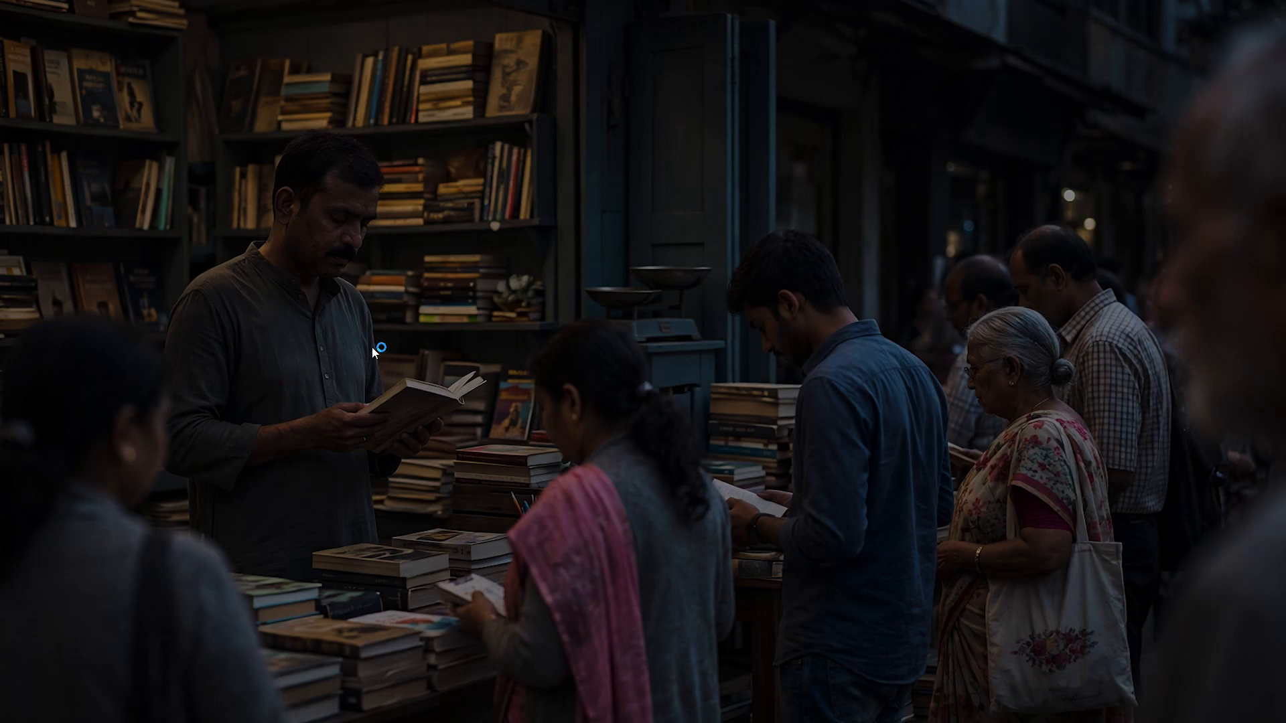
key("space")
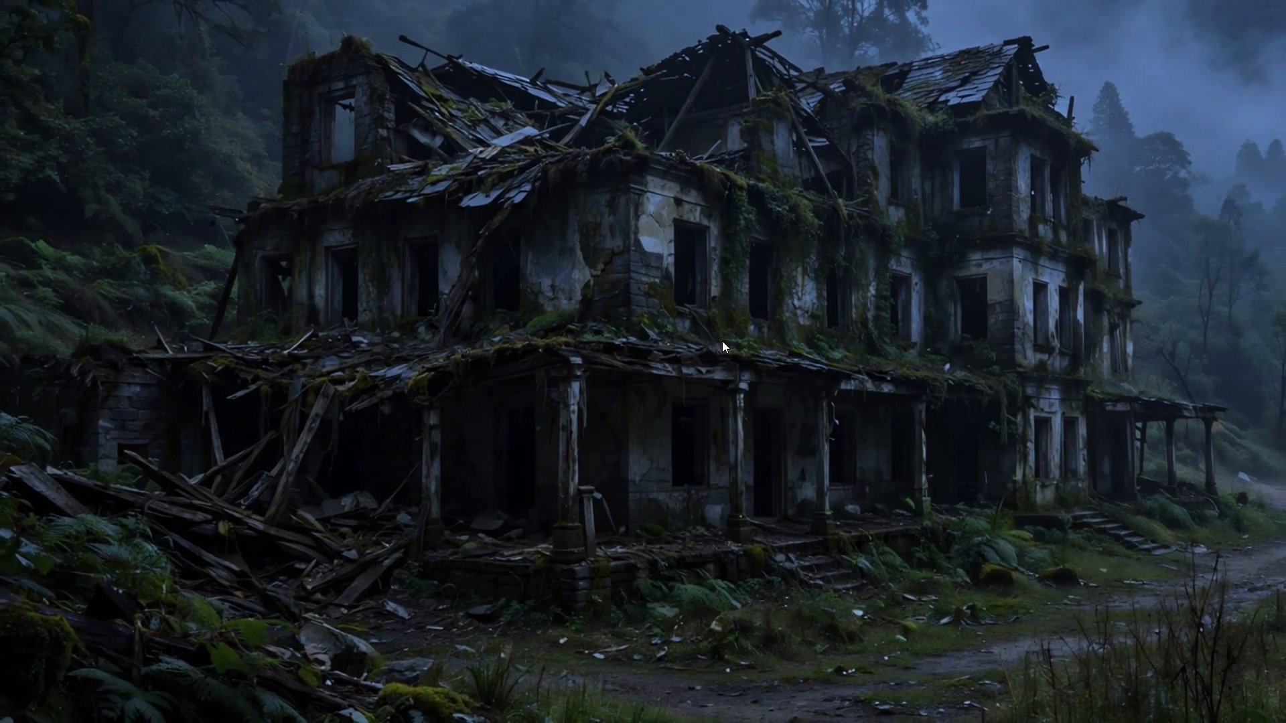
key("space")
key("ctrl+grave")
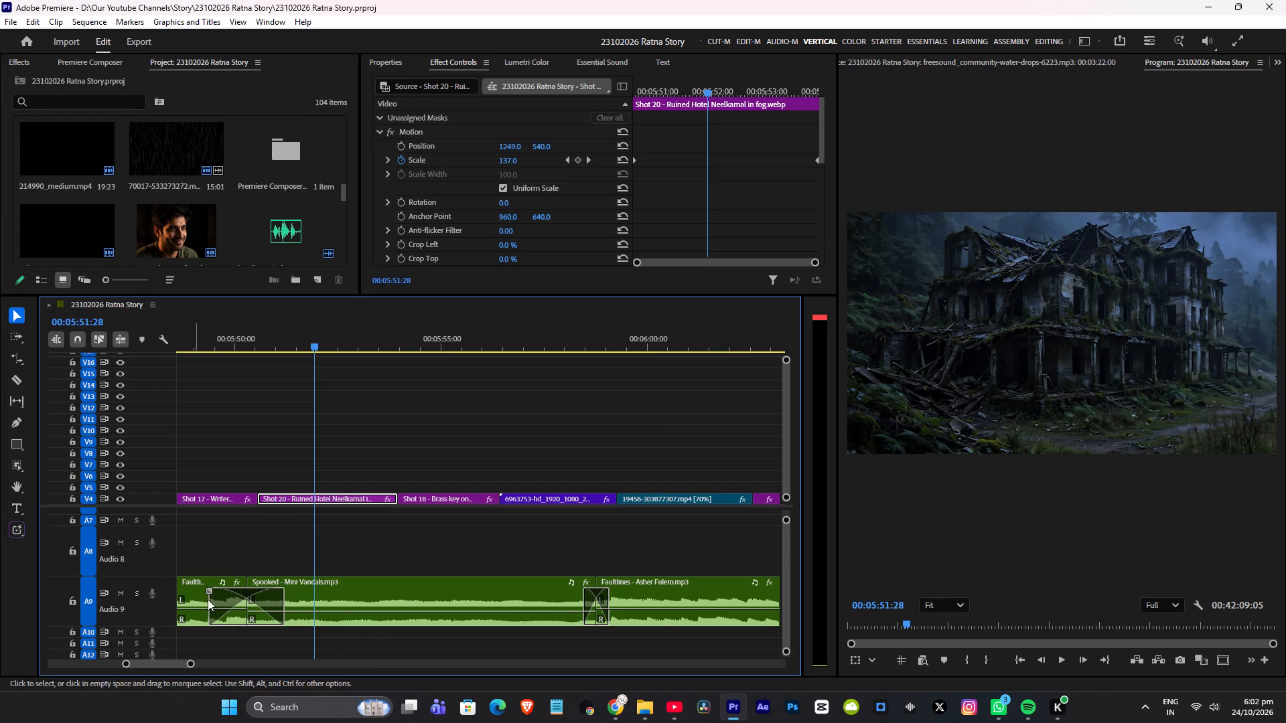
Add two volume keyframes near the start of the Spooked music clip, lowering the first to about -21.8 dB, and play the music change.
scroll(267, 596, "up", 3)
left_click(348, 611, "ctrl")
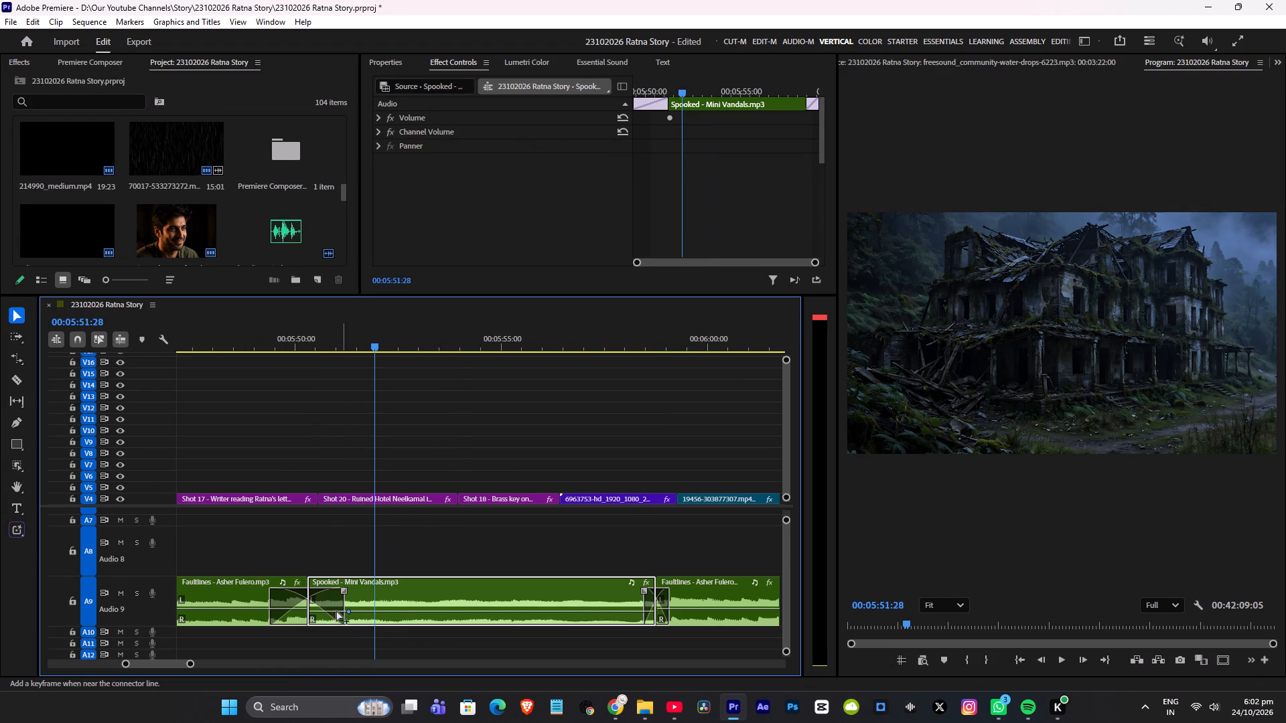
left_click(323, 610, "ctrl")
left_click(322, 613)
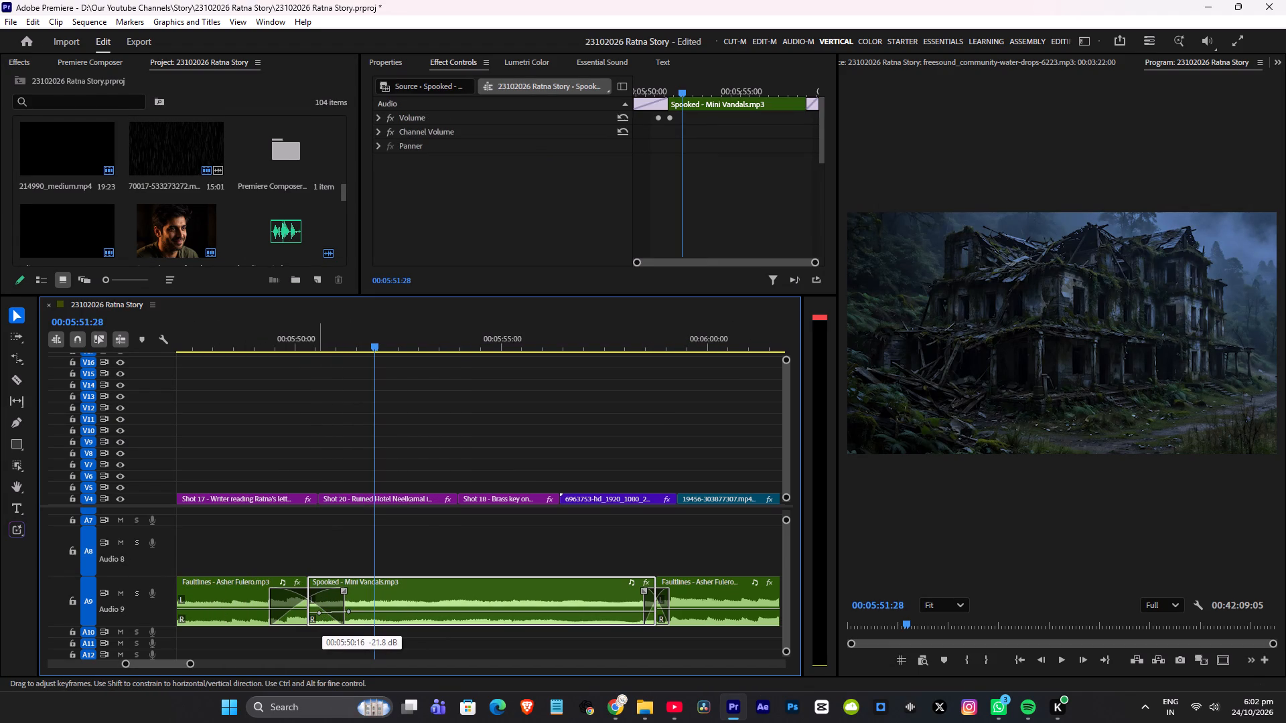
left_click(271, 341)
key("space")
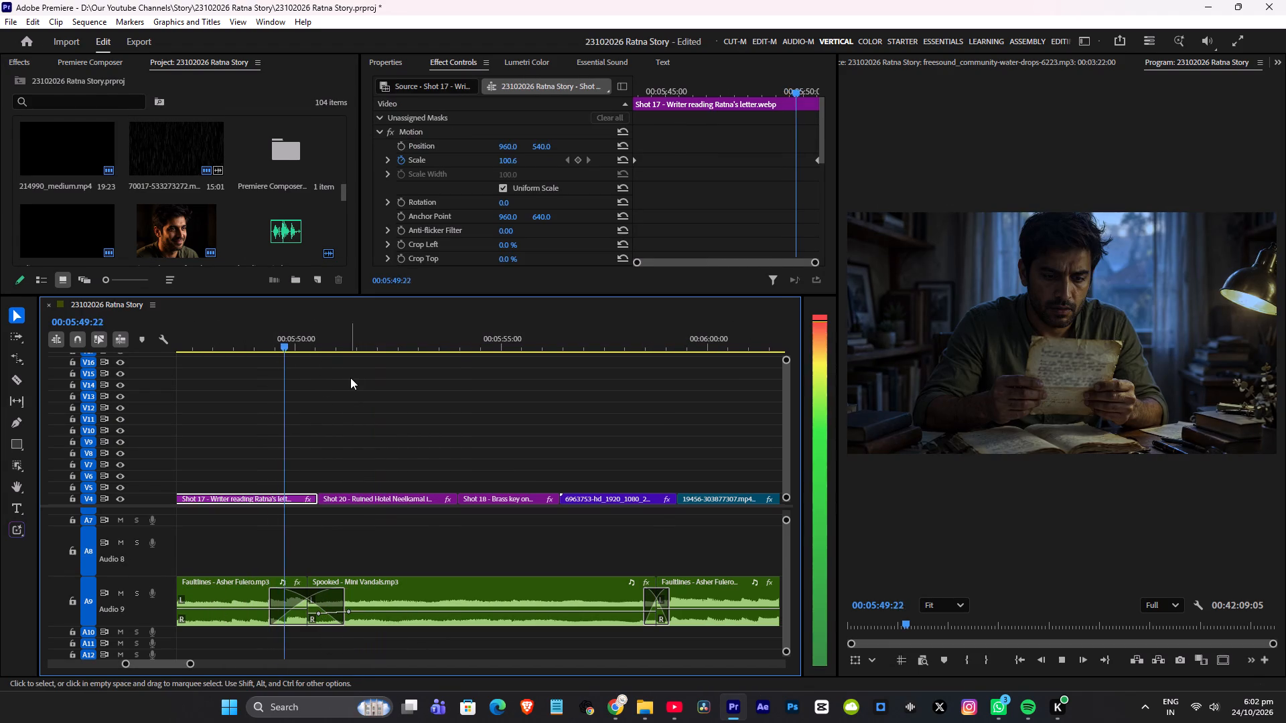
Lengthen the audio crossfade between the Faultlines and Spooked music clips slightly.
left_click(238, 339)
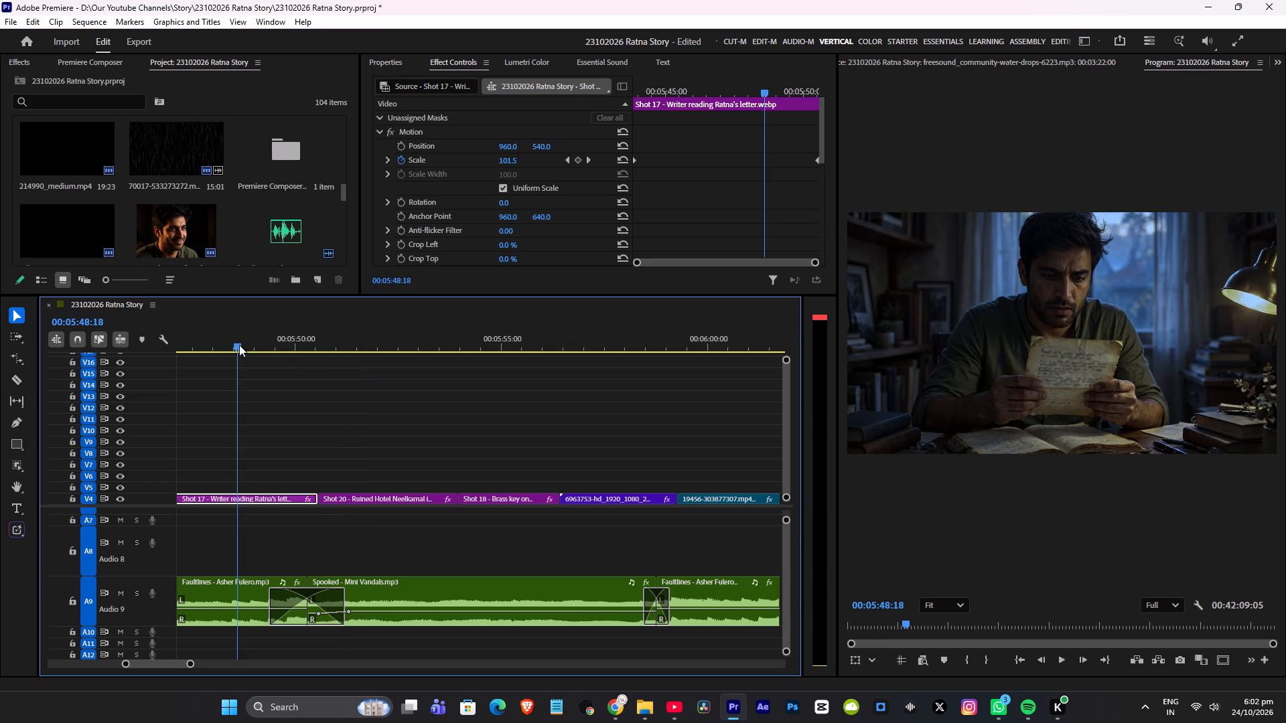
scroll(287, 370, "up", 5)
left_click_drag(366, 589, 358, 589)
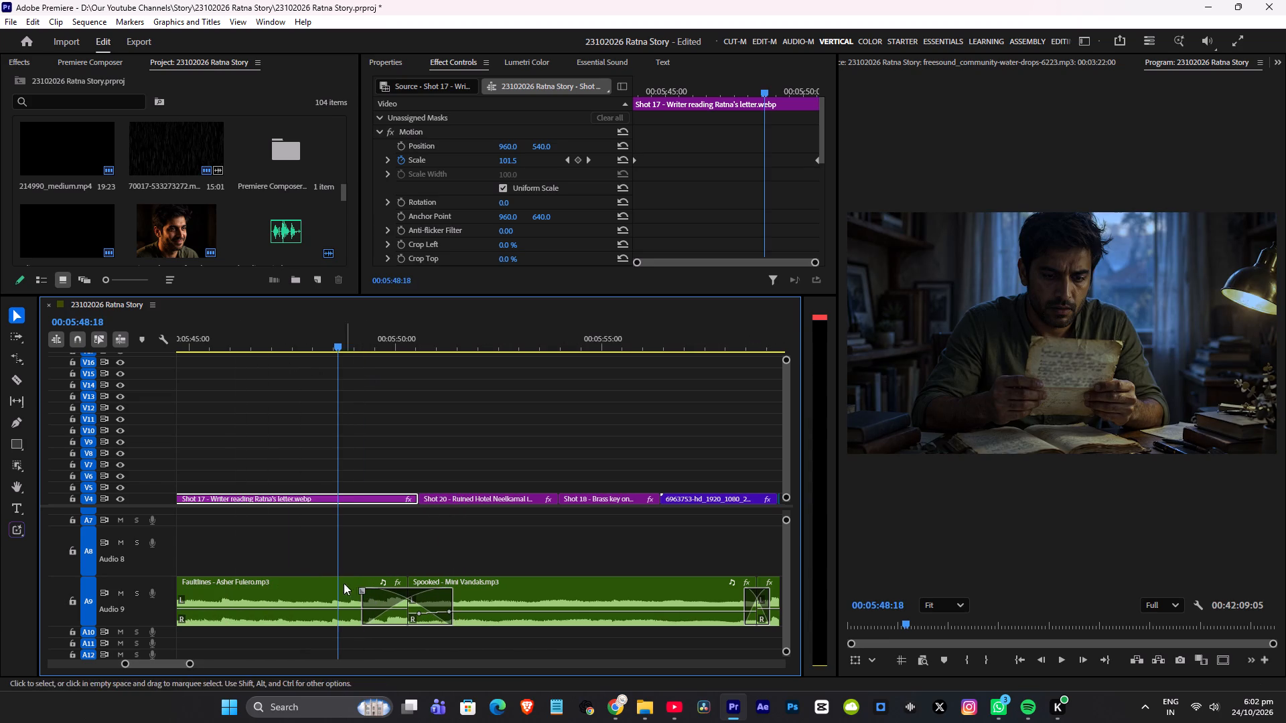
Preview full screen from the writer reading Ratna's letter to the end of the sequence.
left_click(291, 327)
key("ctrl+grave")
key("space")
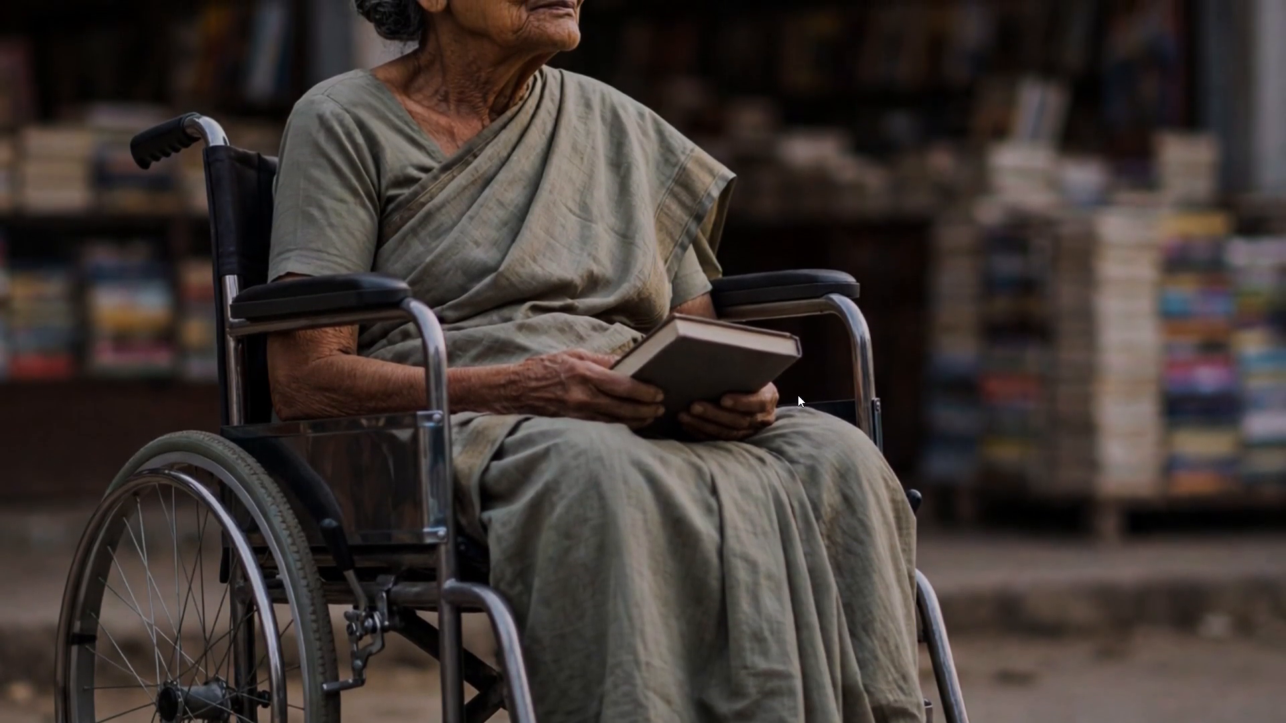
key("ctrl+grave")
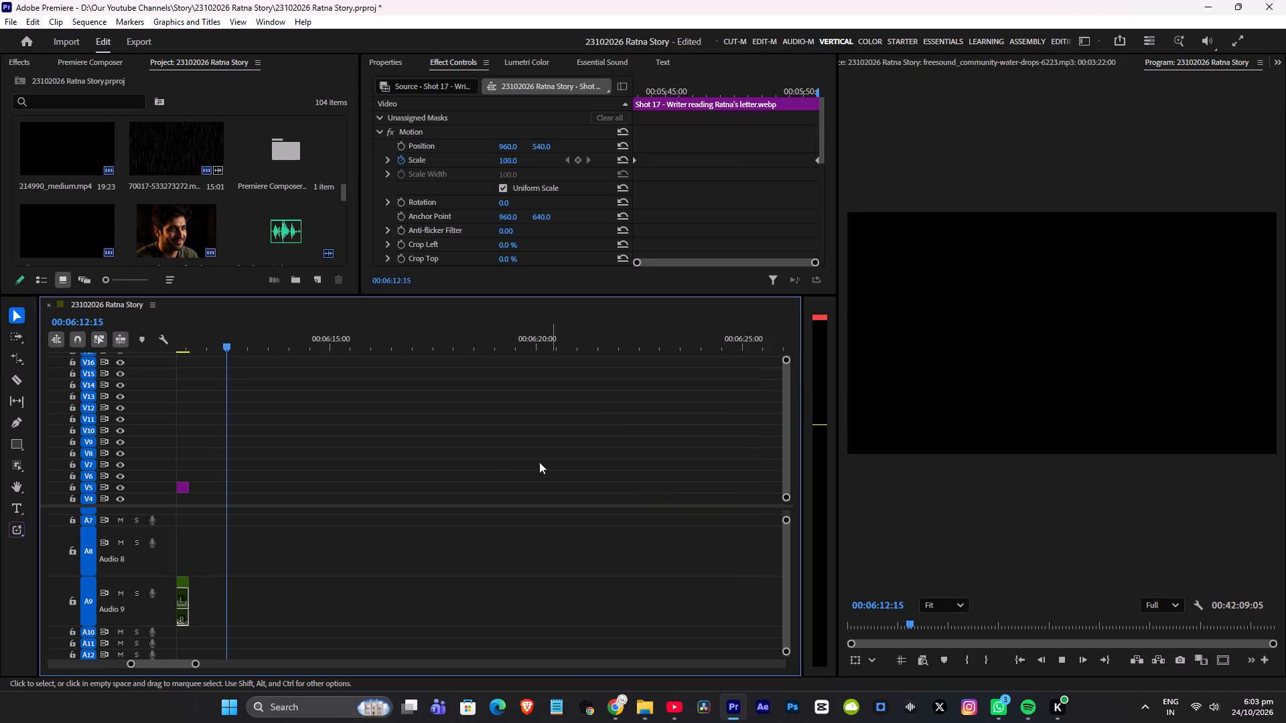
scroll(533, 465, "down", 12, "alt")
key("space")
Darken the closing shot of Ratna in her wheelchair with Lumetri Highlights at -52.9 and Shadows at -85.4, and save the project.
left_click(410, 336)
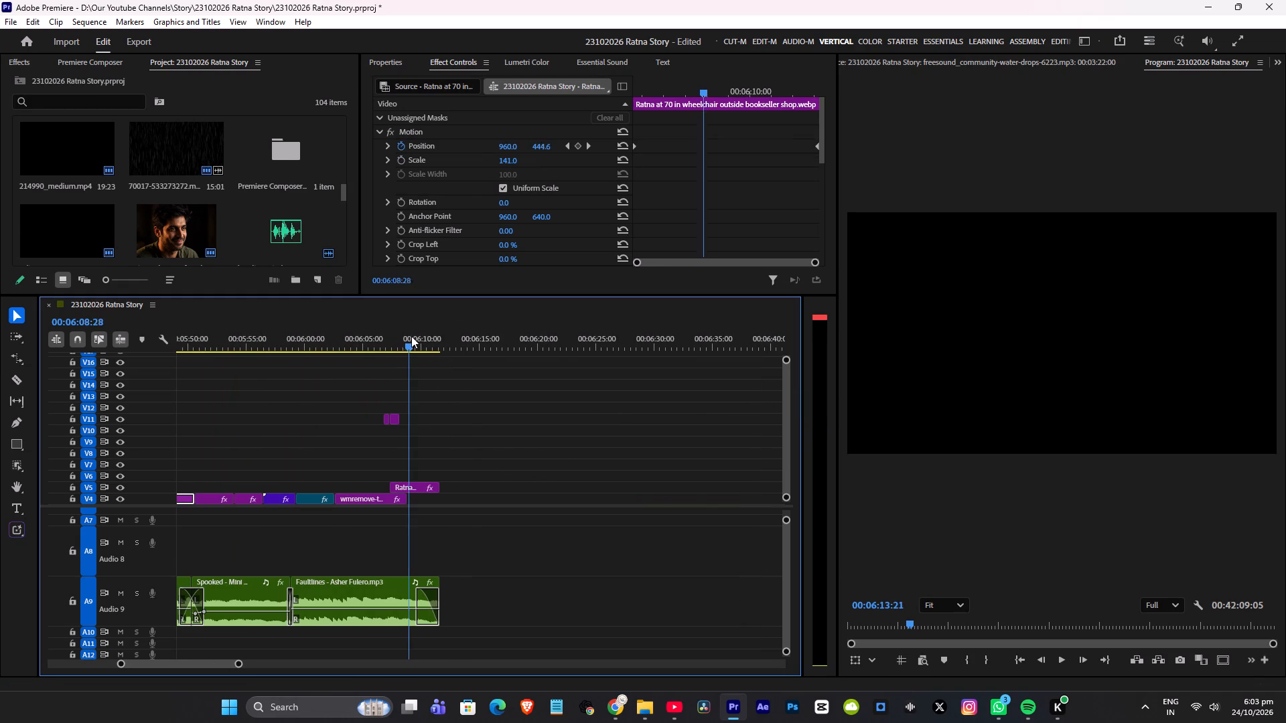
scroll(480, 442, "up", 5)
scroll(473, 181, "down", 4)
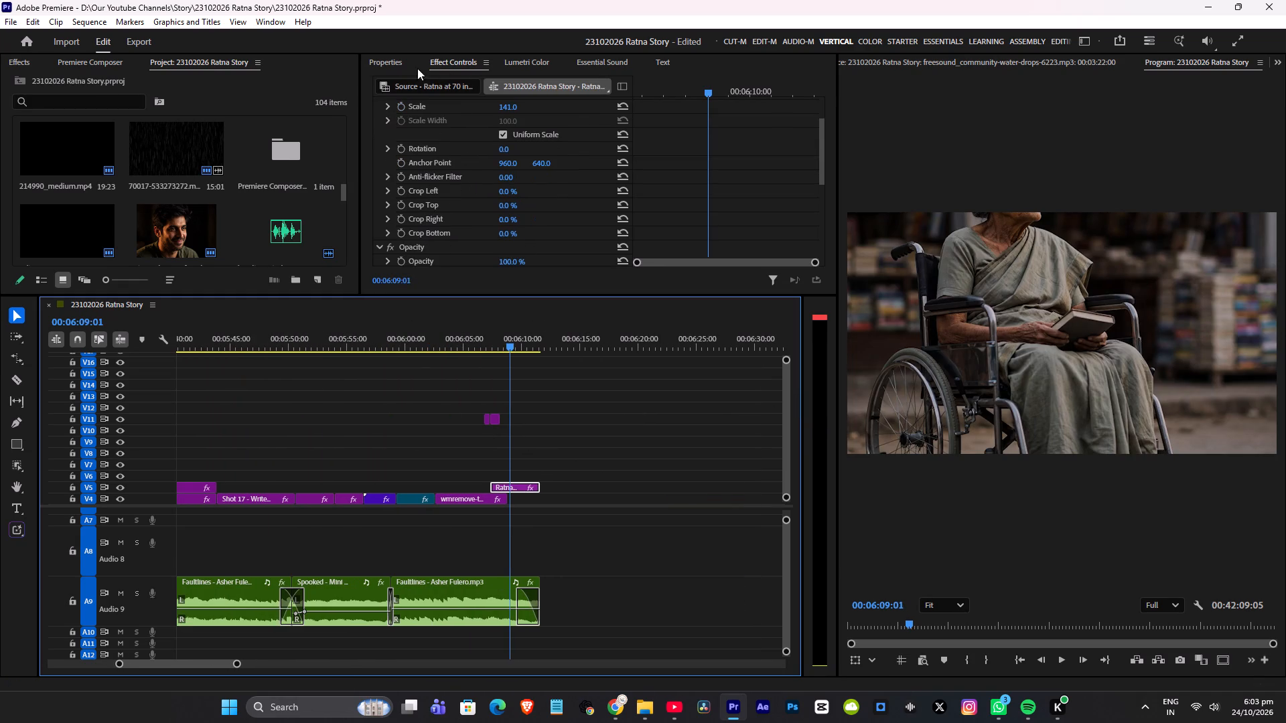
scroll(483, 139, "down", 5)
left_click(536, 60)
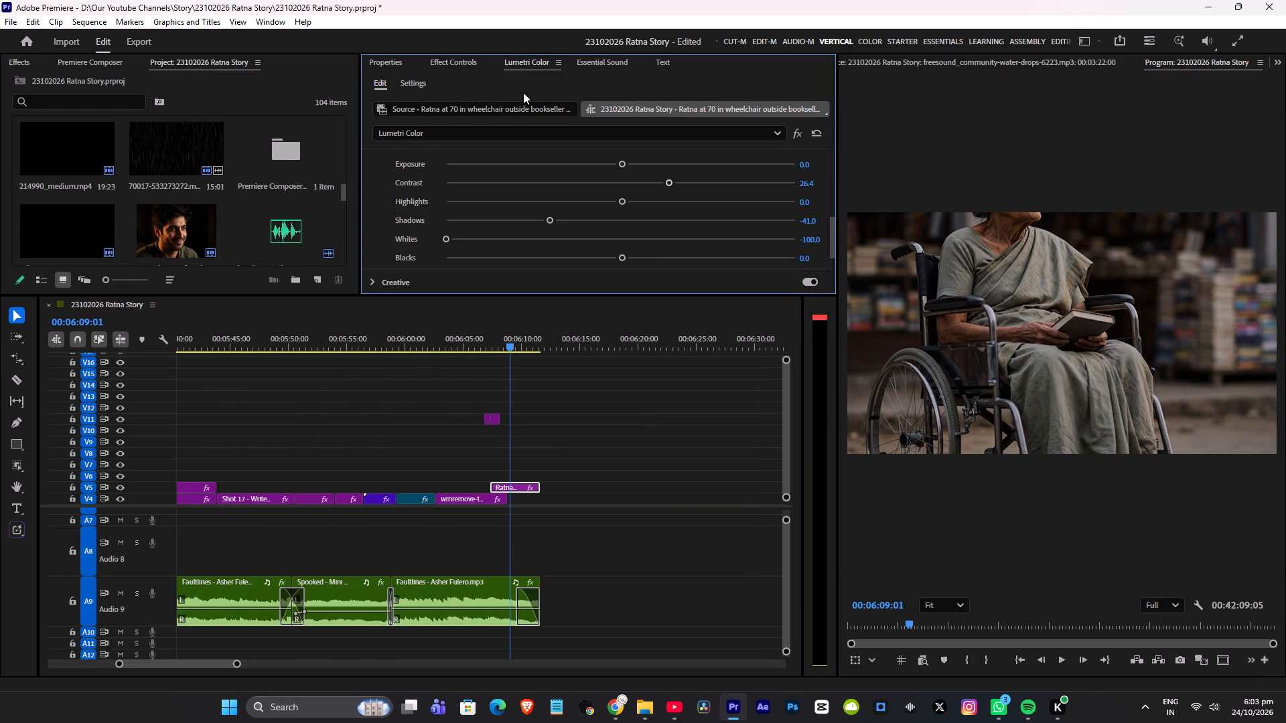
scroll(471, 192, "down", 6)
scroll(470, 191, "up", 5)
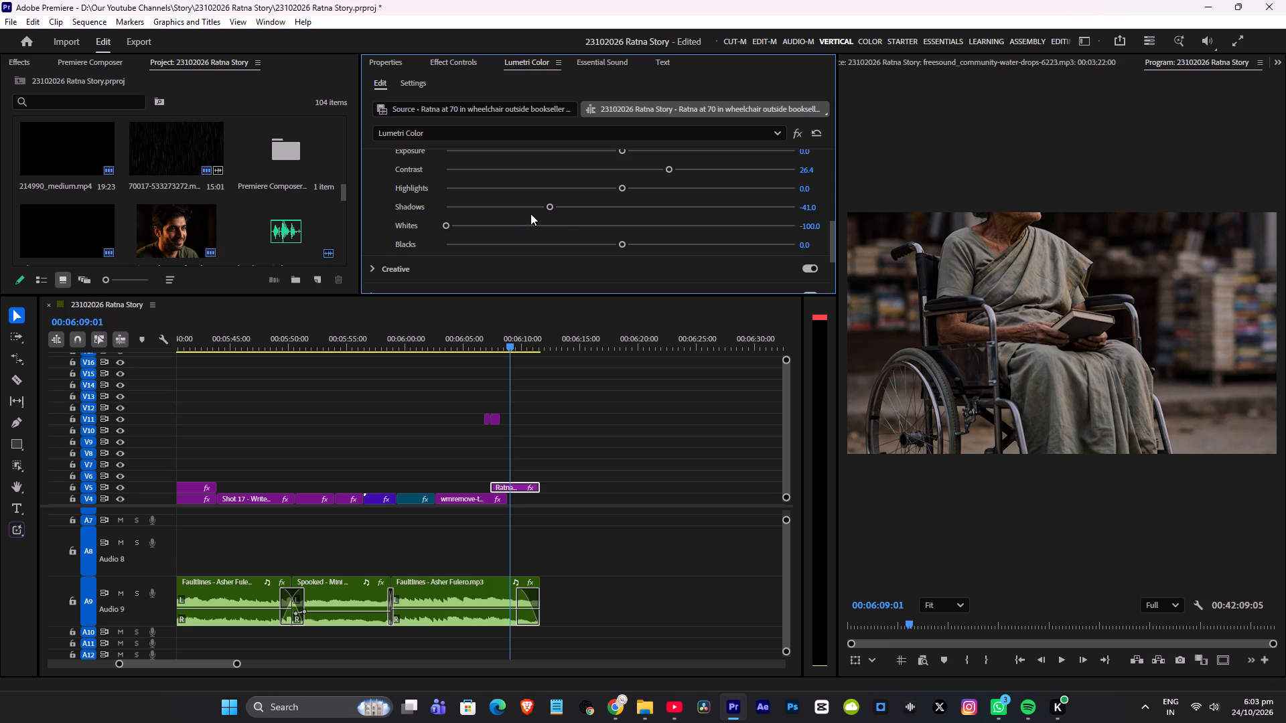
left_click_drag(621, 186, 527, 185)
left_click_drag(549, 203, 470, 204)
key("ctrl+s")
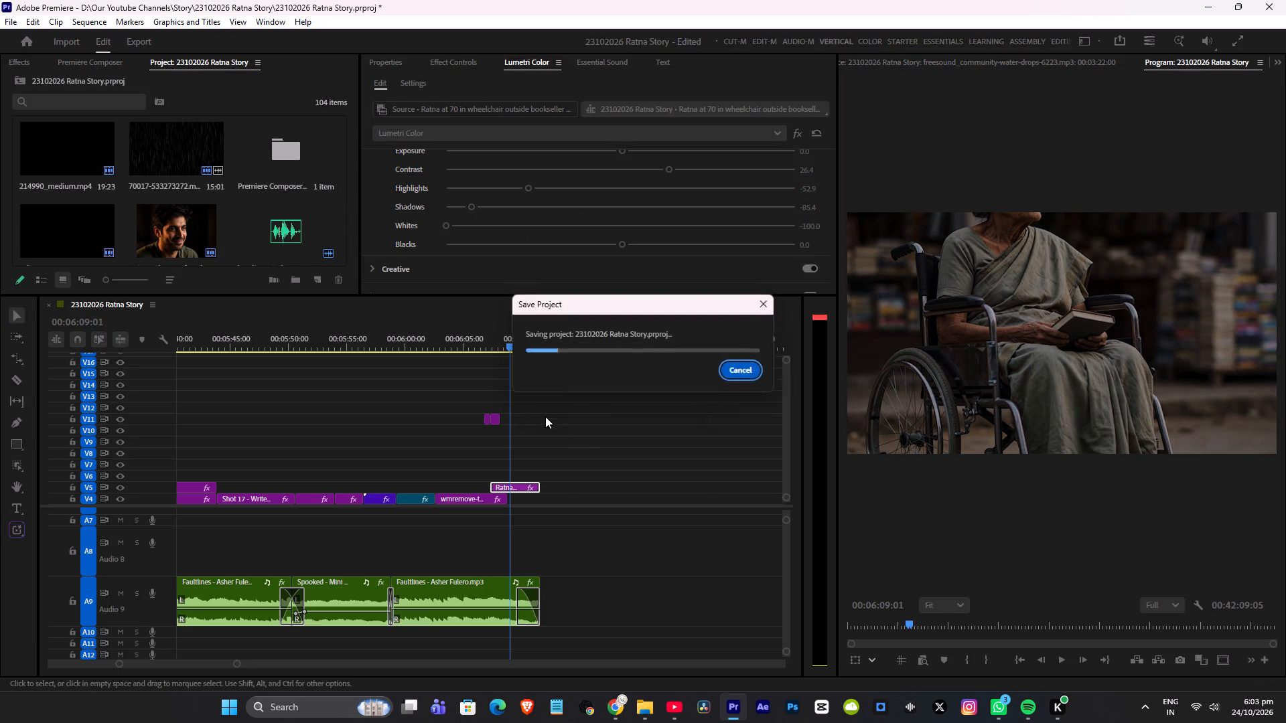
key("space")
scroll(566, 408, "down", 9, "alt")
key("space")
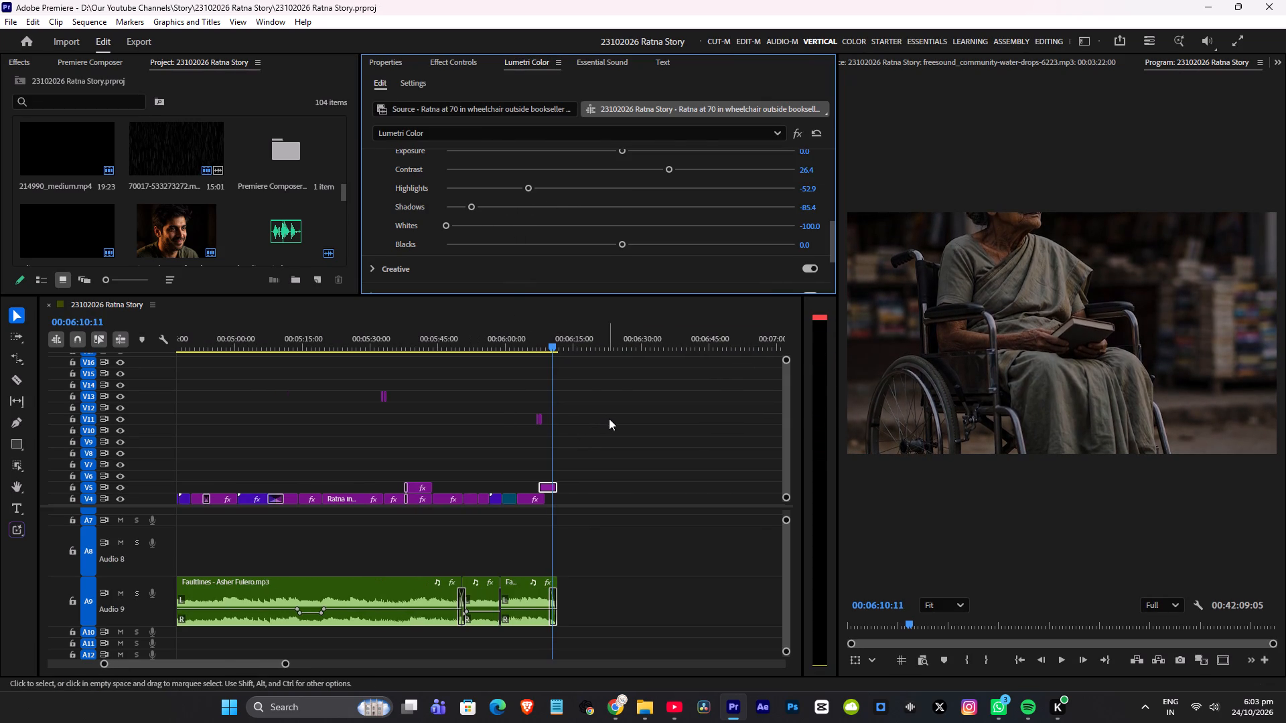
key("ctrl+s")
Select all clips in the sequence and mark the in and out range around them.
scroll(613, 418, "down", 16, "alt")
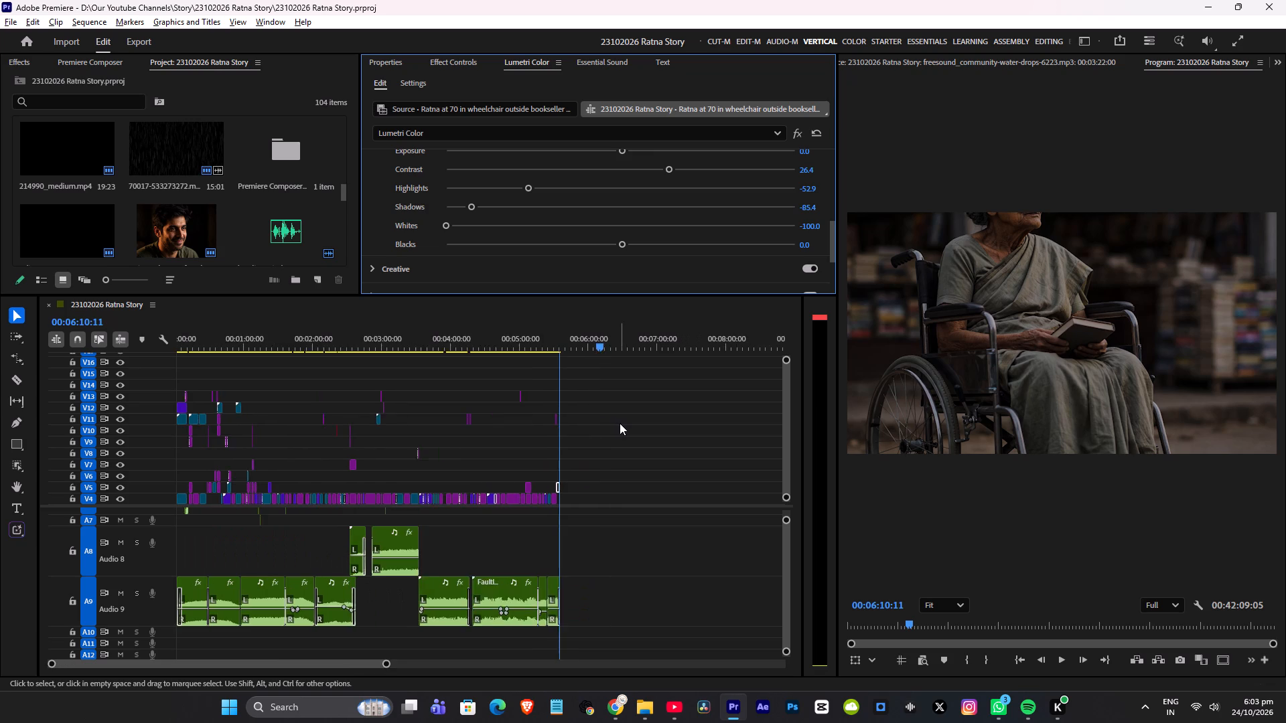
scroll(620, 423, "down", 3, "alt")
key("a")
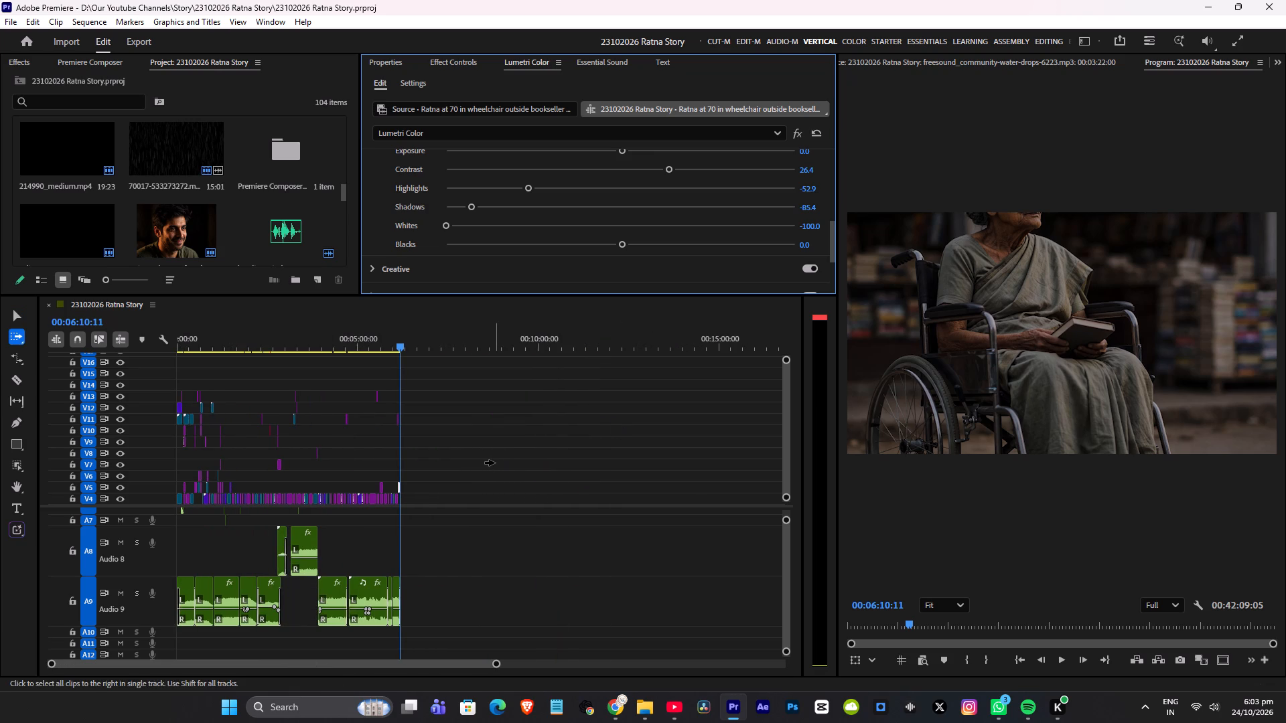
key("shift+a")
left_click(494, 462)
key("slash")
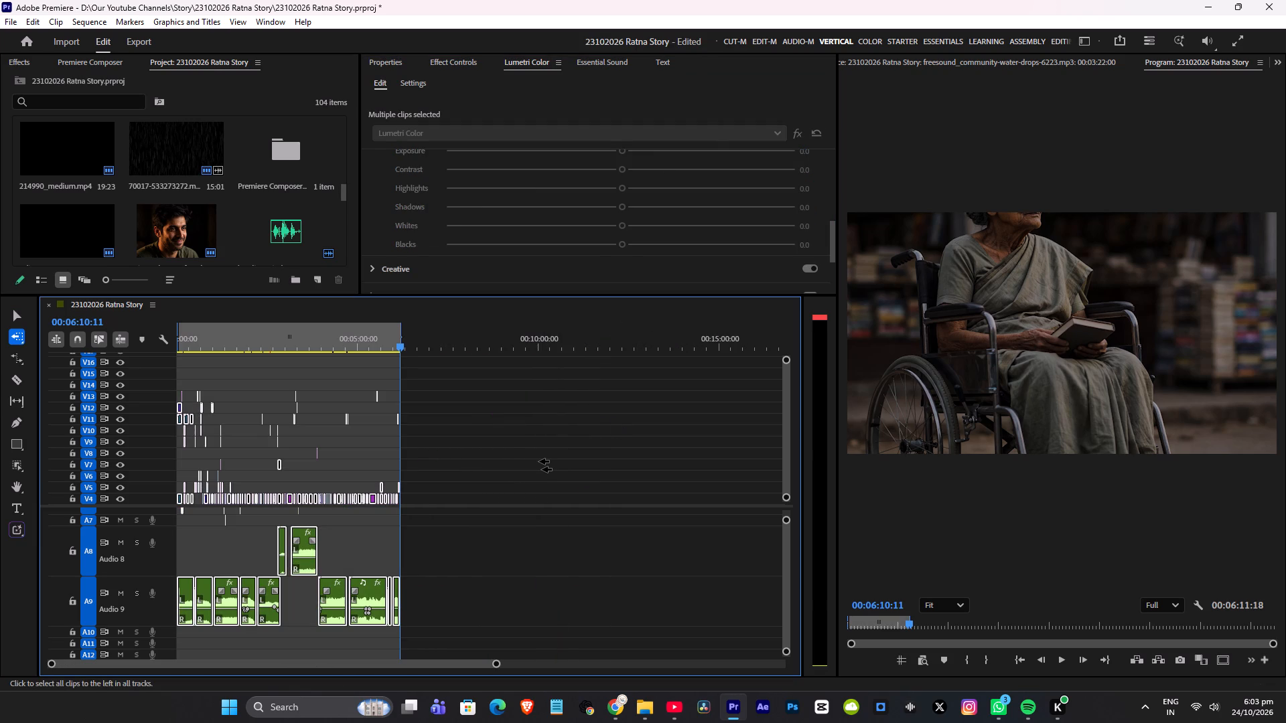
key("v")
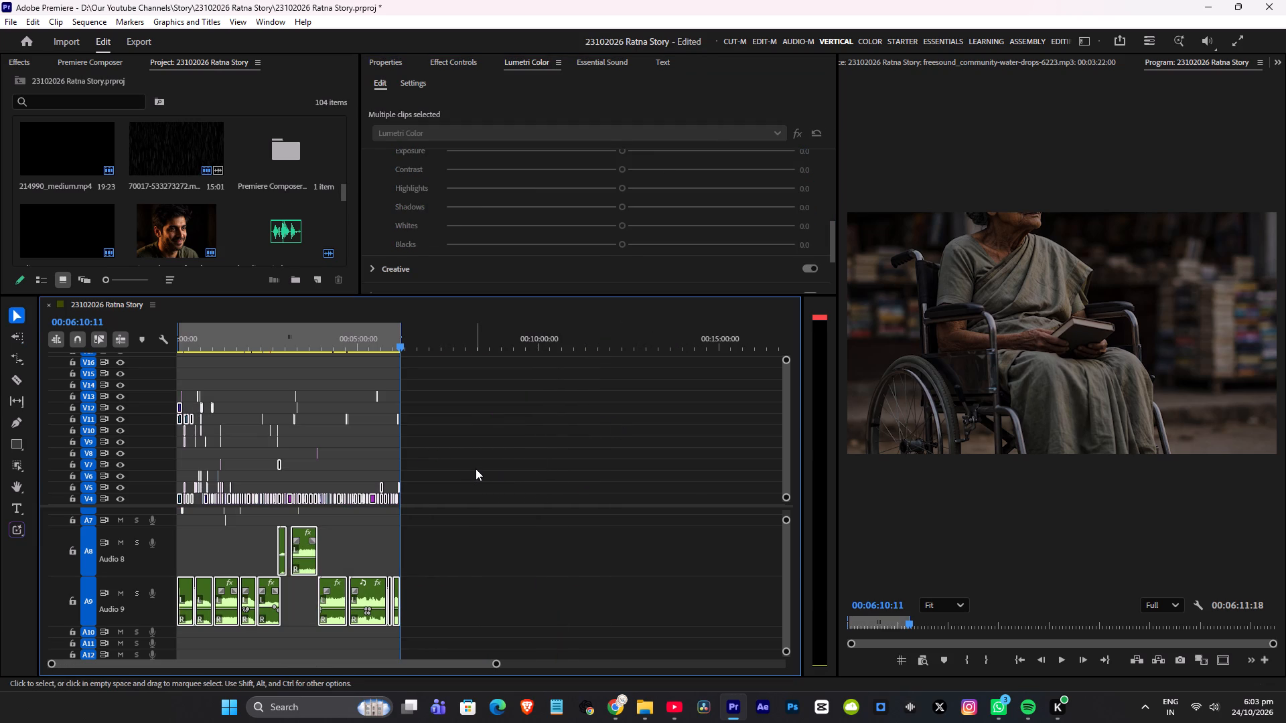
Export the marked range as "23102026 Ratna Story.mp4" in H.264 to the Exported folder inside the 23102026 Ratna Story folder.
key("ctrl+m")
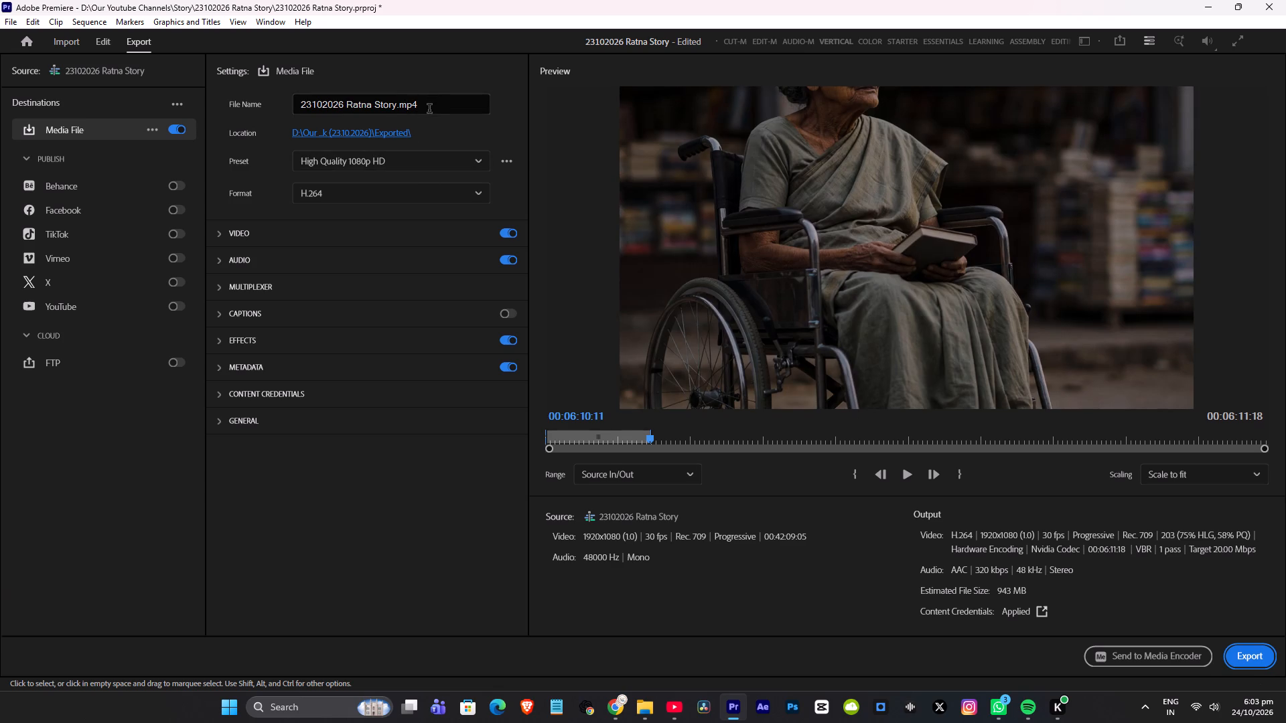
left_click(384, 136)
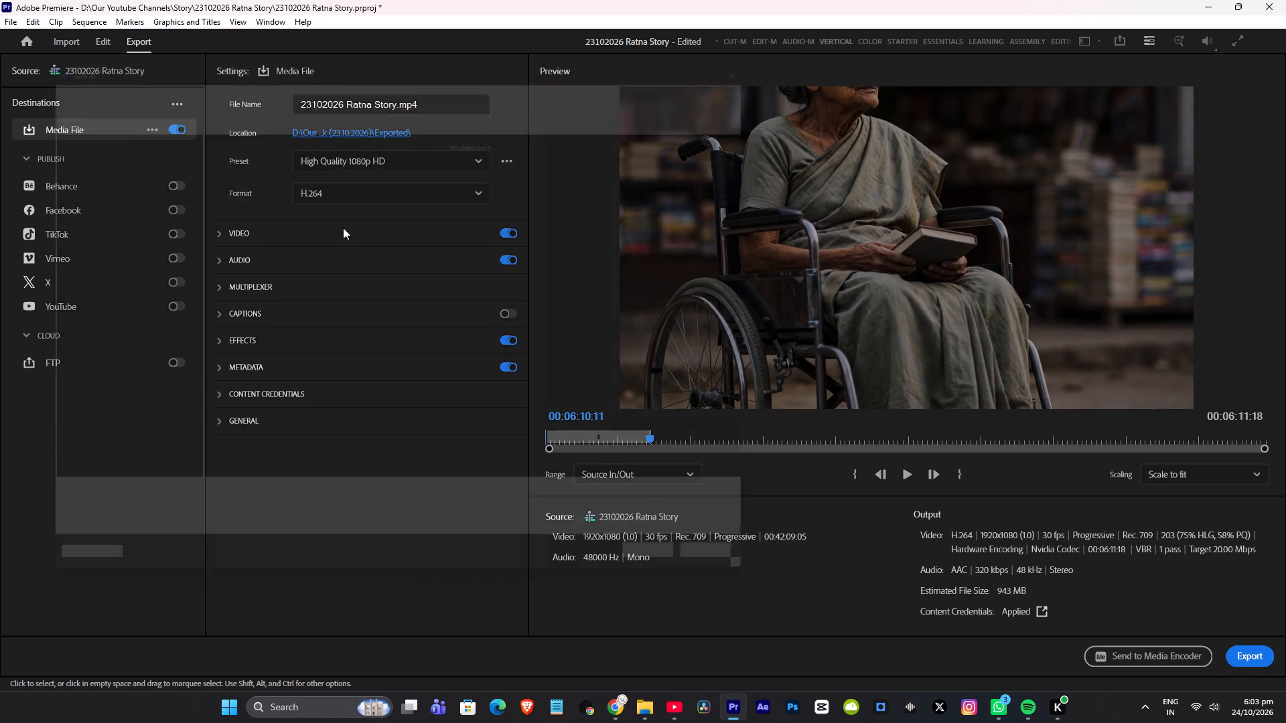
left_click(60, 375)
double_click(386, 155)
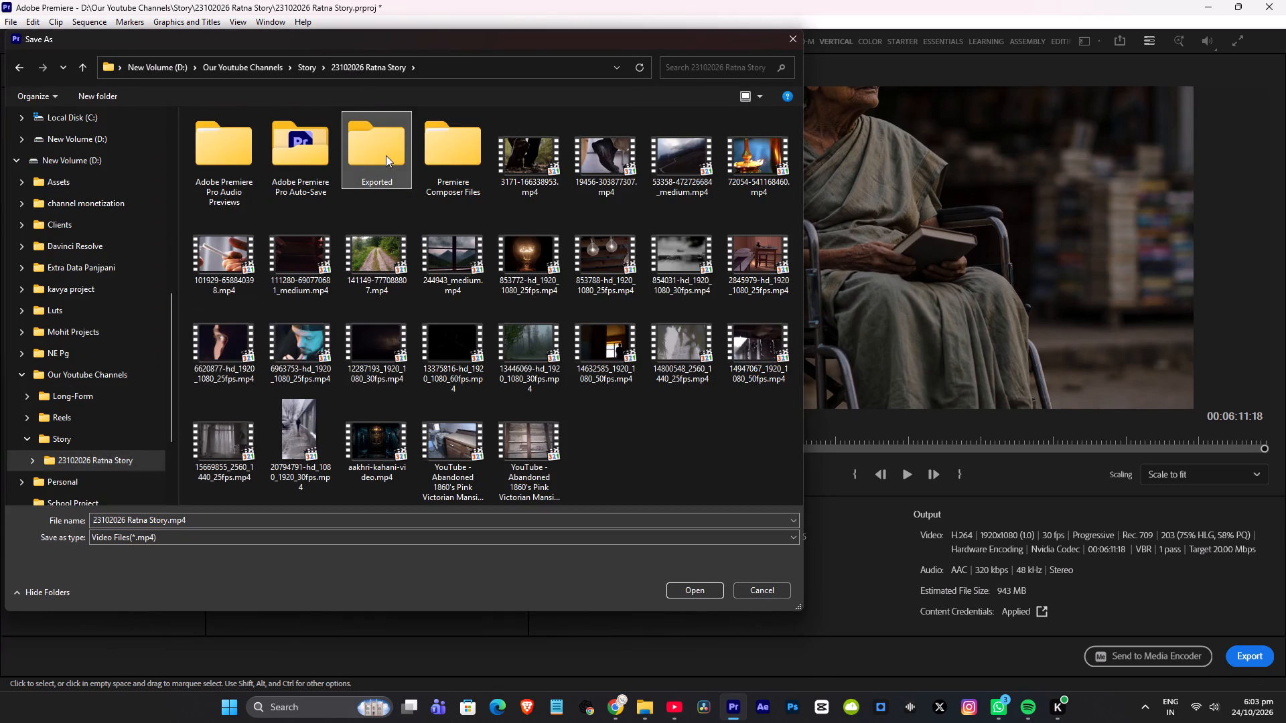
left_click(681, 589)
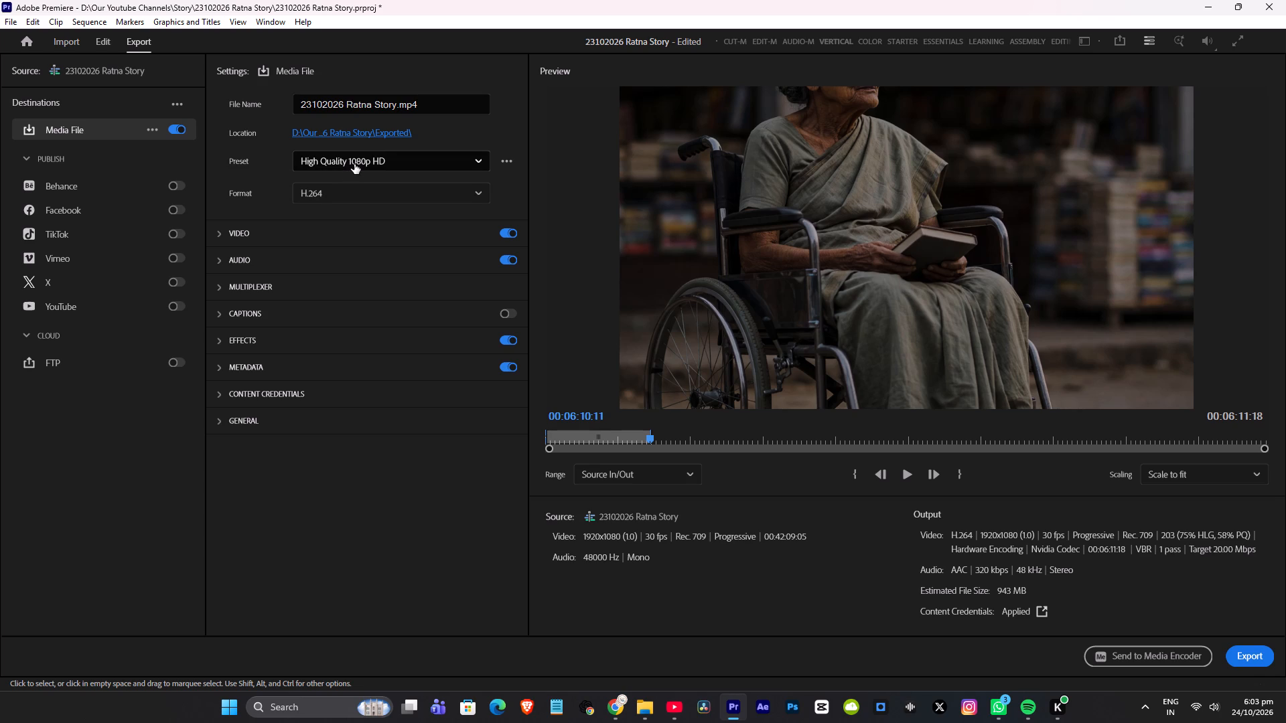
left_click(1259, 661)
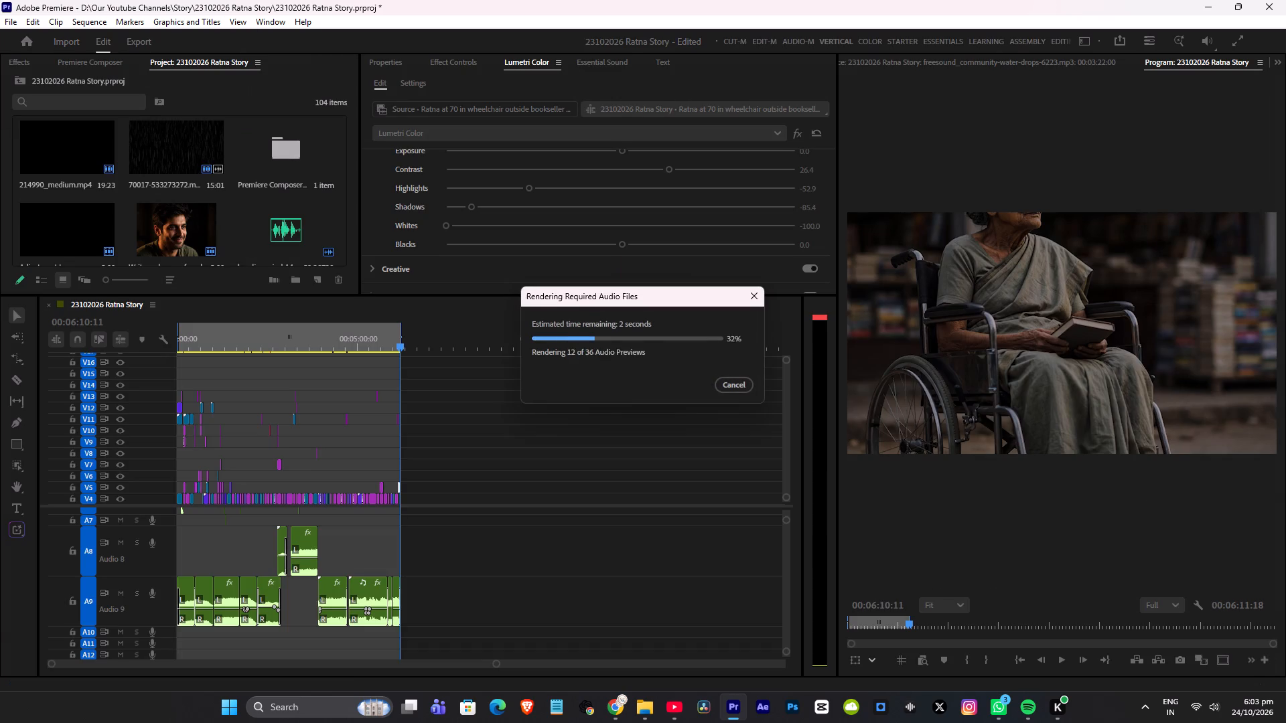